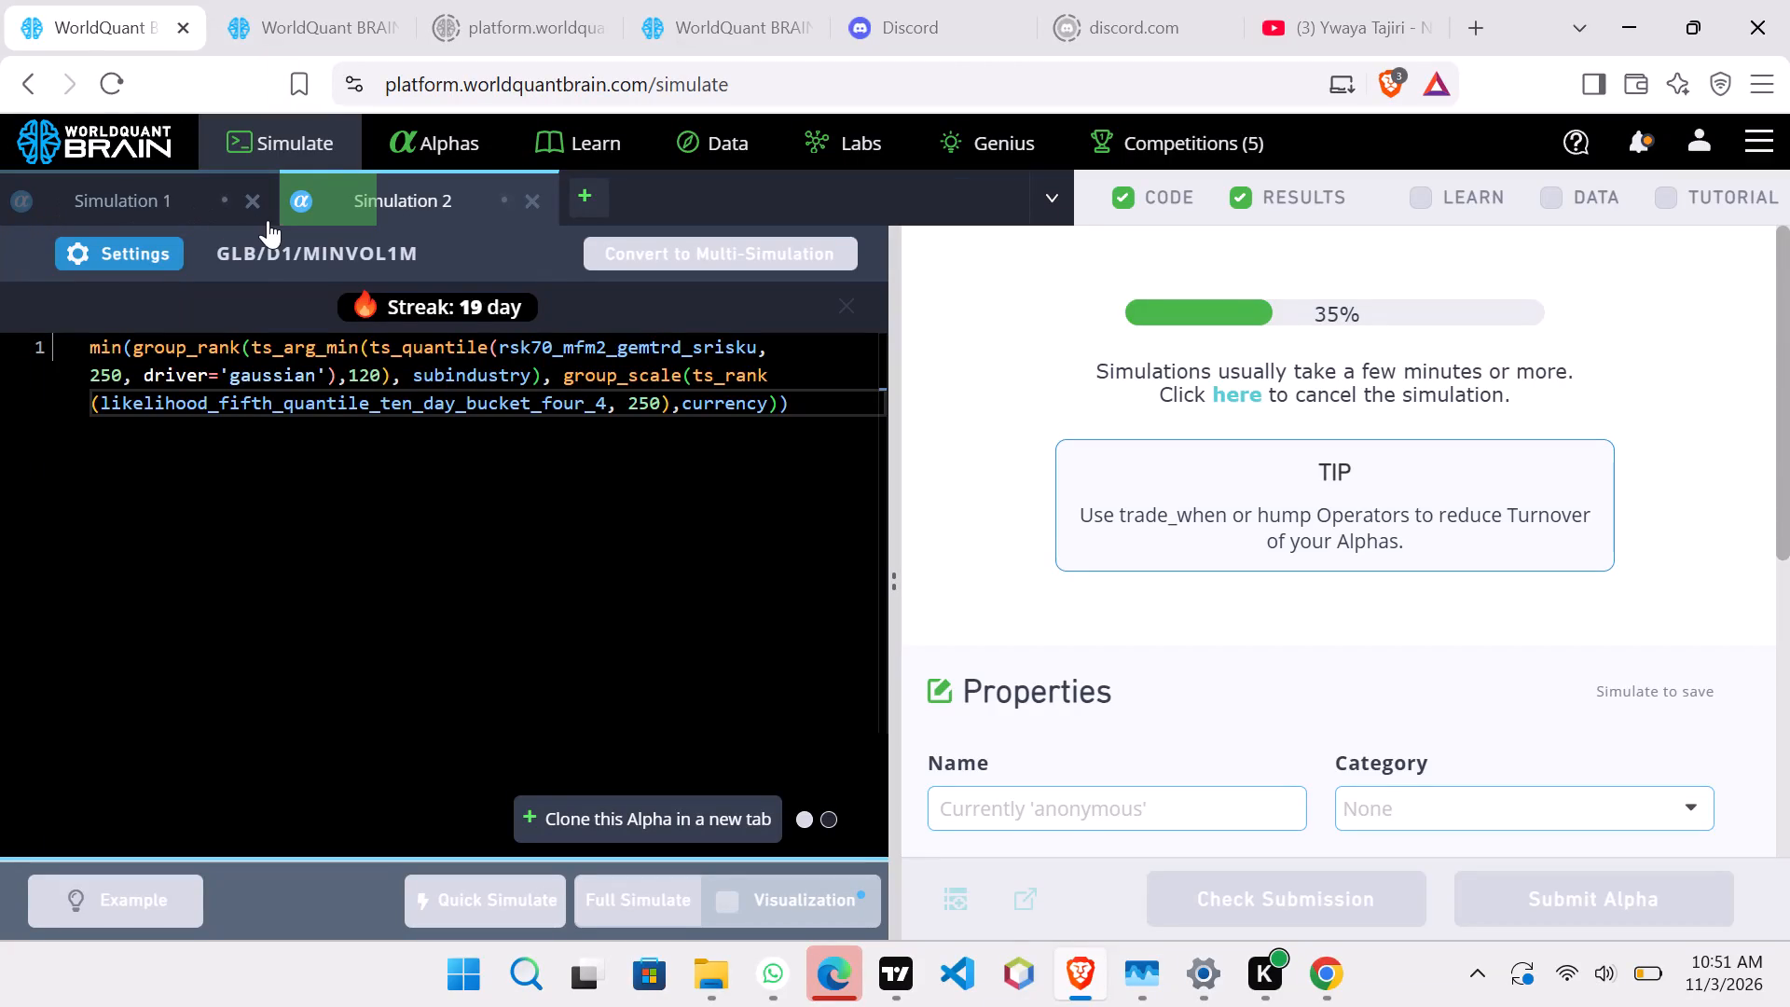
# Switch to Microsoft Edge, close the open alpha's details and view the user's performance metrics on WorldQuant BRAIN.
pyautogui.click(843, 982)
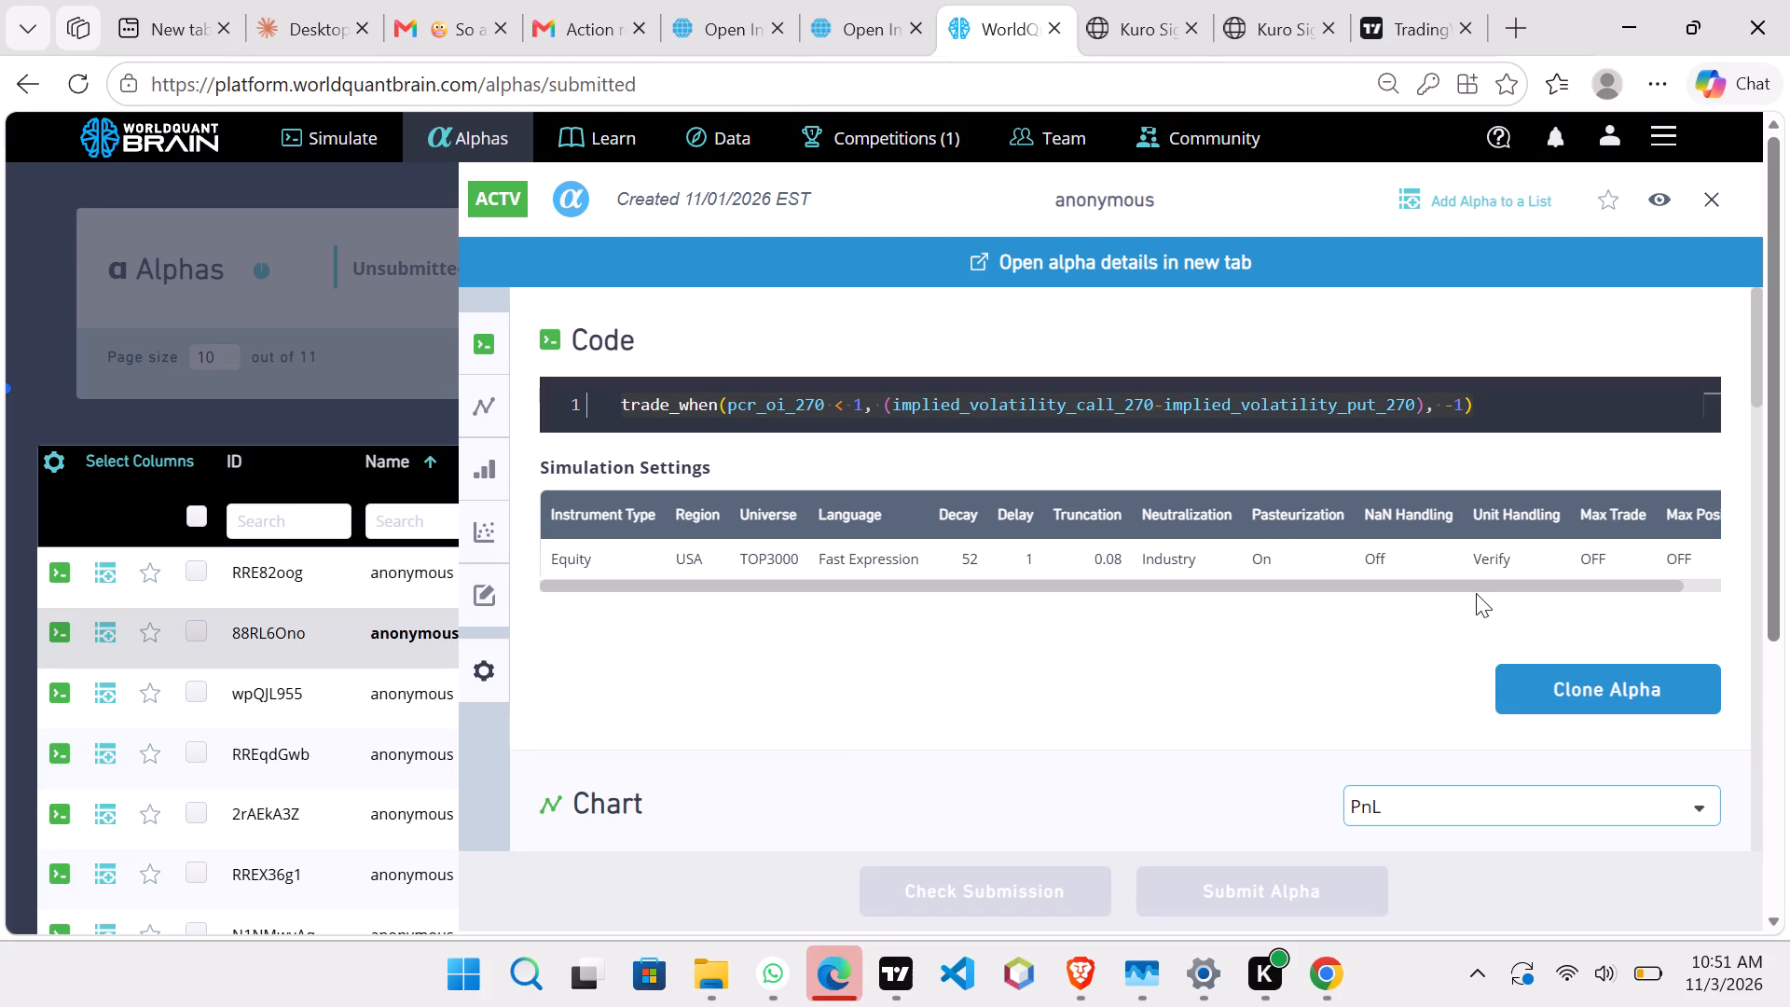
pyautogui.click(1713, 191)
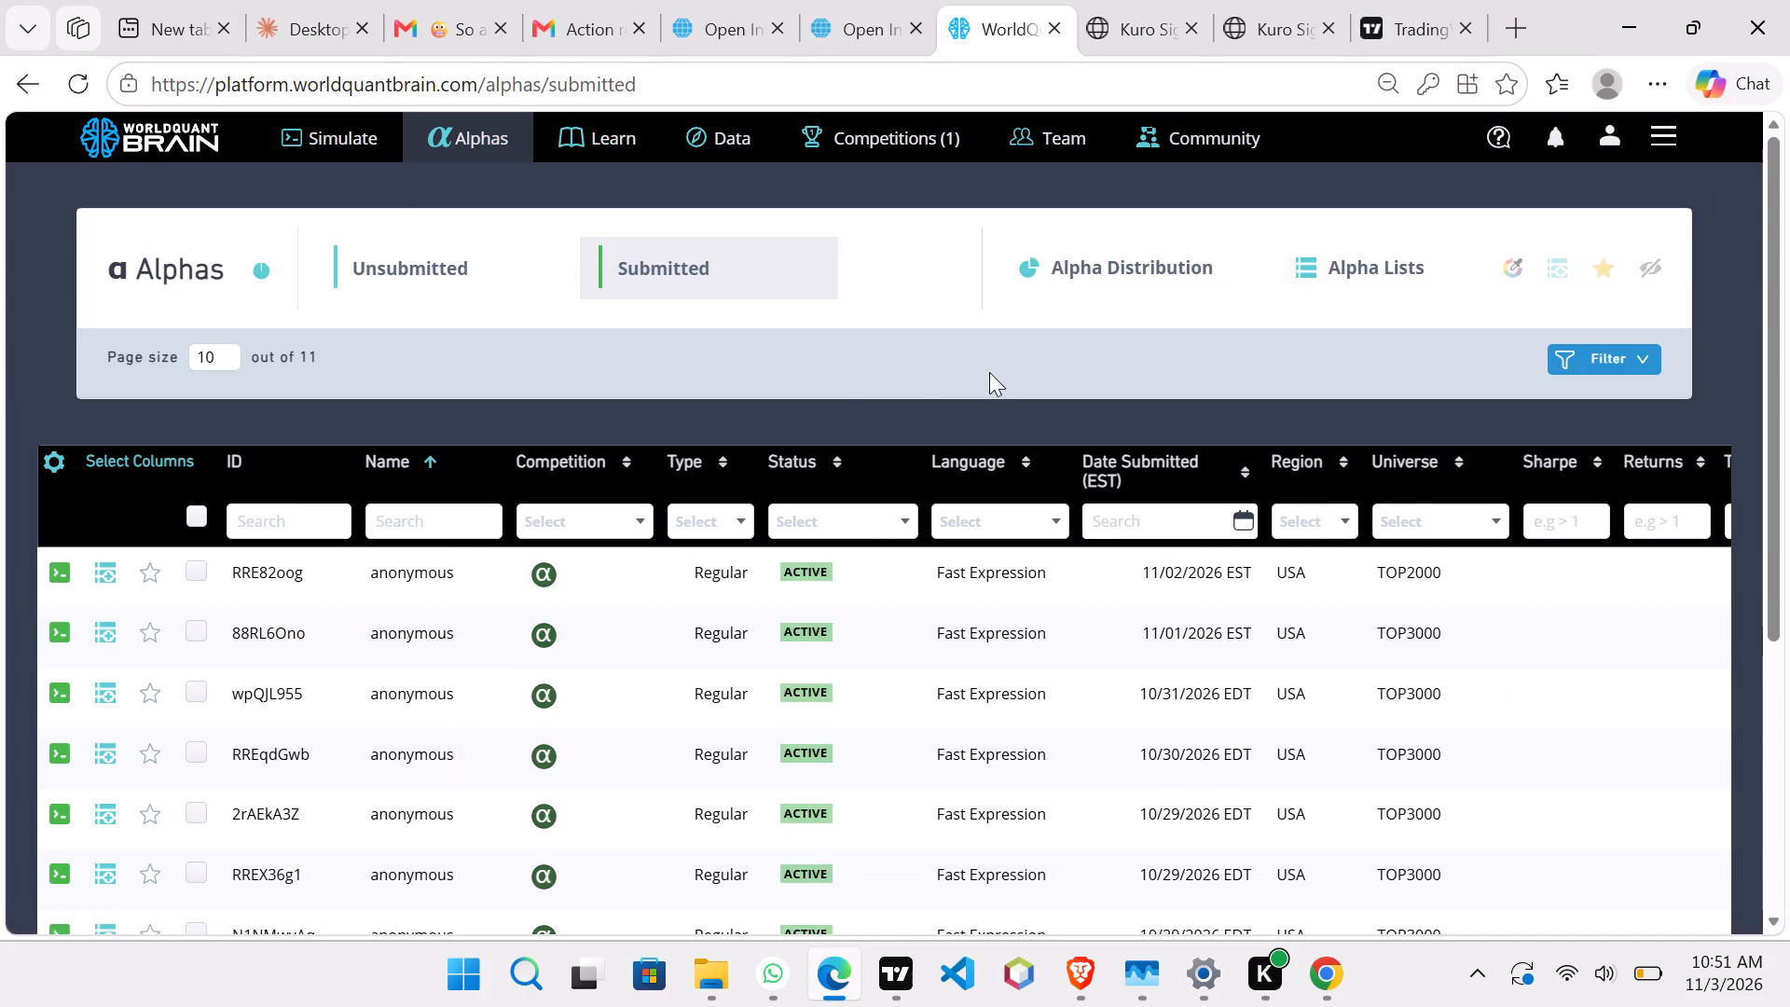
pyautogui.click(361, 149)
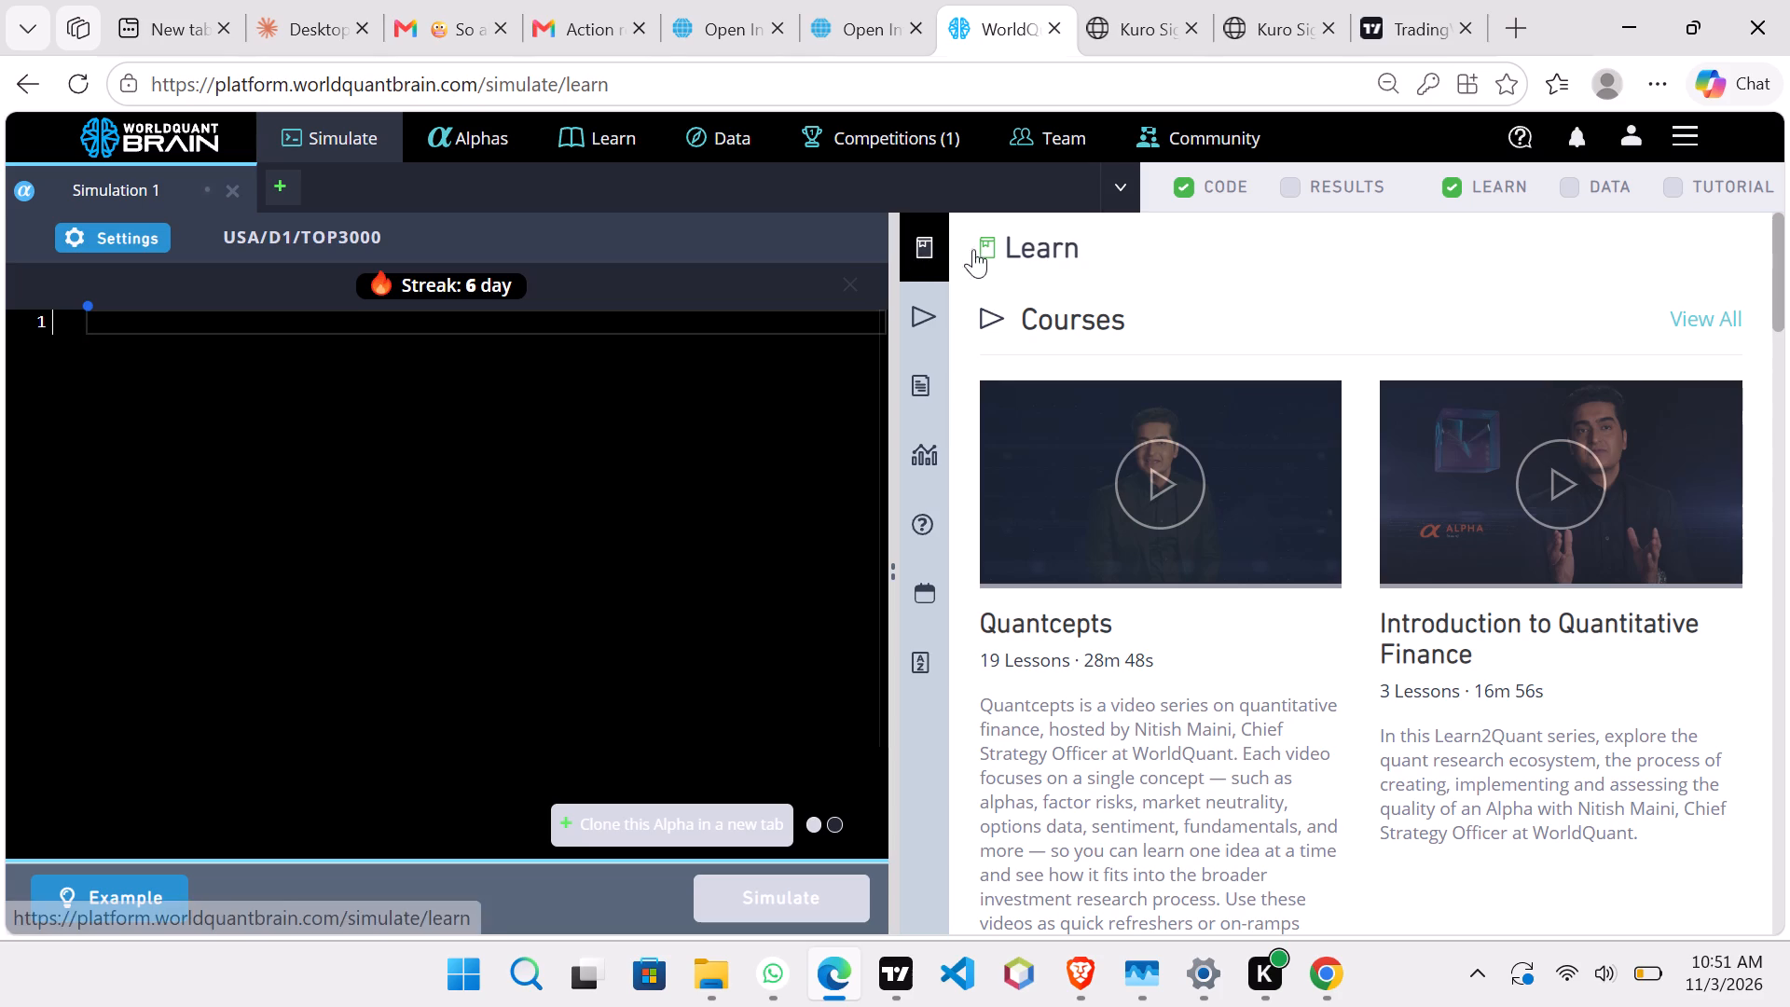
pyautogui.click(1631, 141)
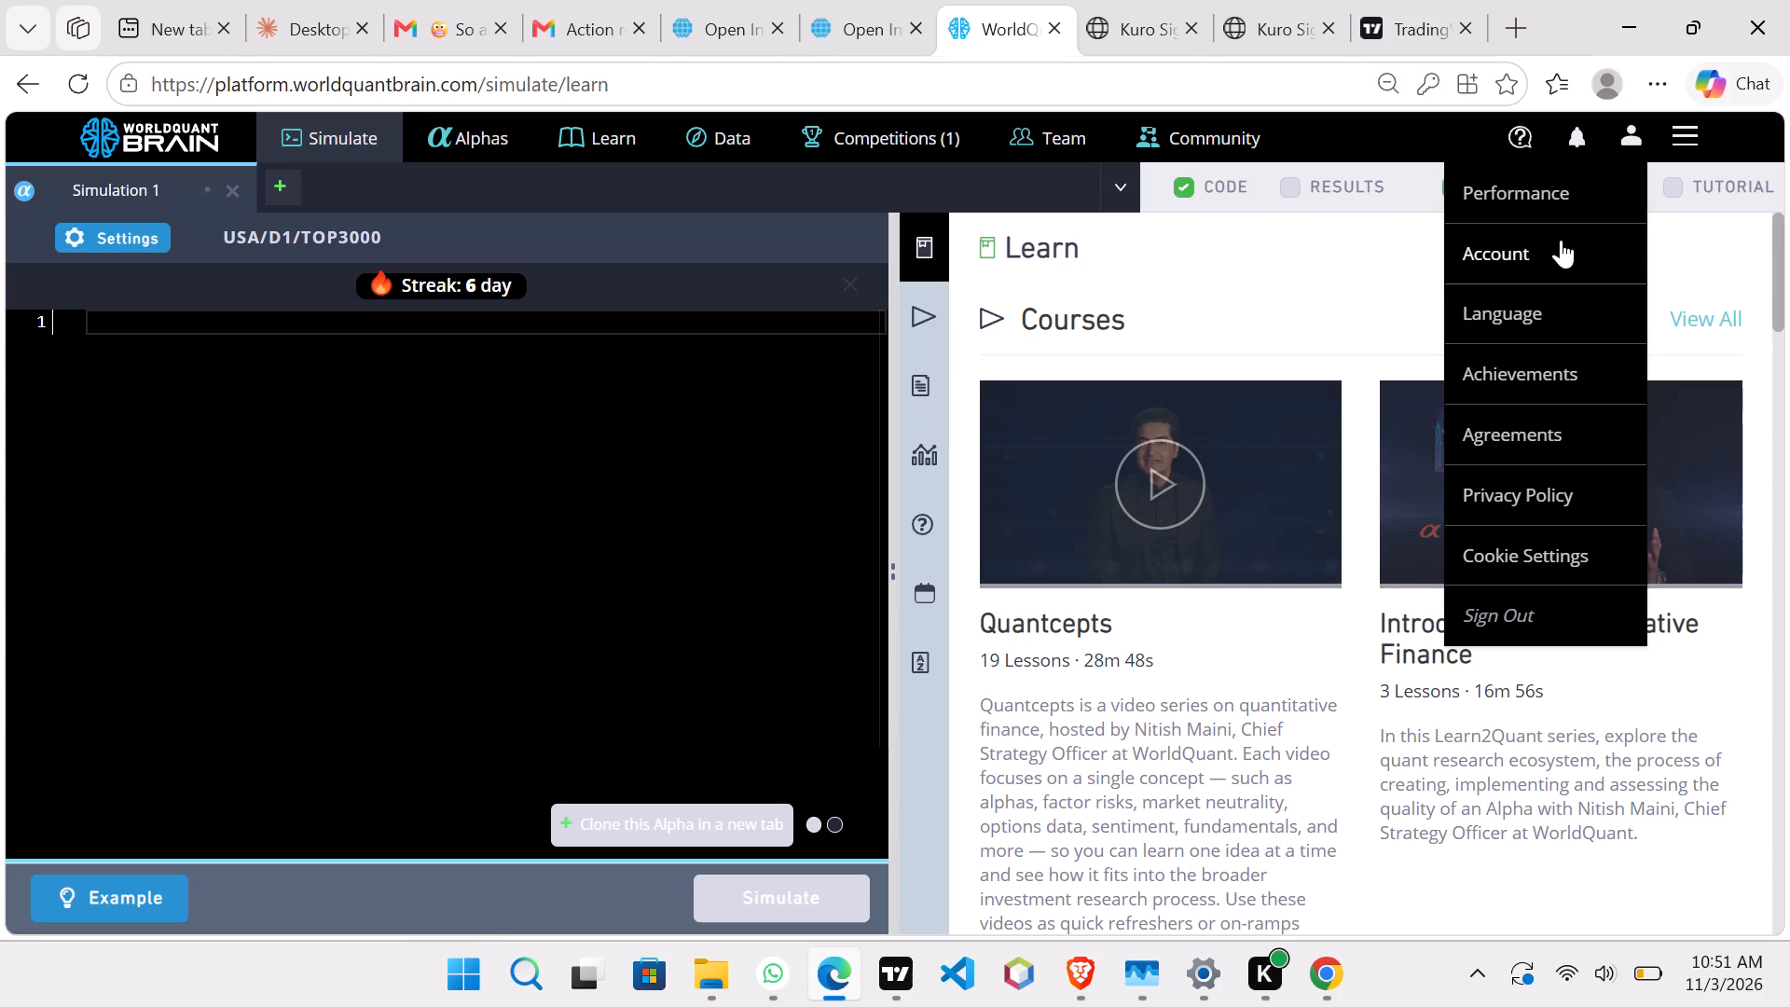
pyautogui.click(1518, 185)
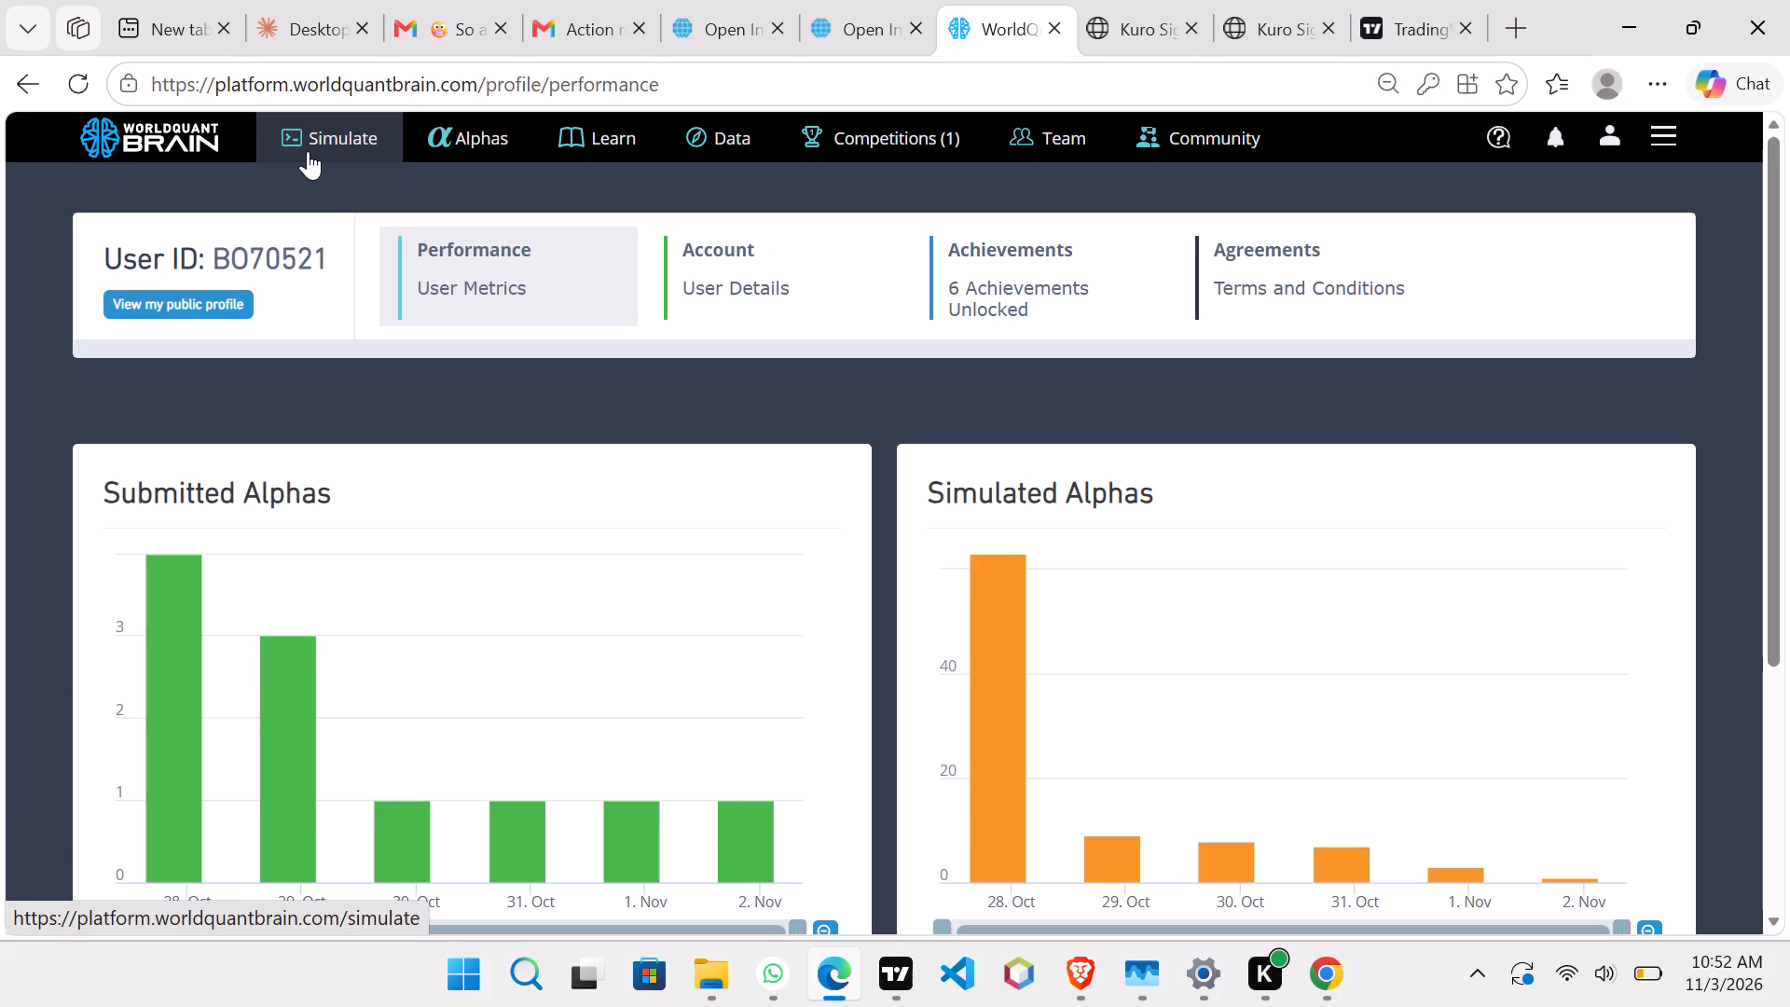
# Return to the simulation page and sign out of the WorldQuant BRAIN account in Microsoft Edge.
pyautogui.click(308, 151)
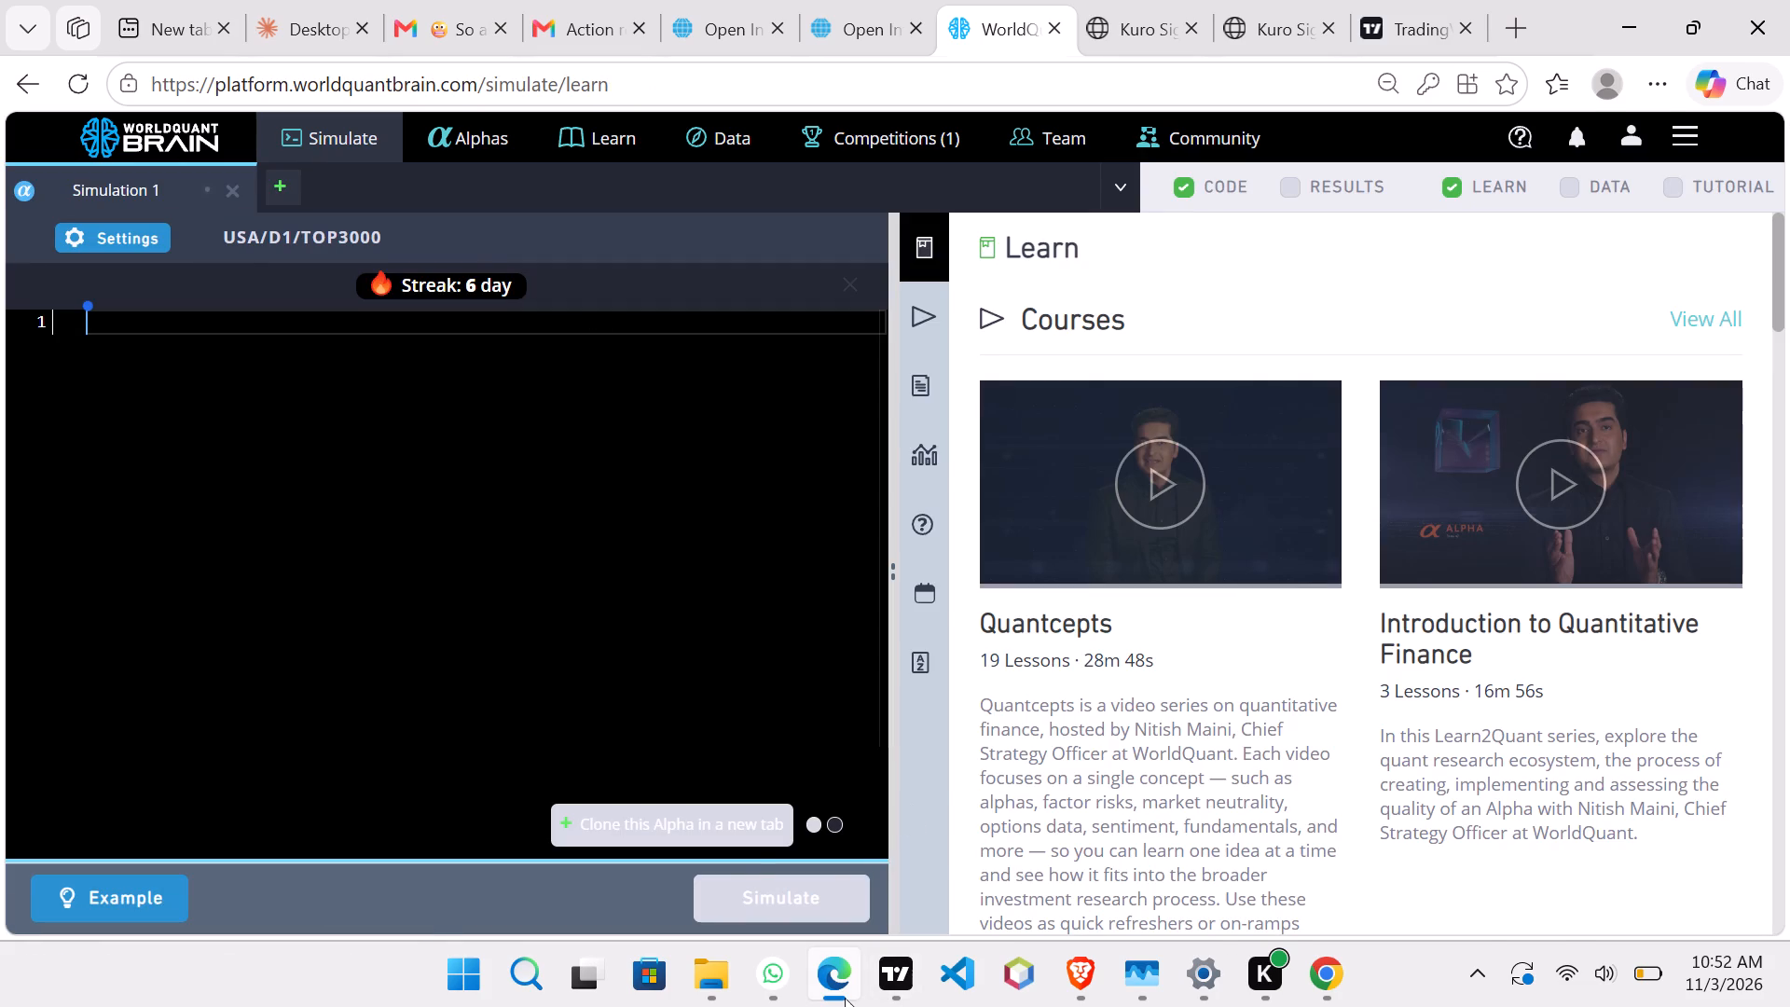
pyautogui.click(802, 838)
pyautogui.click(1632, 137)
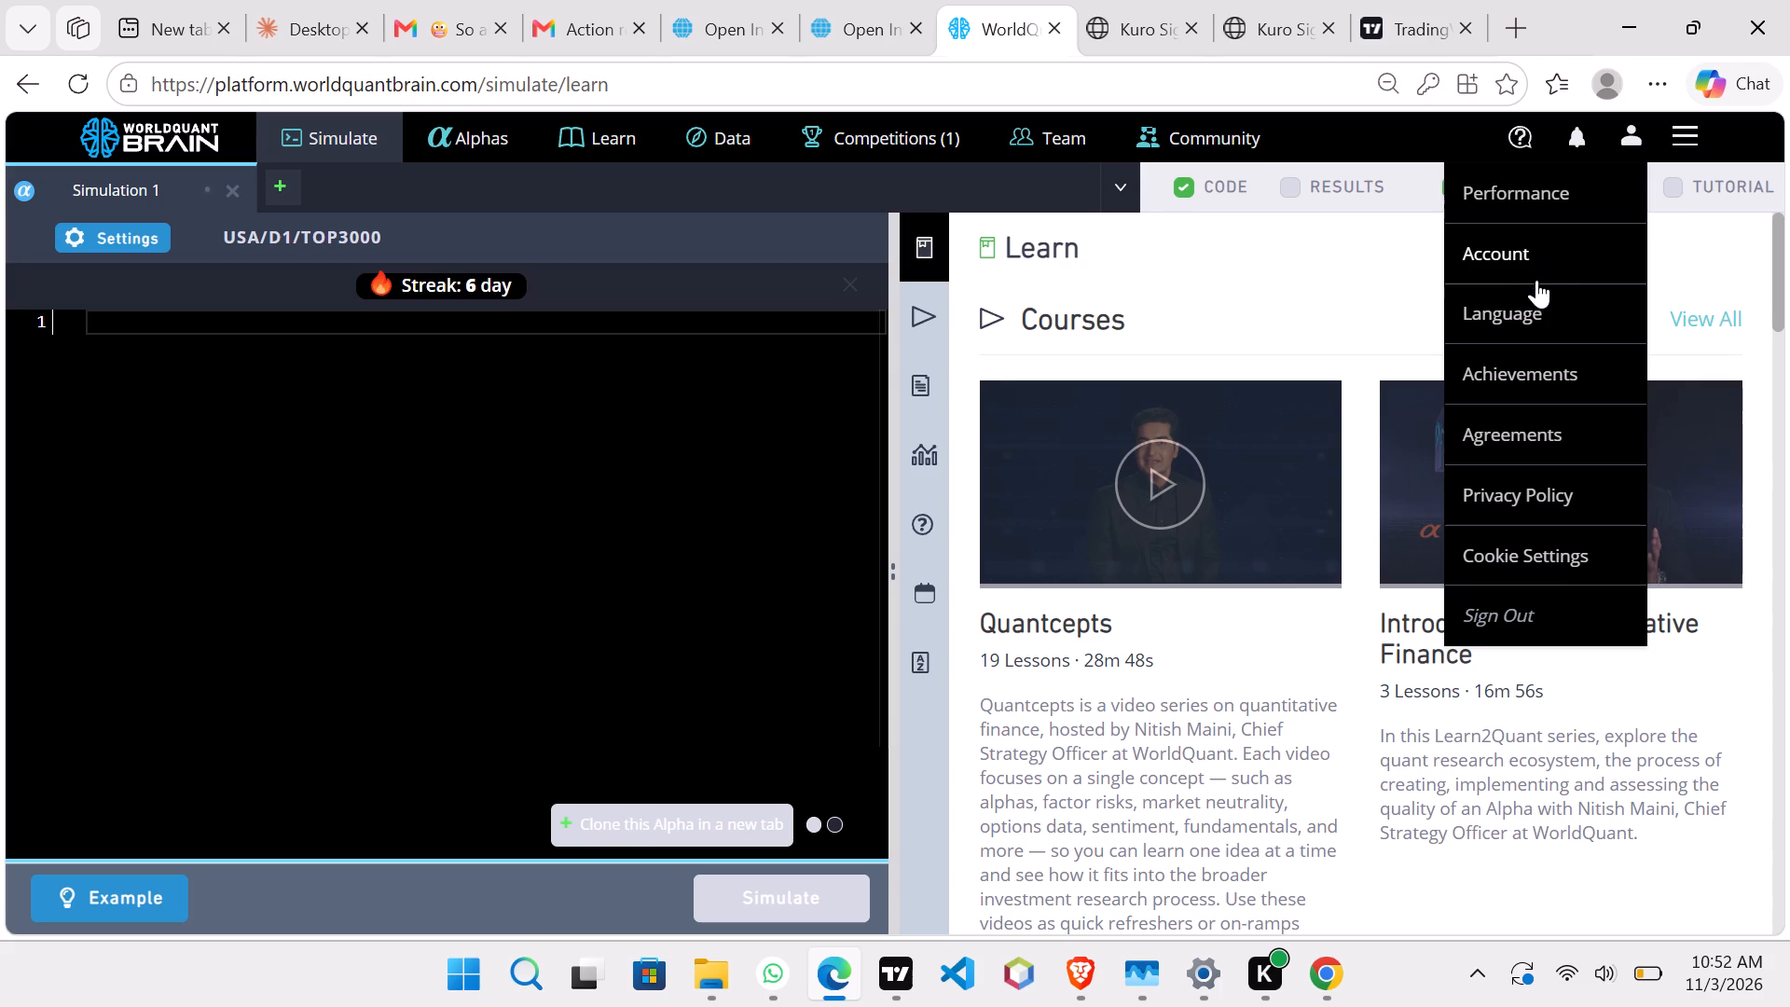
pyautogui.click(1521, 616)
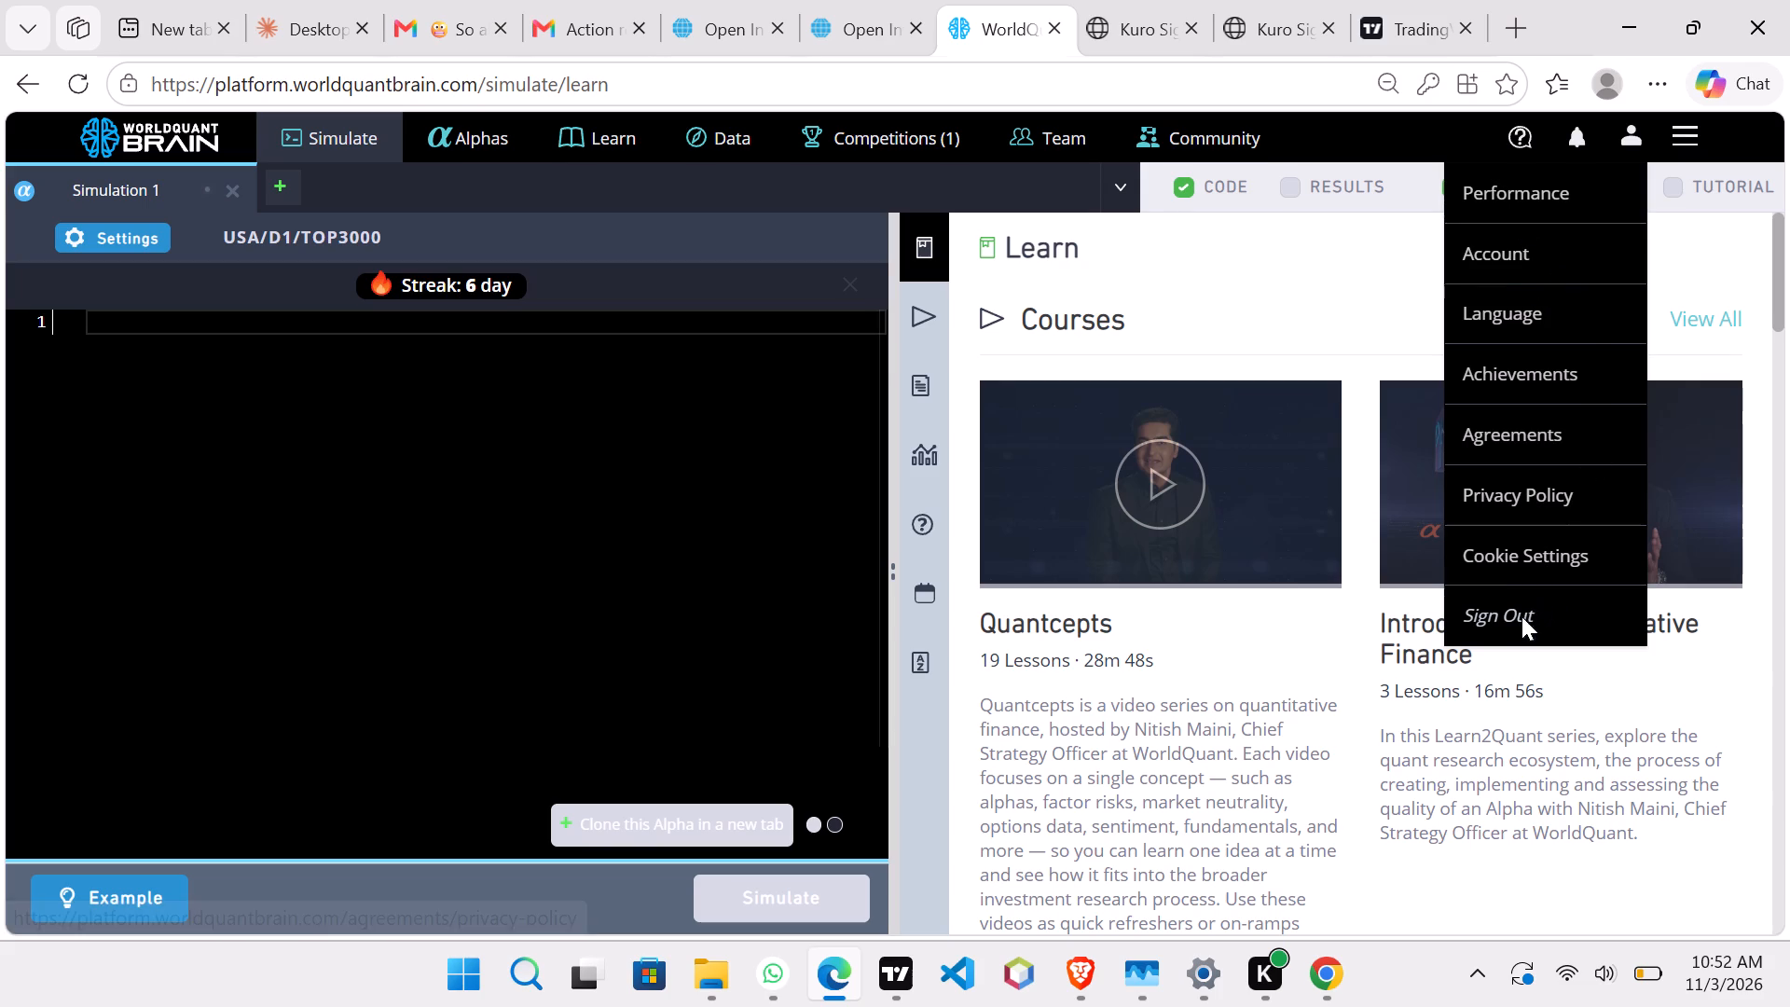
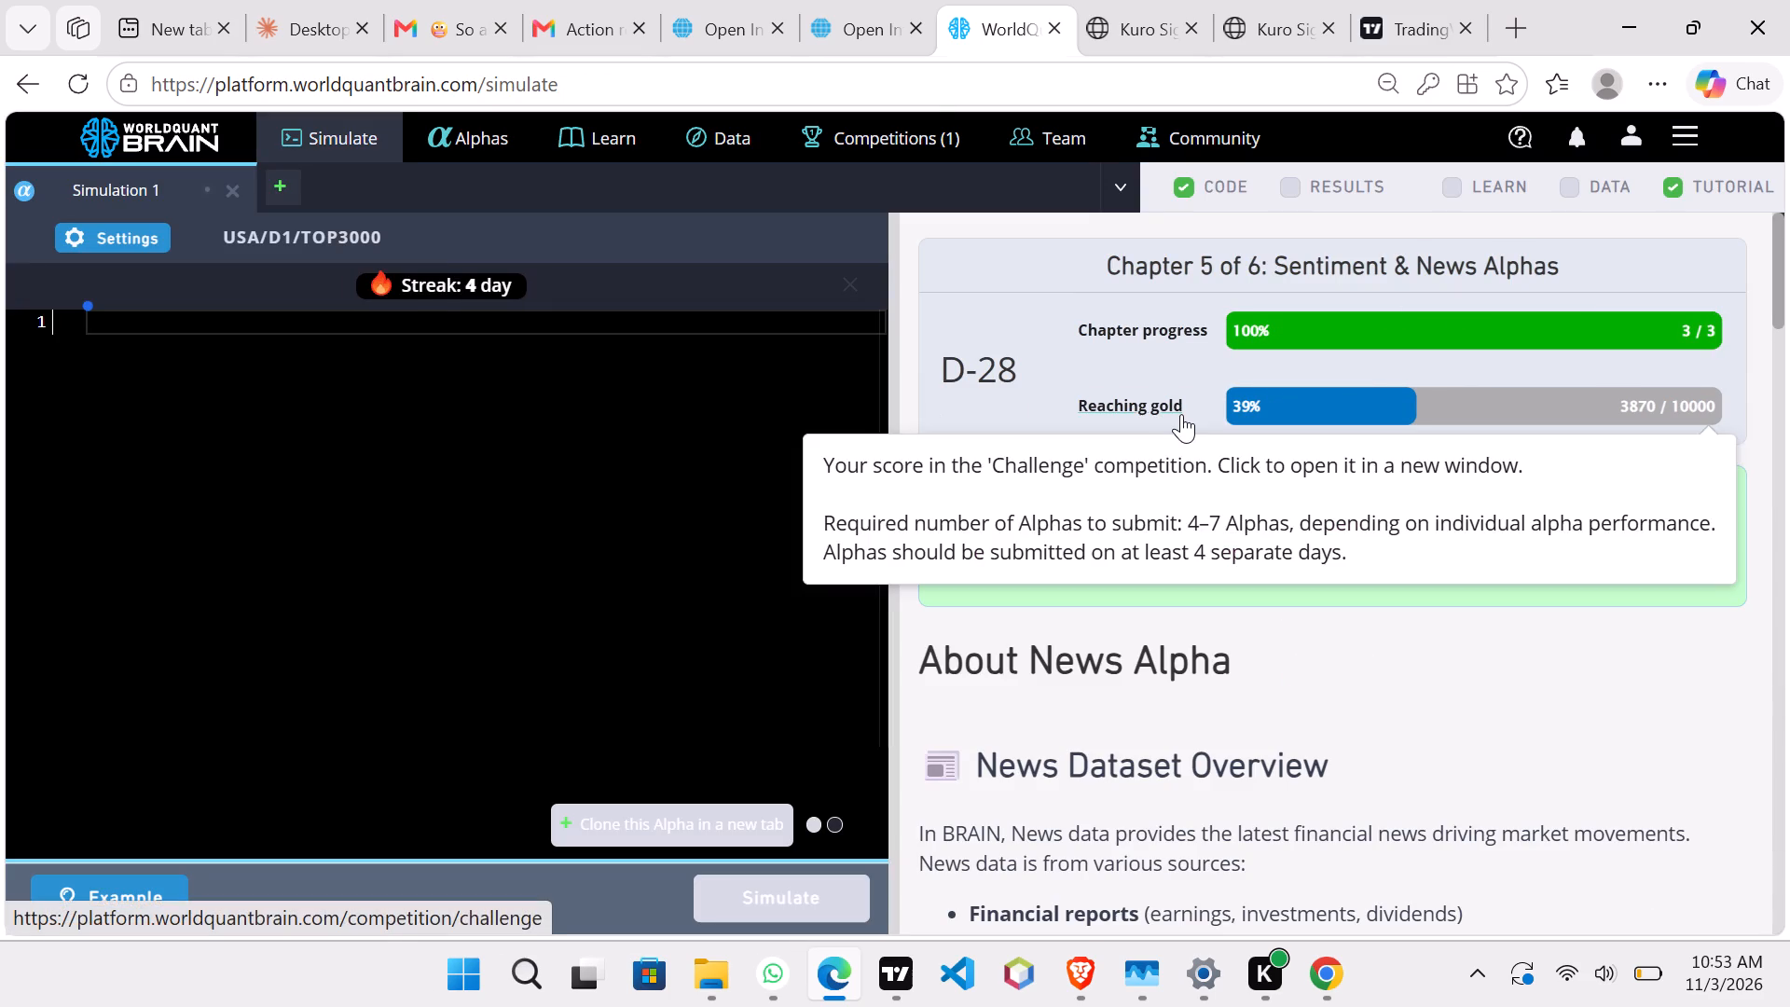
# Go to the end of the News Alpha tutorial chapter and advance to Chapter 6, Completion.
pyautogui.scroll(-11, 1181, 414)
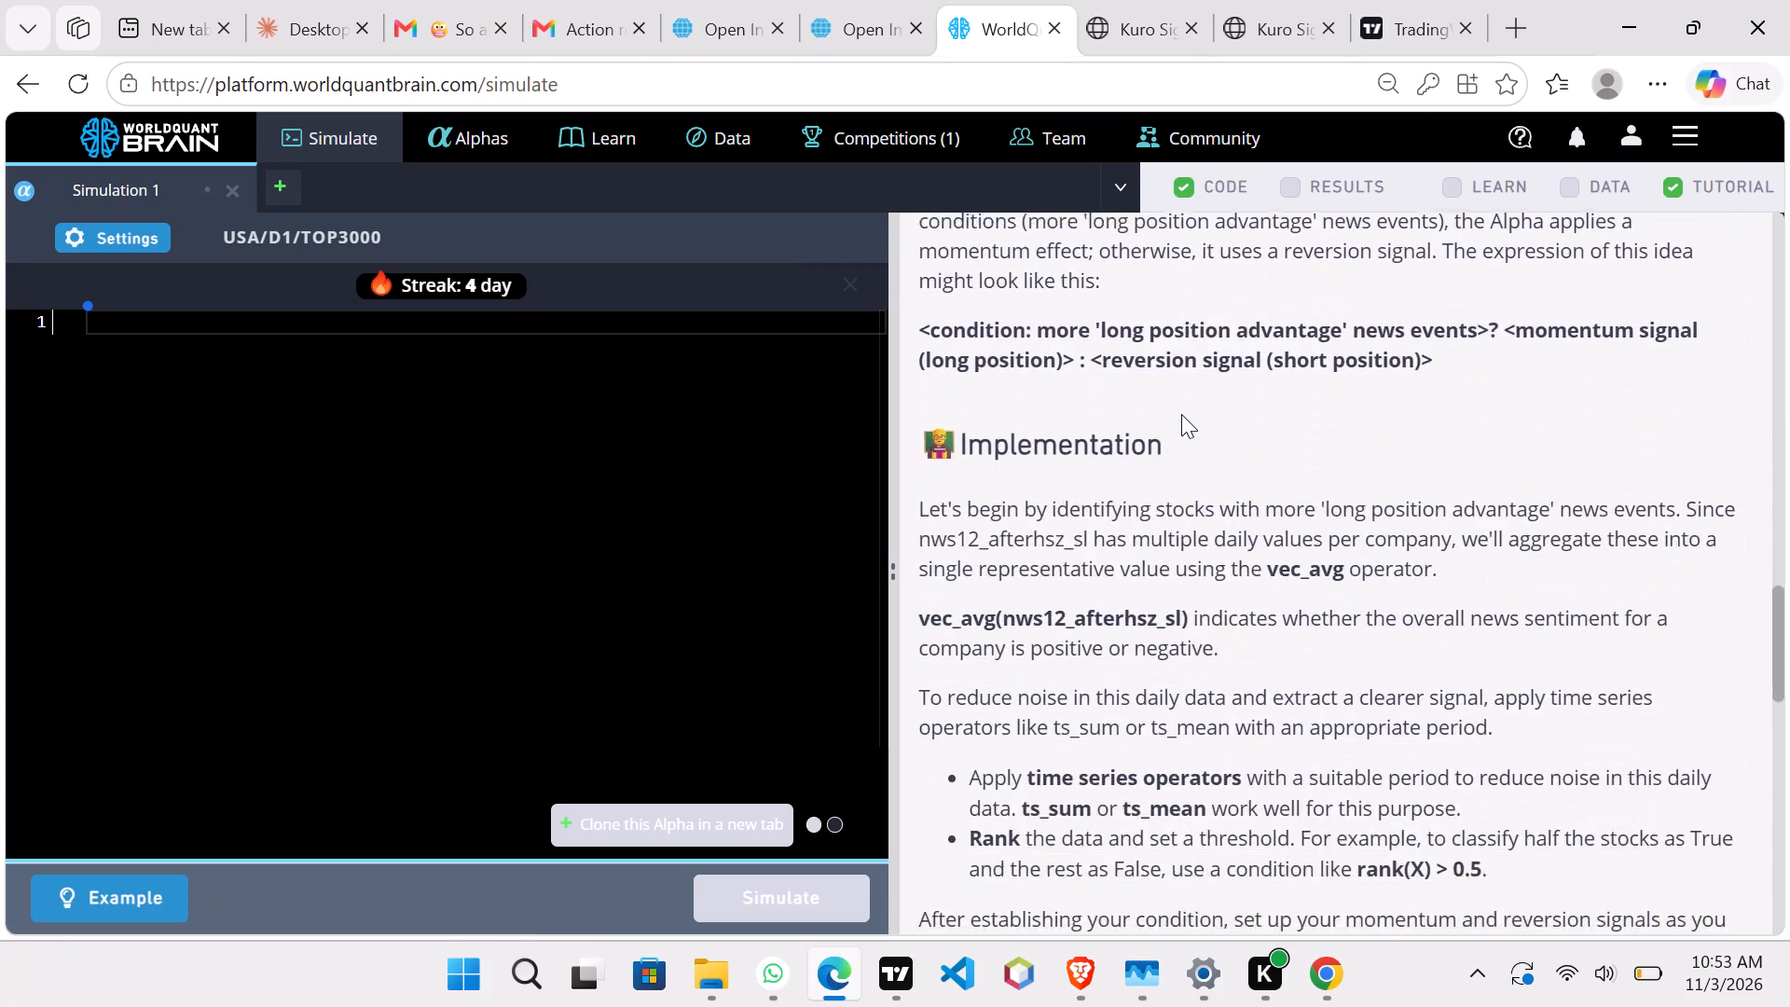
pyautogui.scroll(-3, 1181, 414)
pyautogui.click(1652, 455)
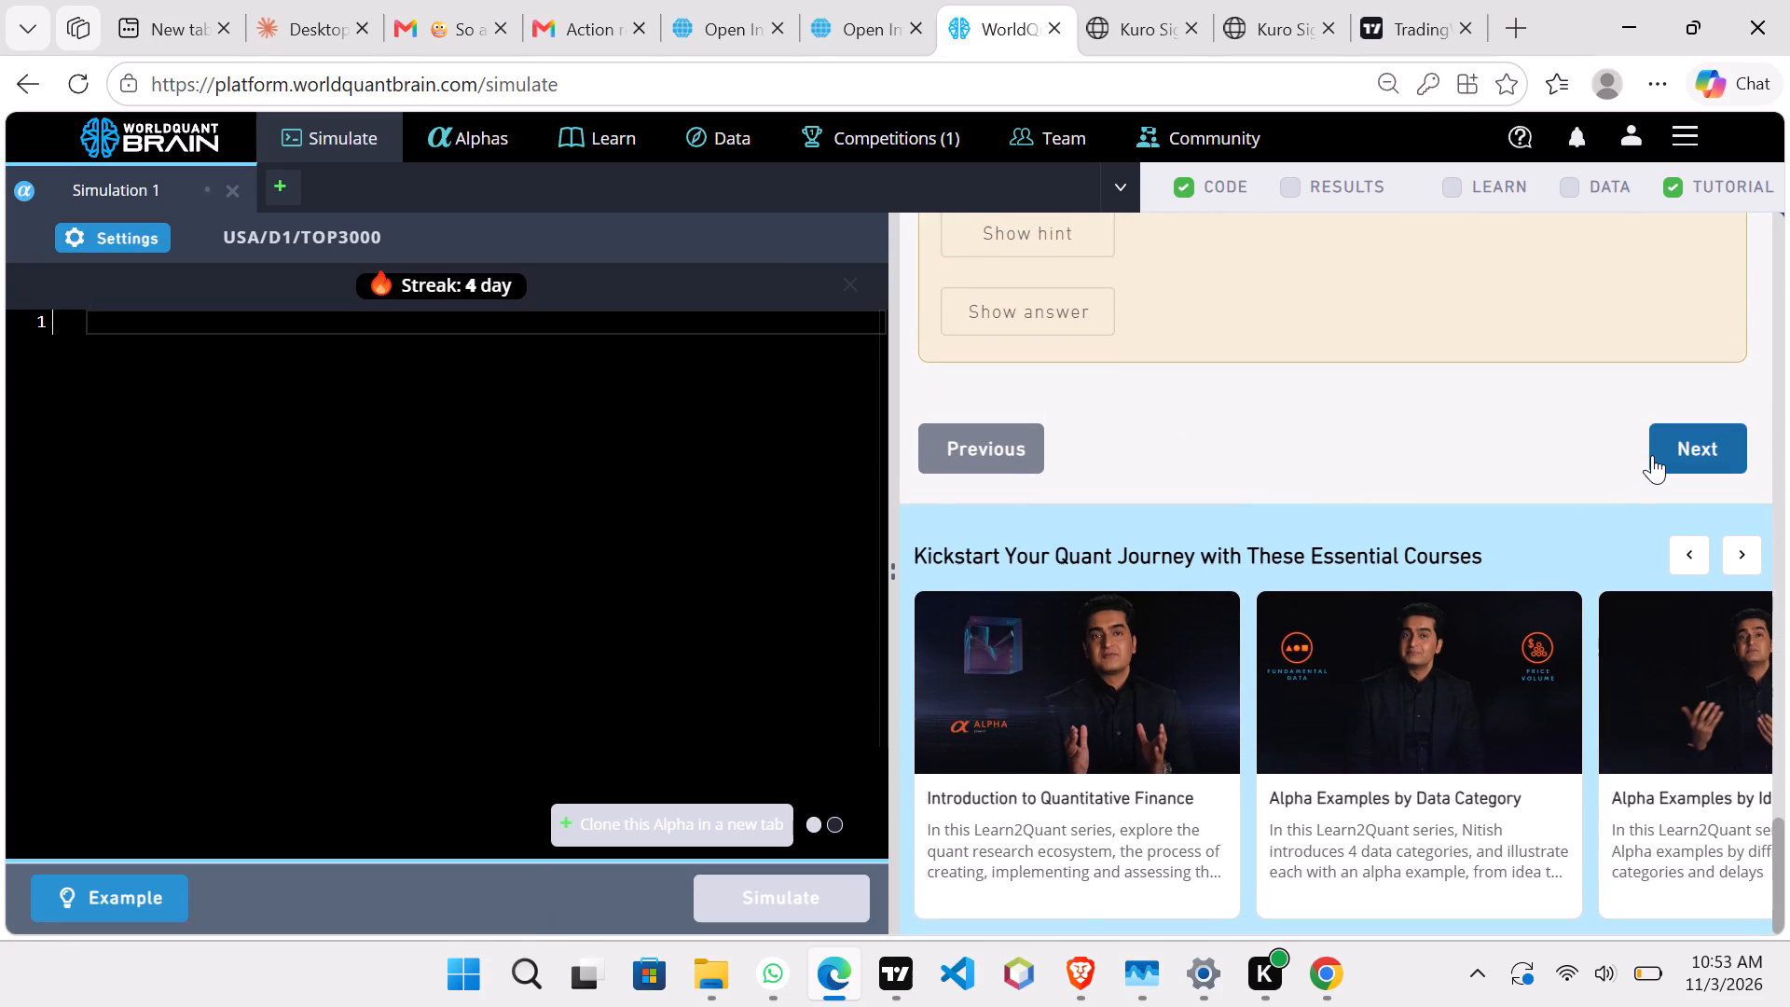
pyautogui.click(1719, 448)
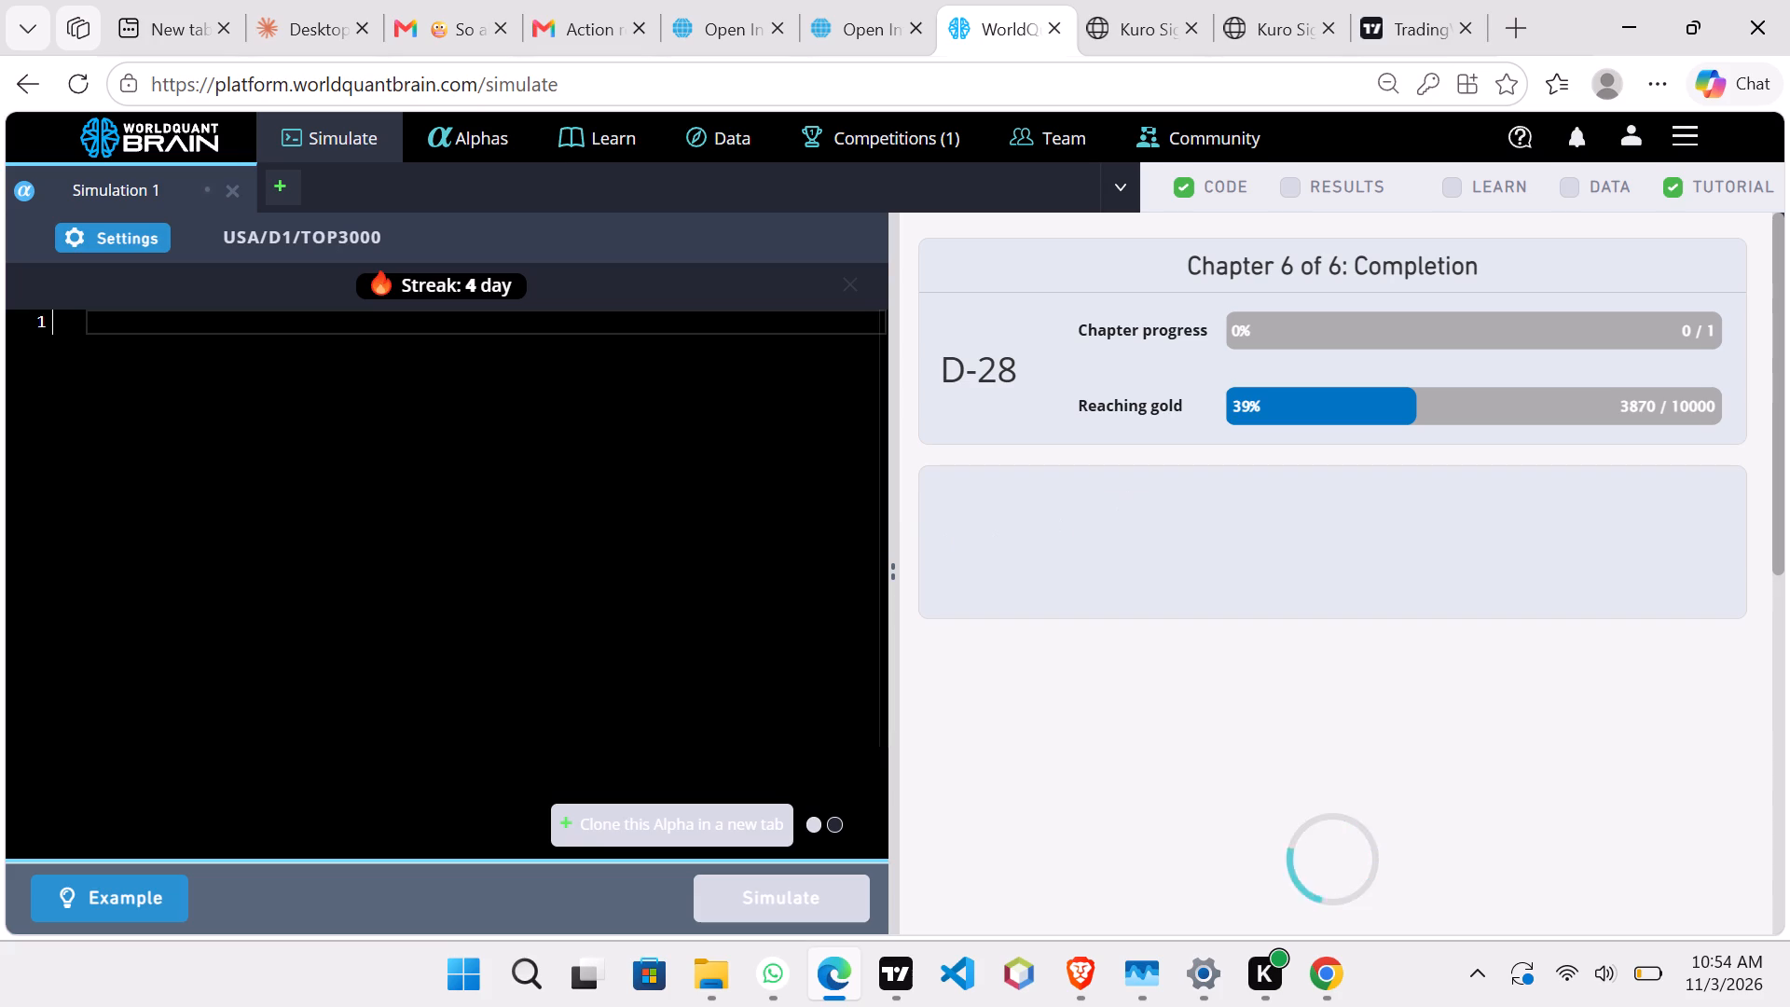
pyautogui.scroll(2, 735, 547)
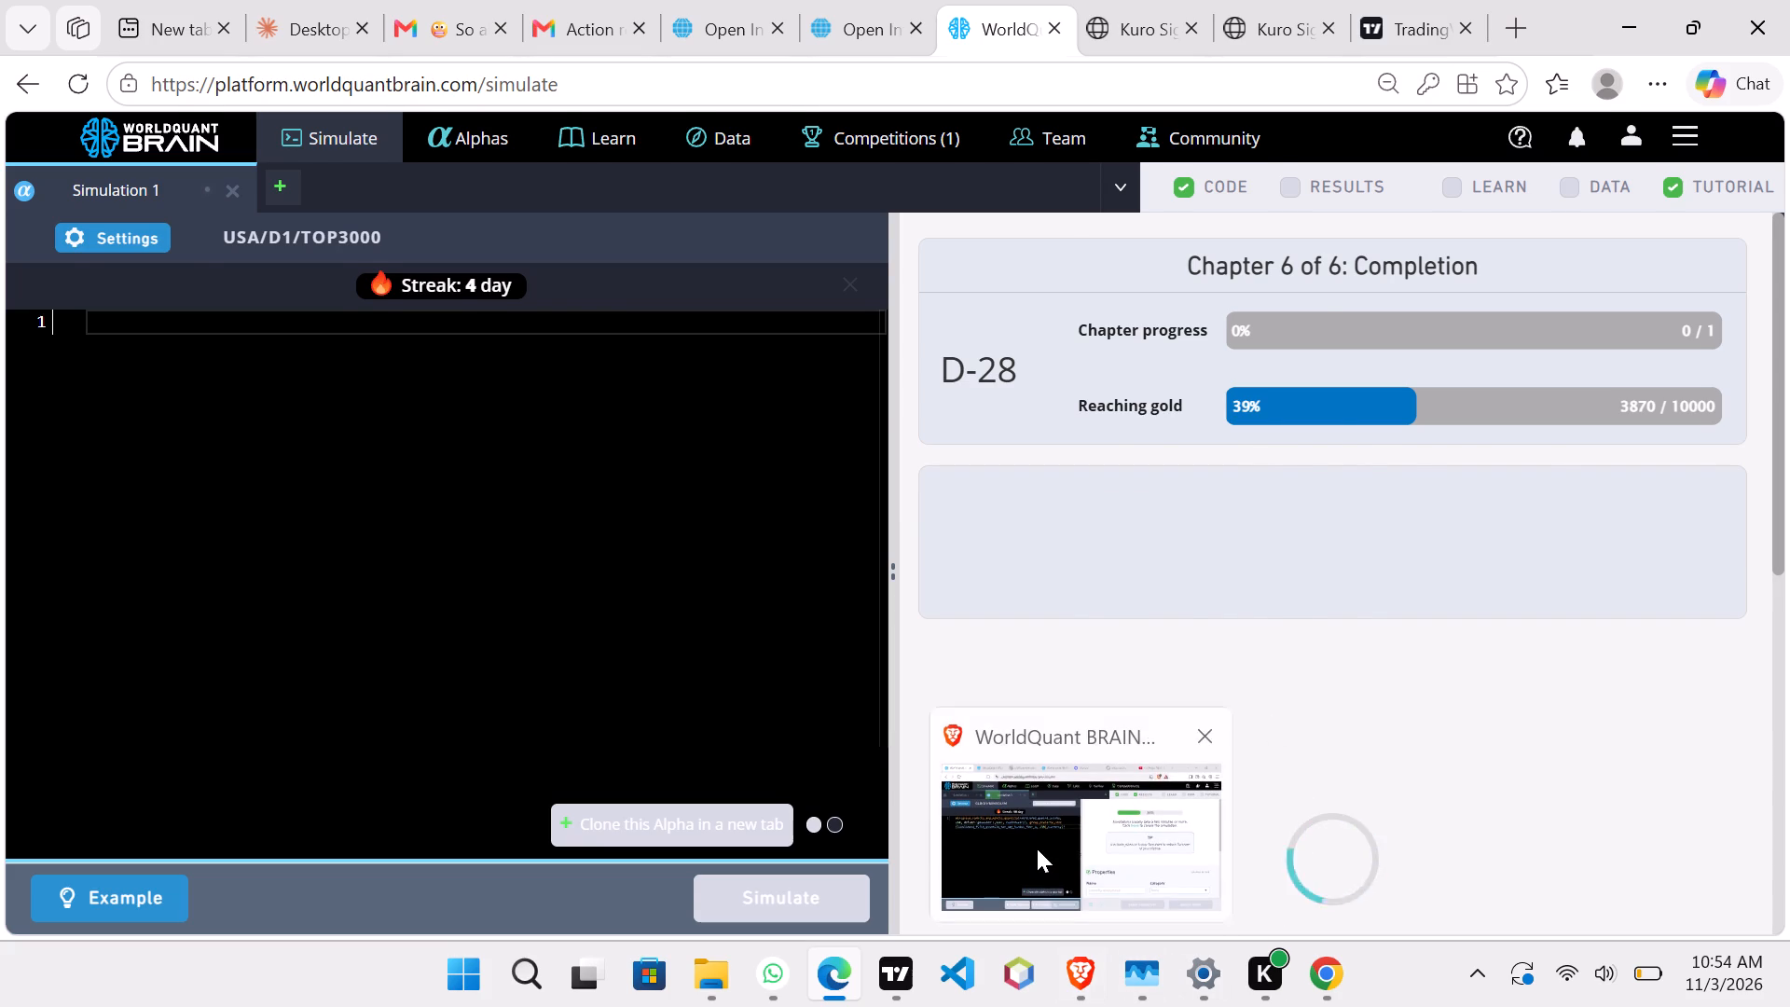
# Switch to Brave, open the submitted alphas list and go to its last page, page 11.
pyautogui.click(1037, 848)
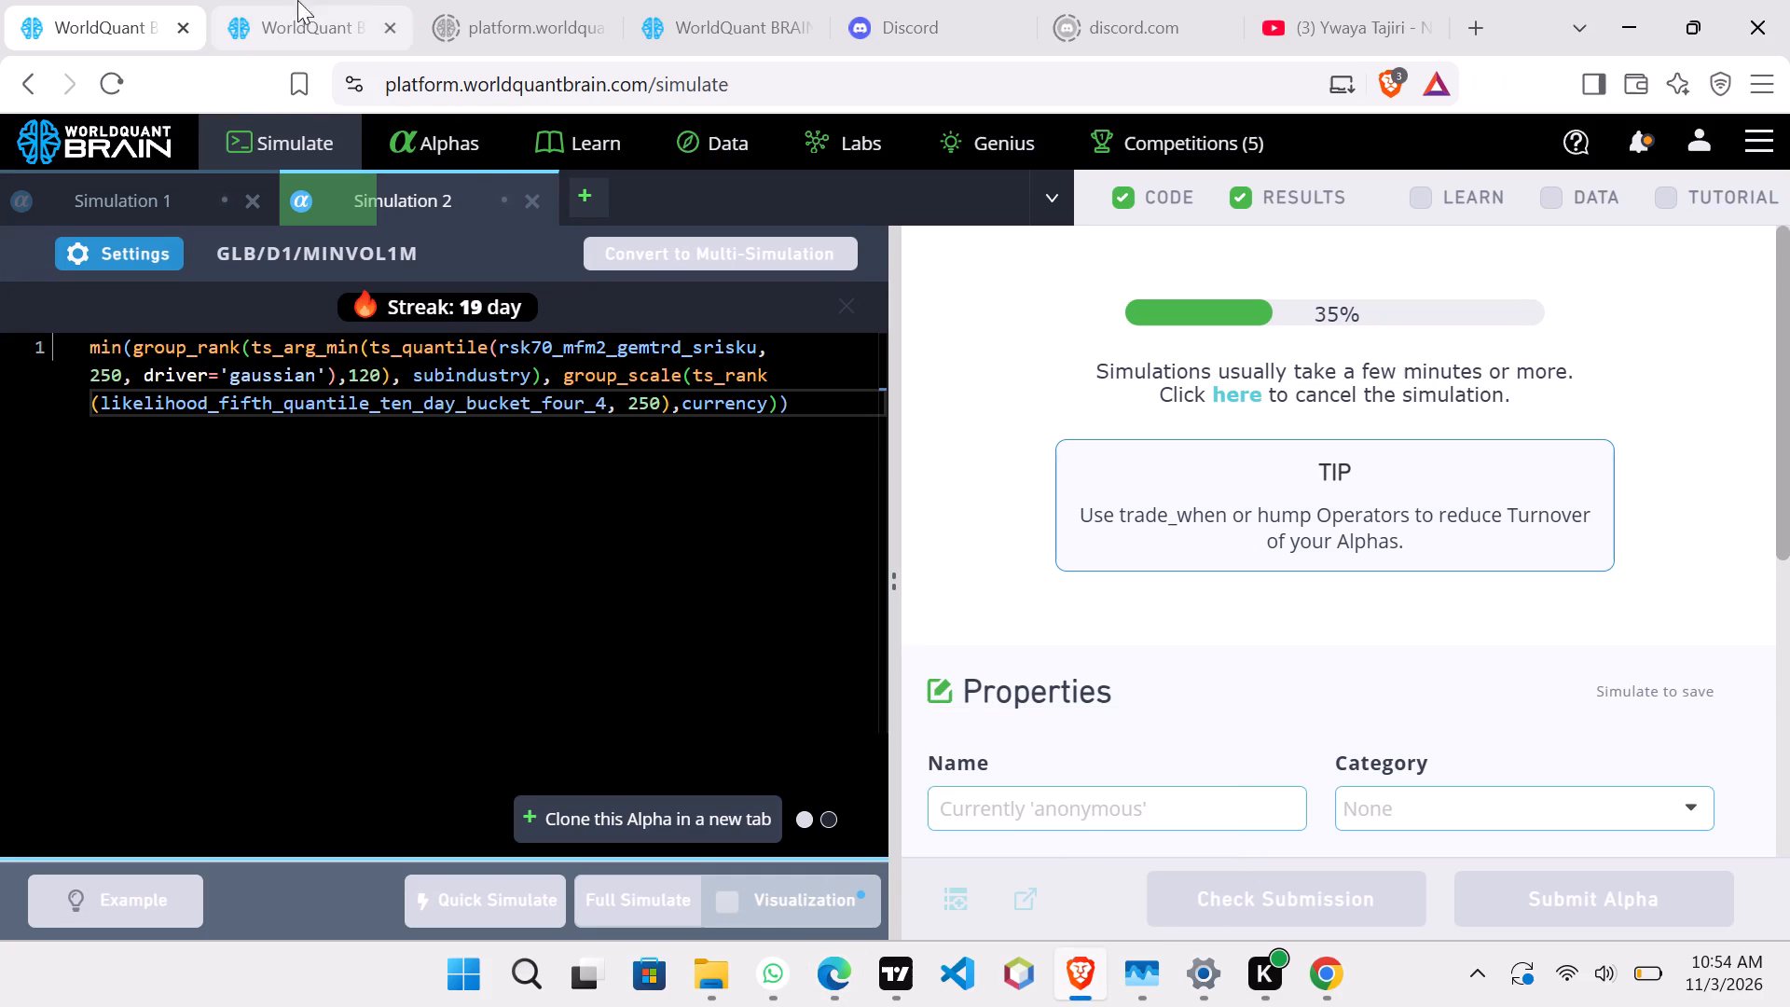
pyautogui.click(302, 0)
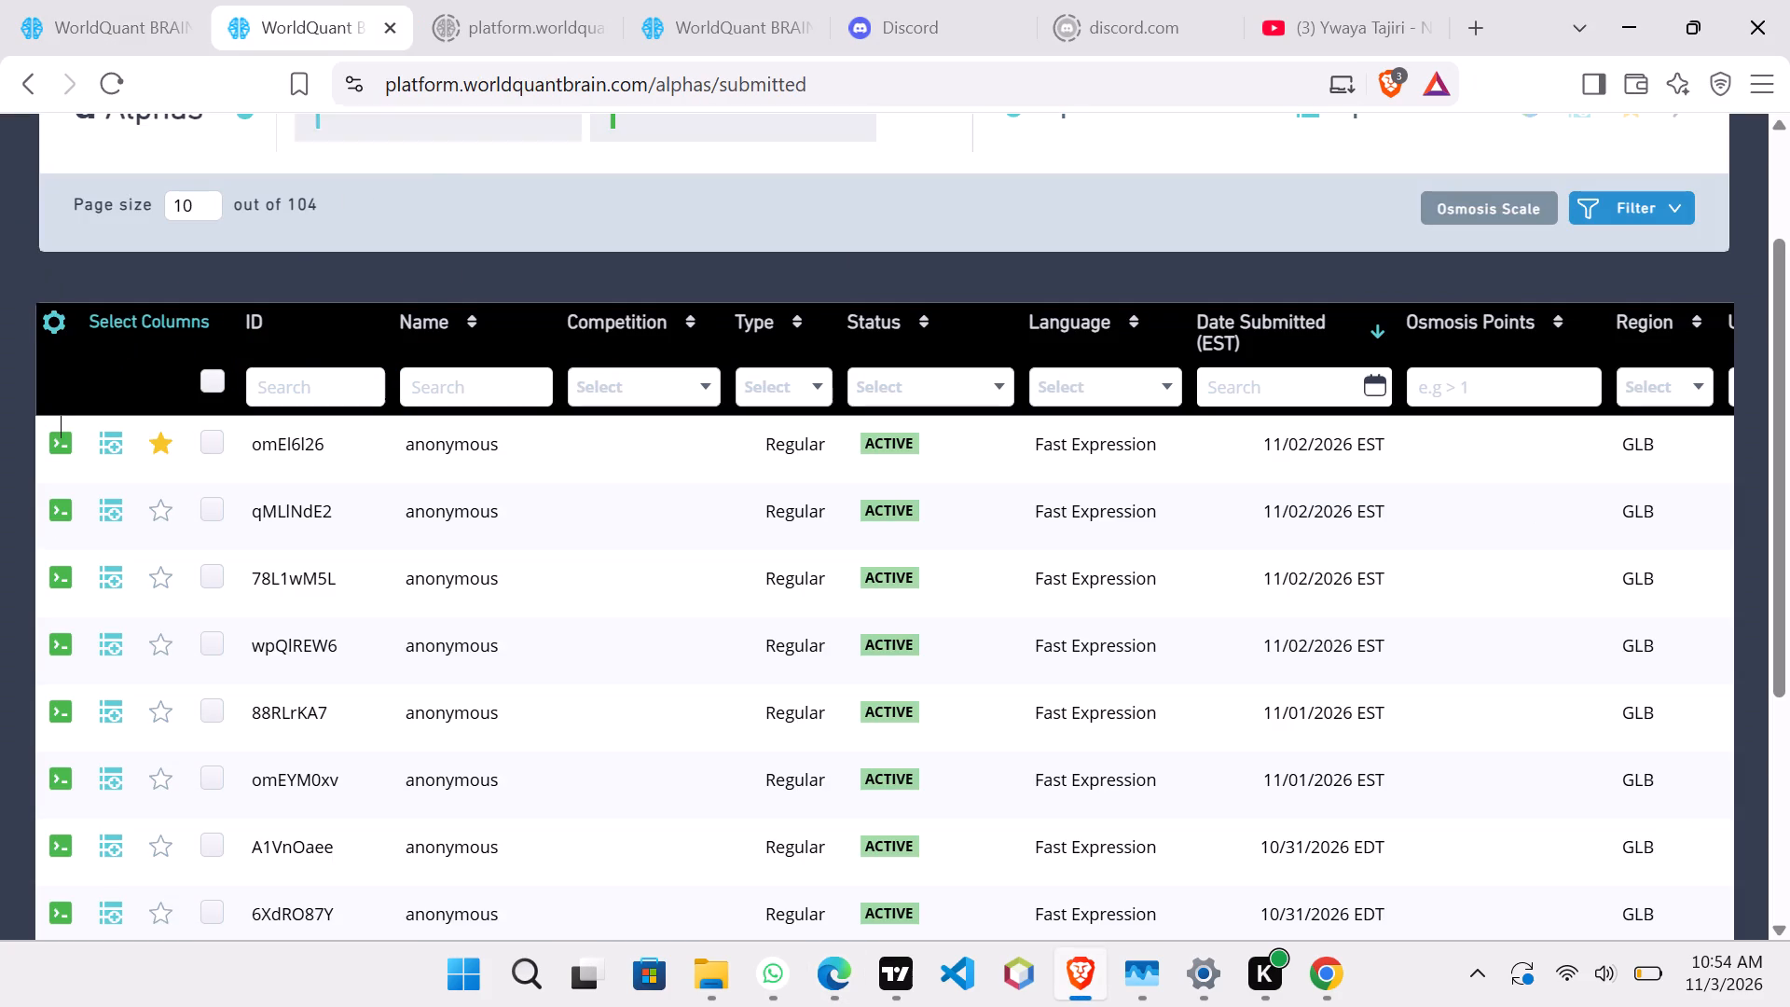
pyautogui.scroll(5, 456, 196)
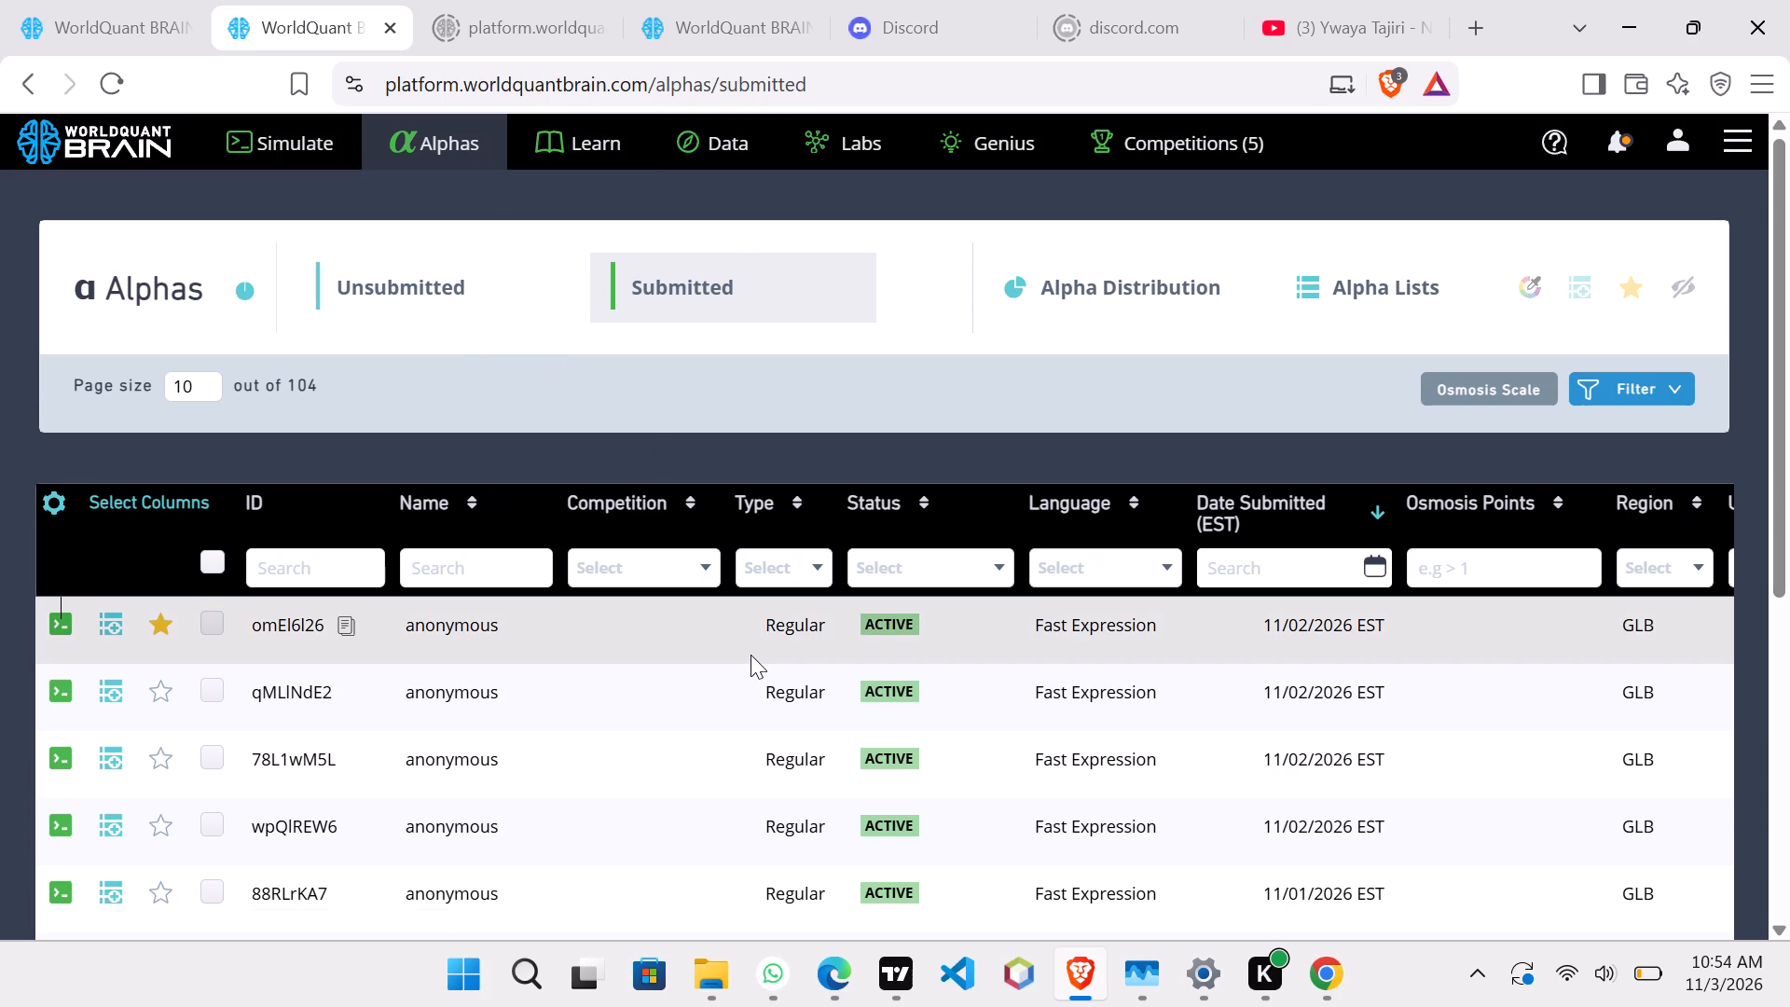
pyautogui.scroll(-4, 1038, 780)
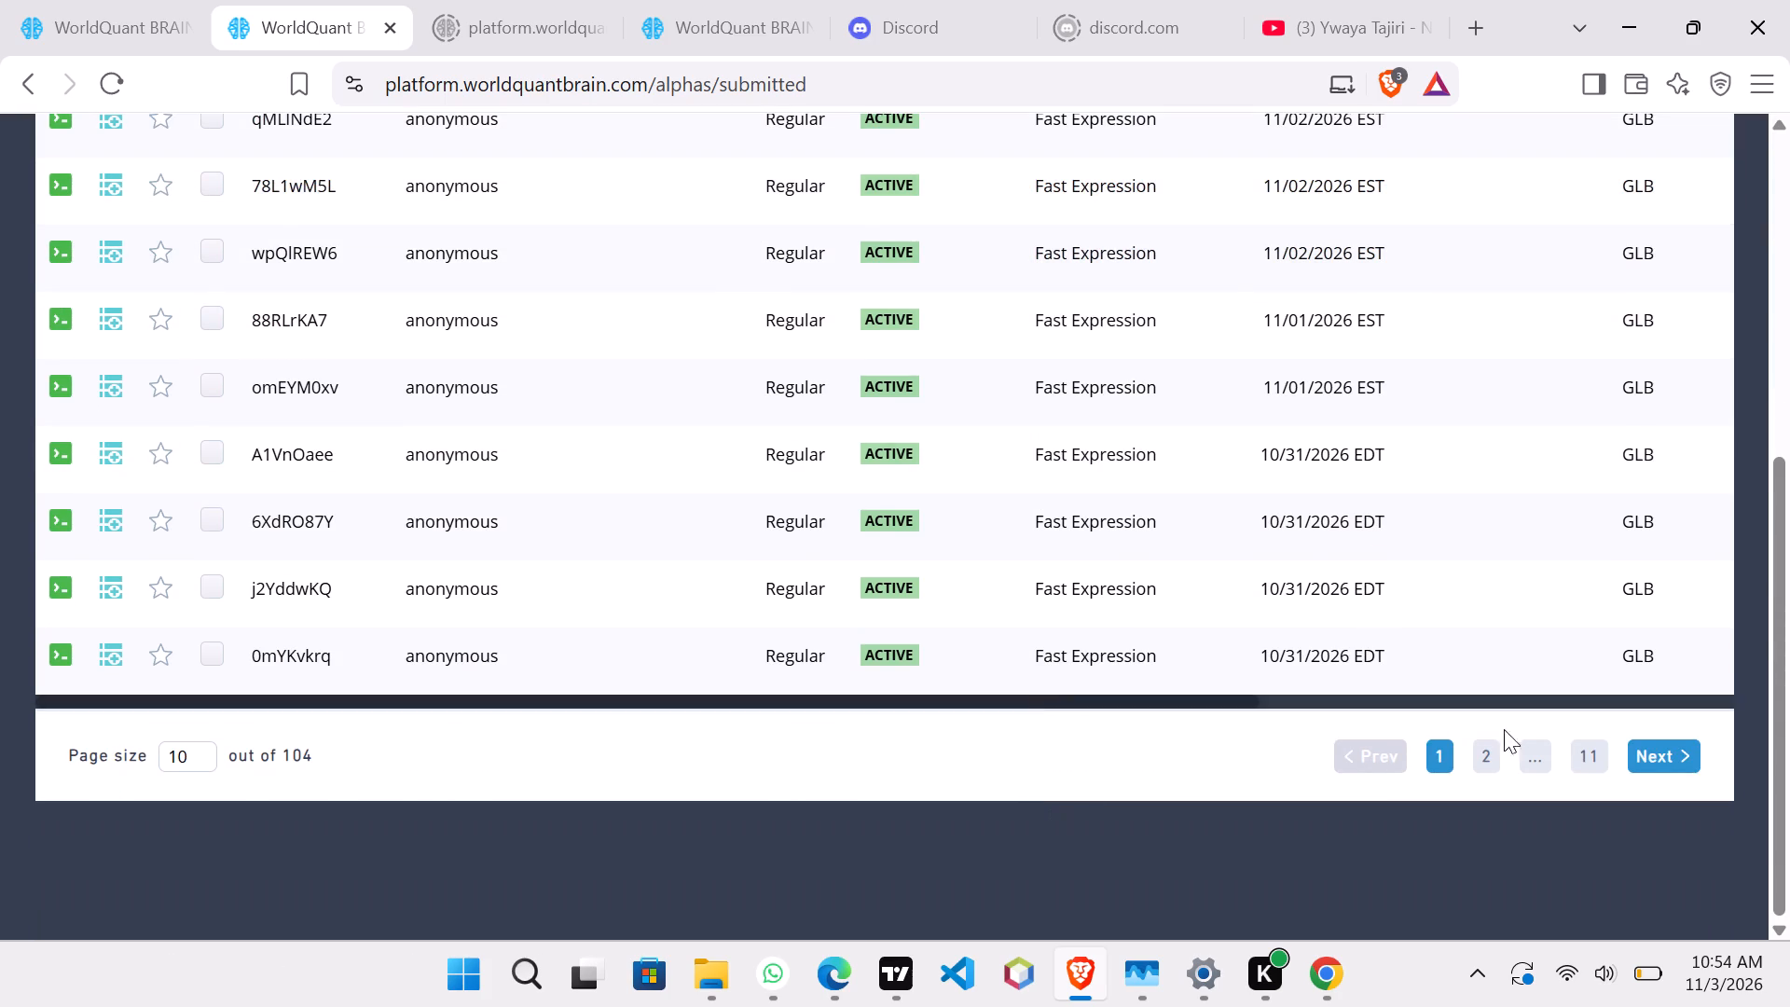
pyautogui.doubleClick(1691, 740)
pyautogui.tripleClick(1691, 740)
pyautogui.tripleClick(1691, 740)
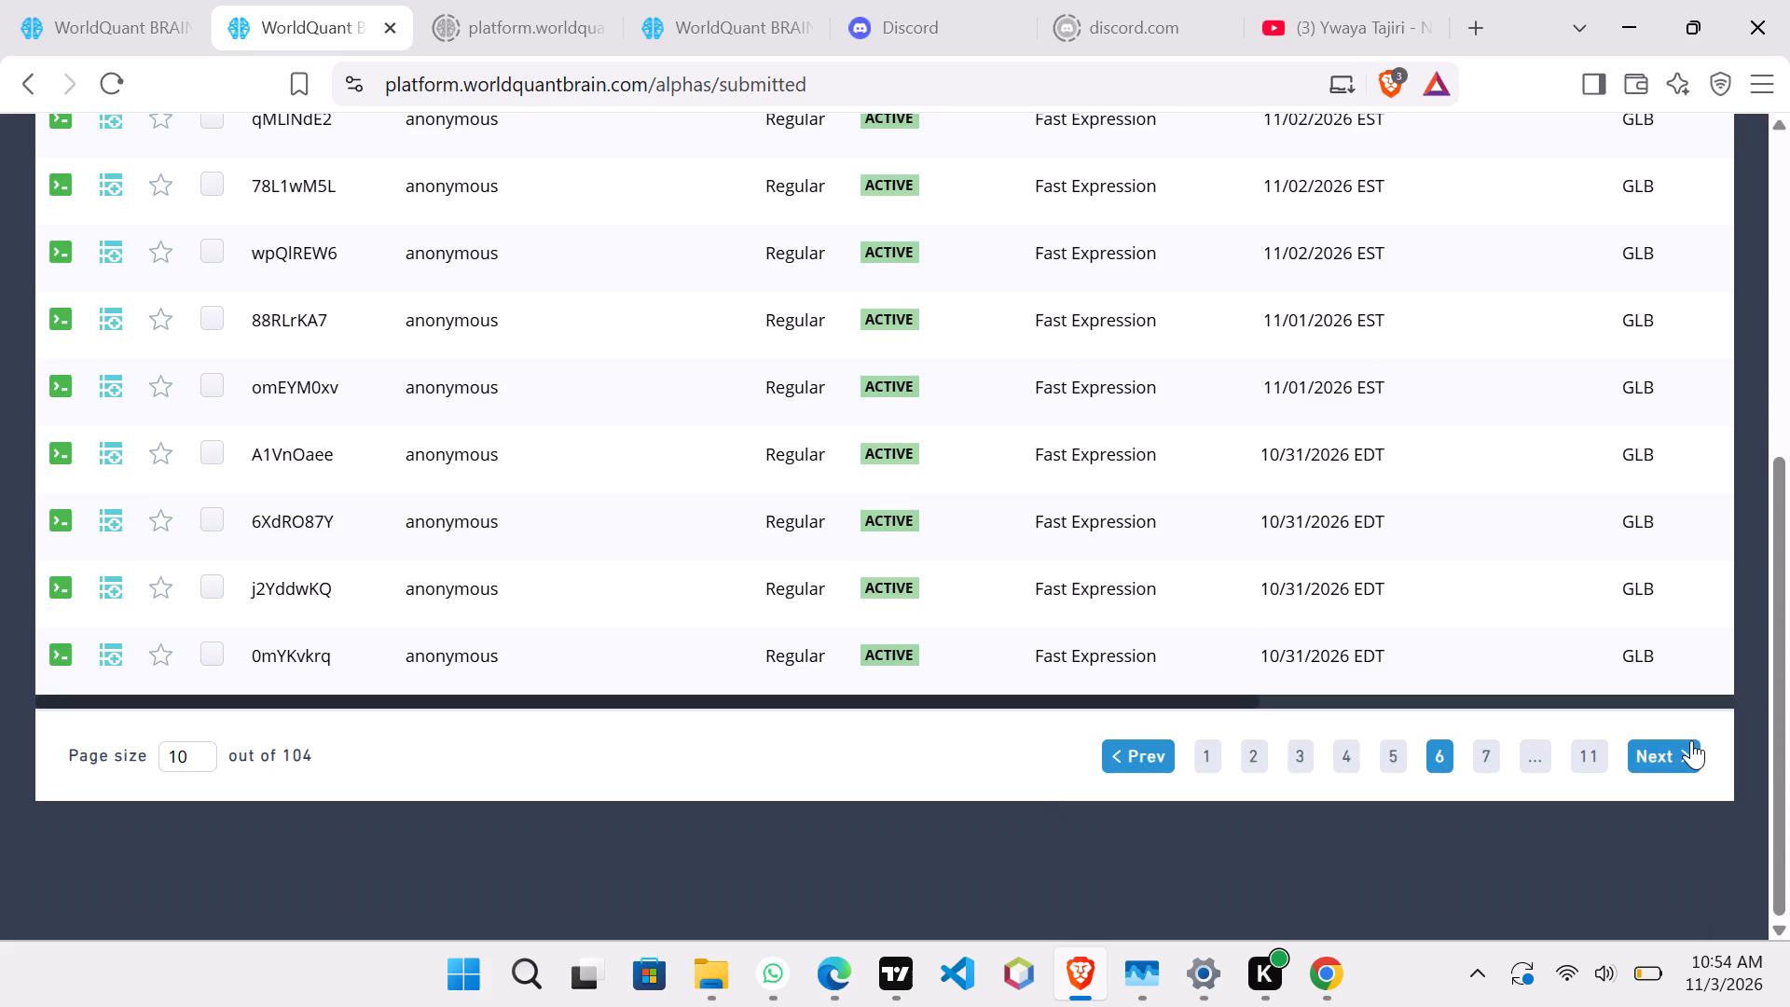
pyautogui.tripleClick(1691, 740)
pyautogui.tripleClick(1691, 740)
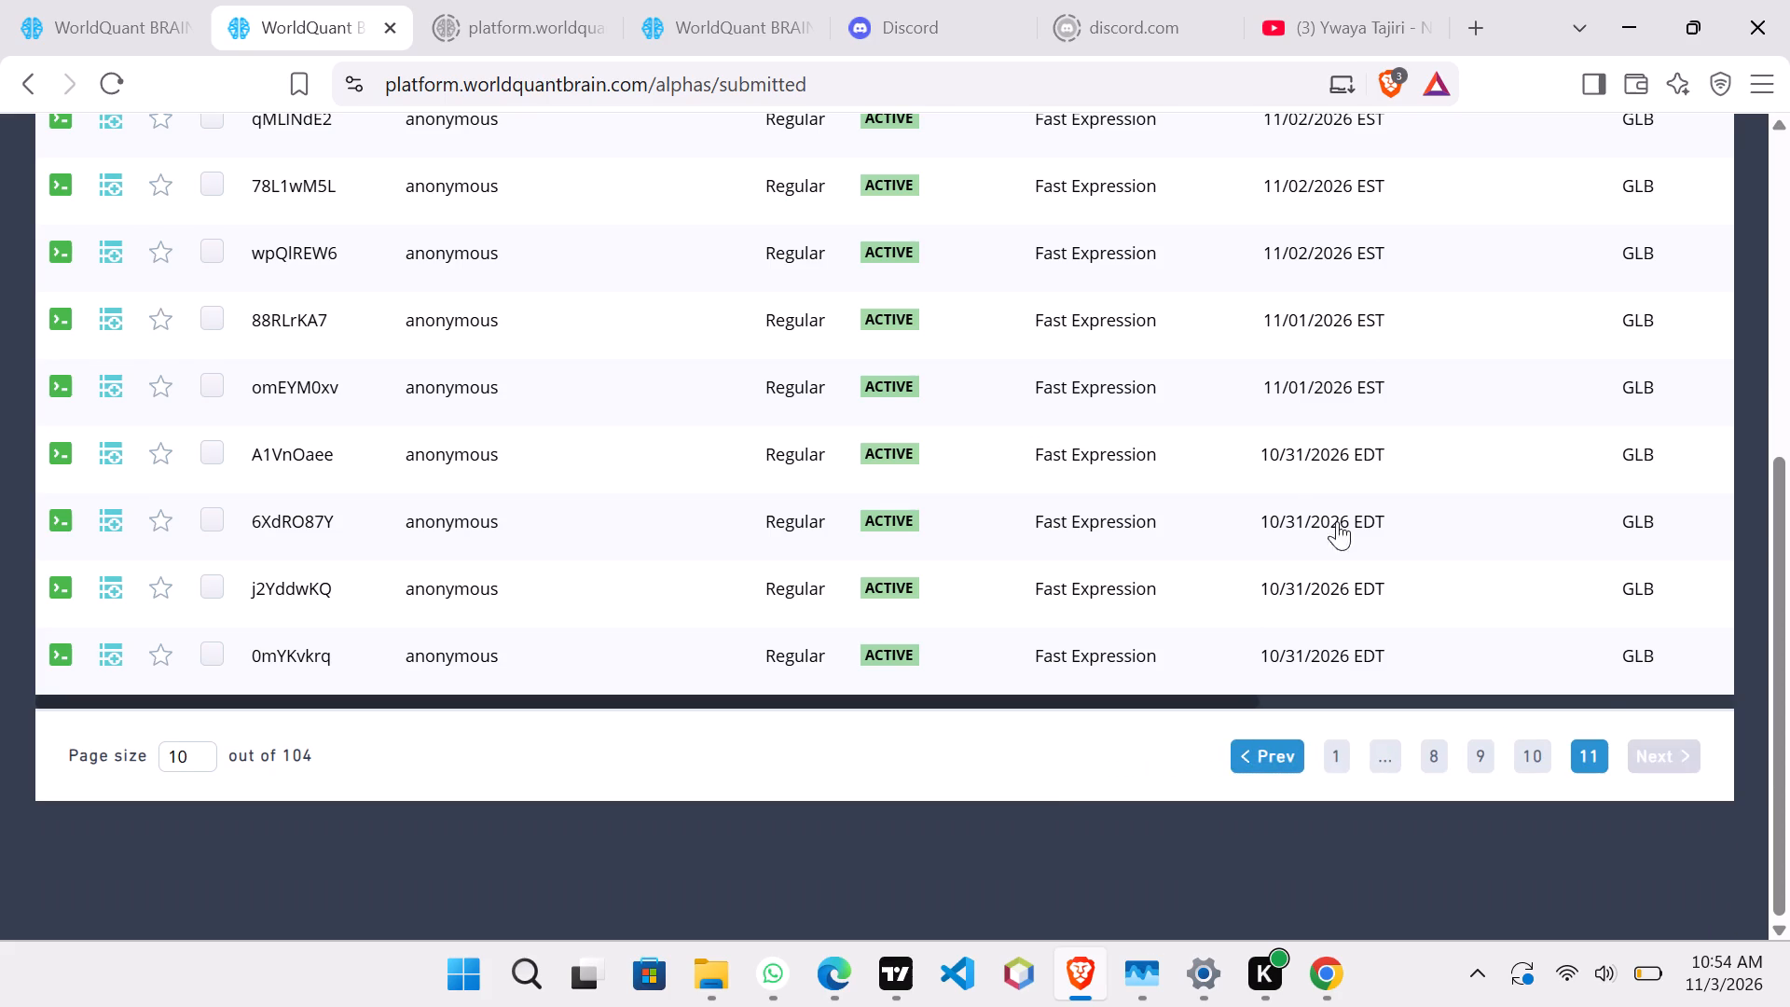
pyautogui.scroll(3, 1274, 474)
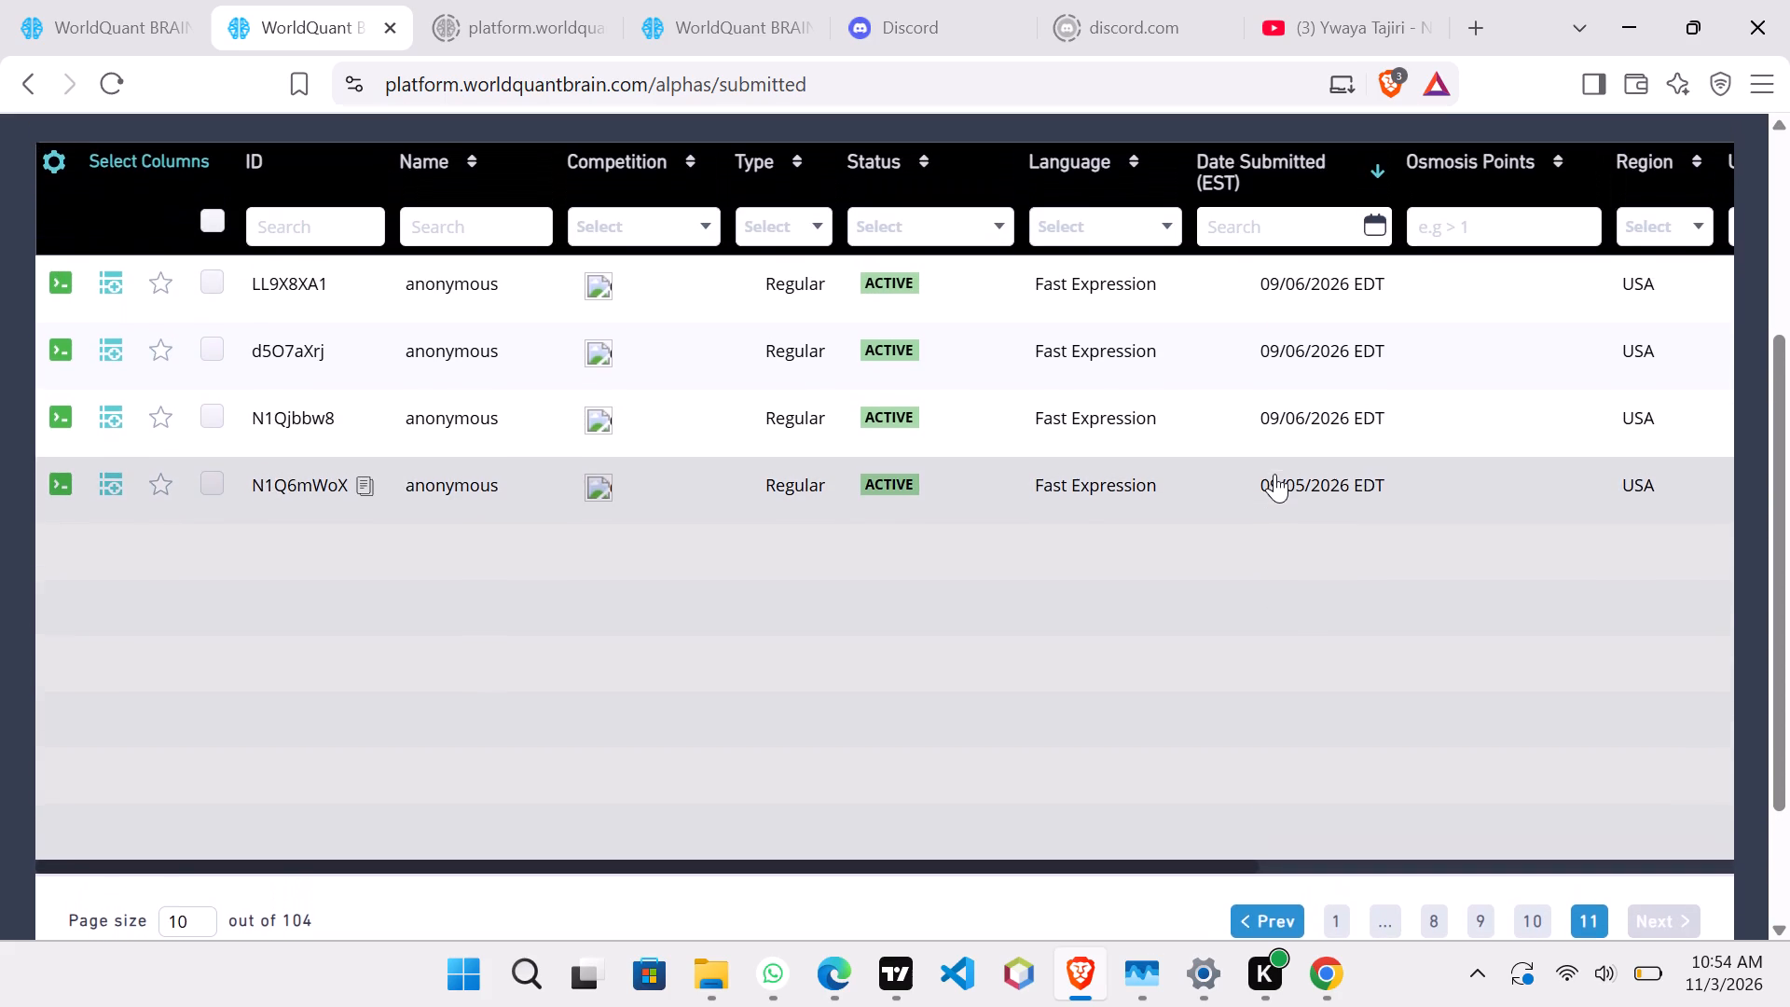
pyautogui.scroll(1, 1274, 474)
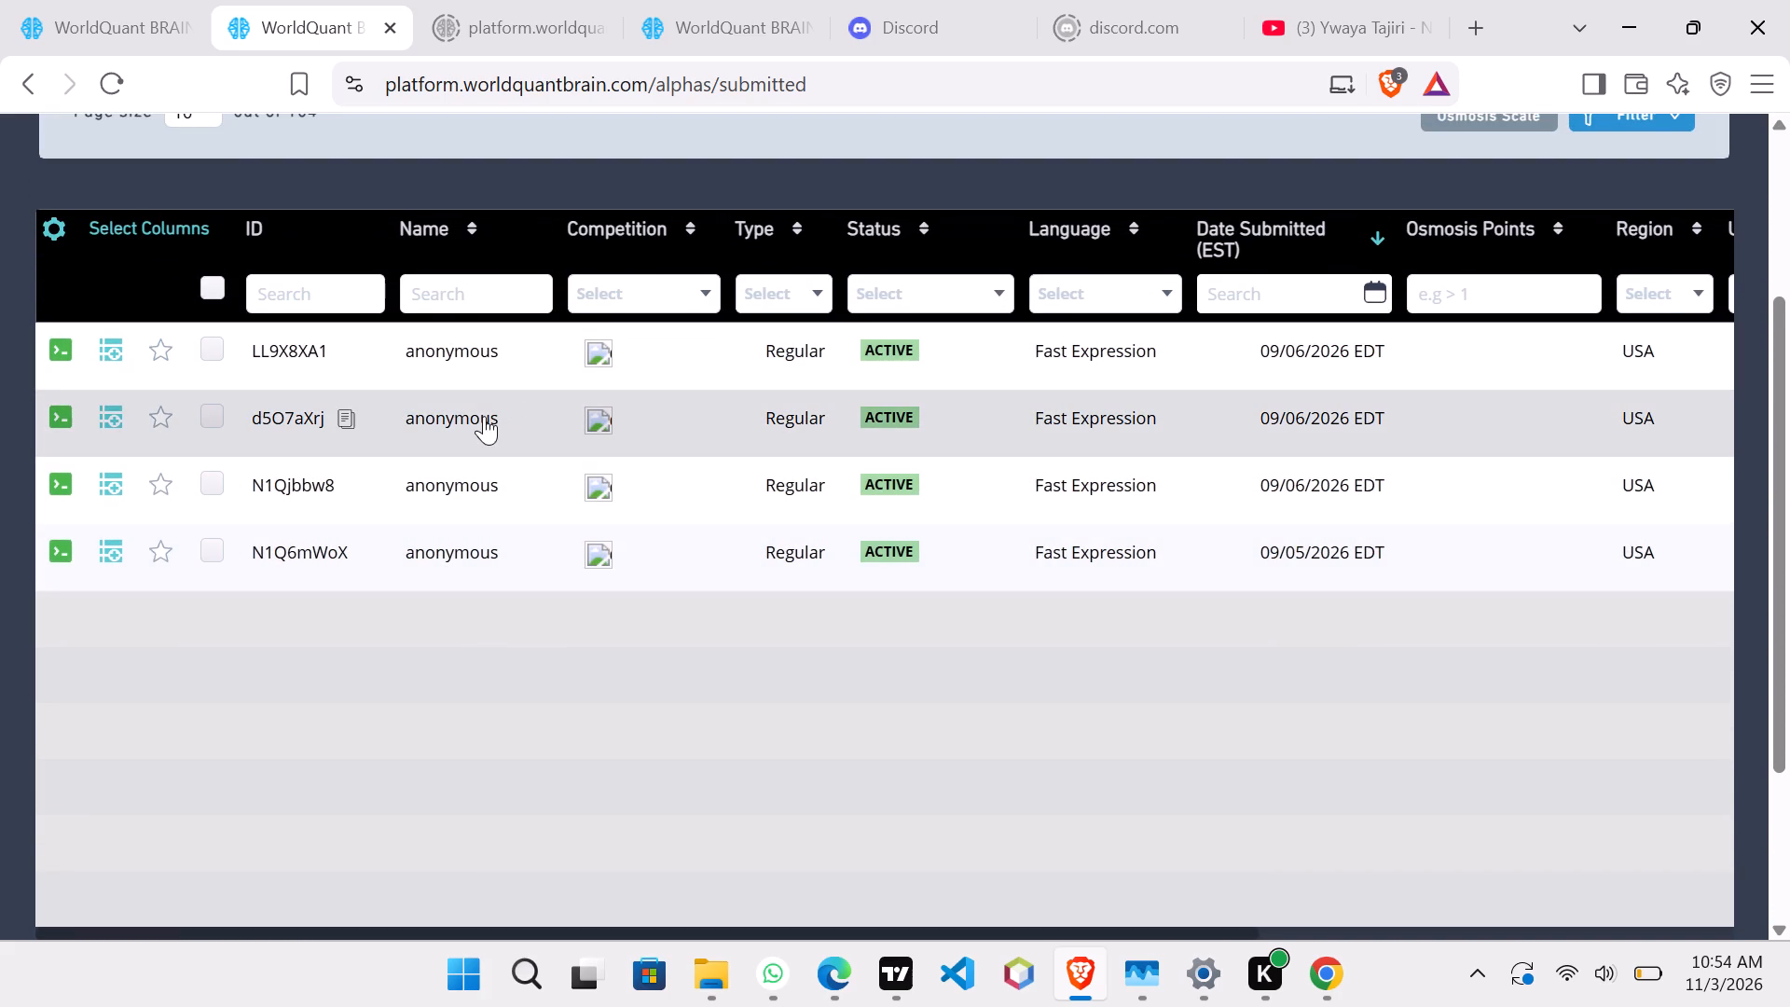
# View the code and simulation settings of submitted alpha d5O7aXrj, and close its details.
pyautogui.click(484, 416)
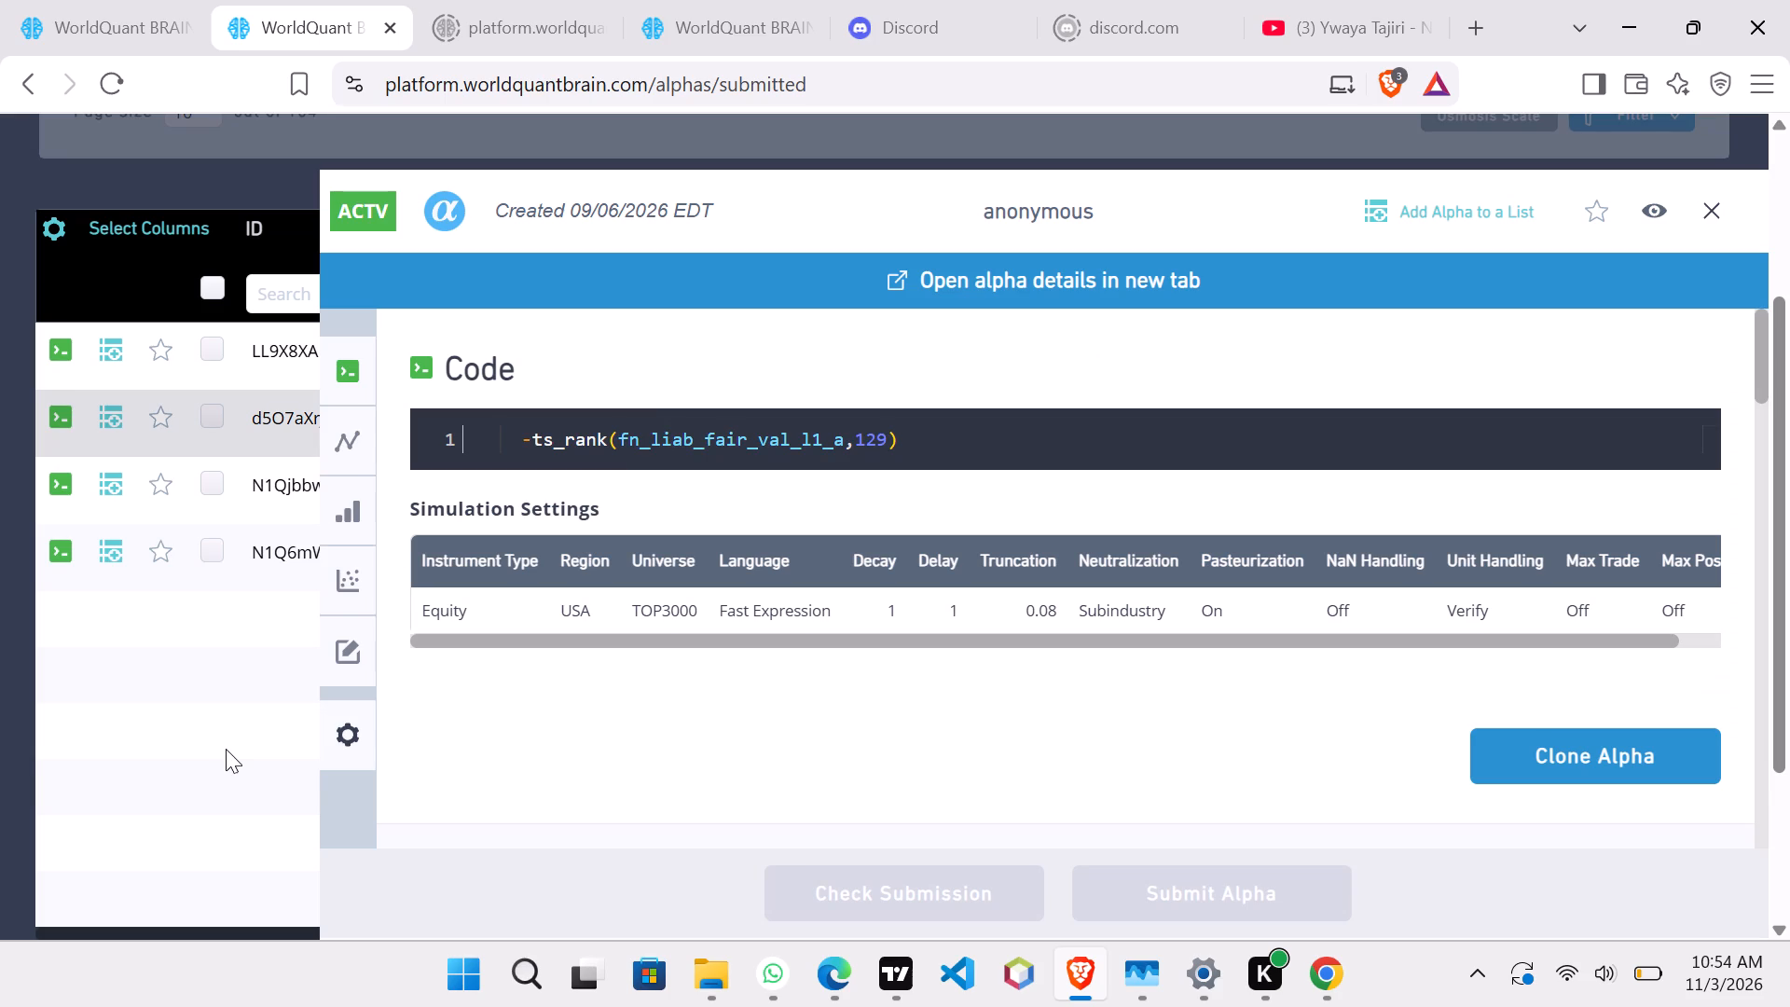
pyautogui.click(226, 749)
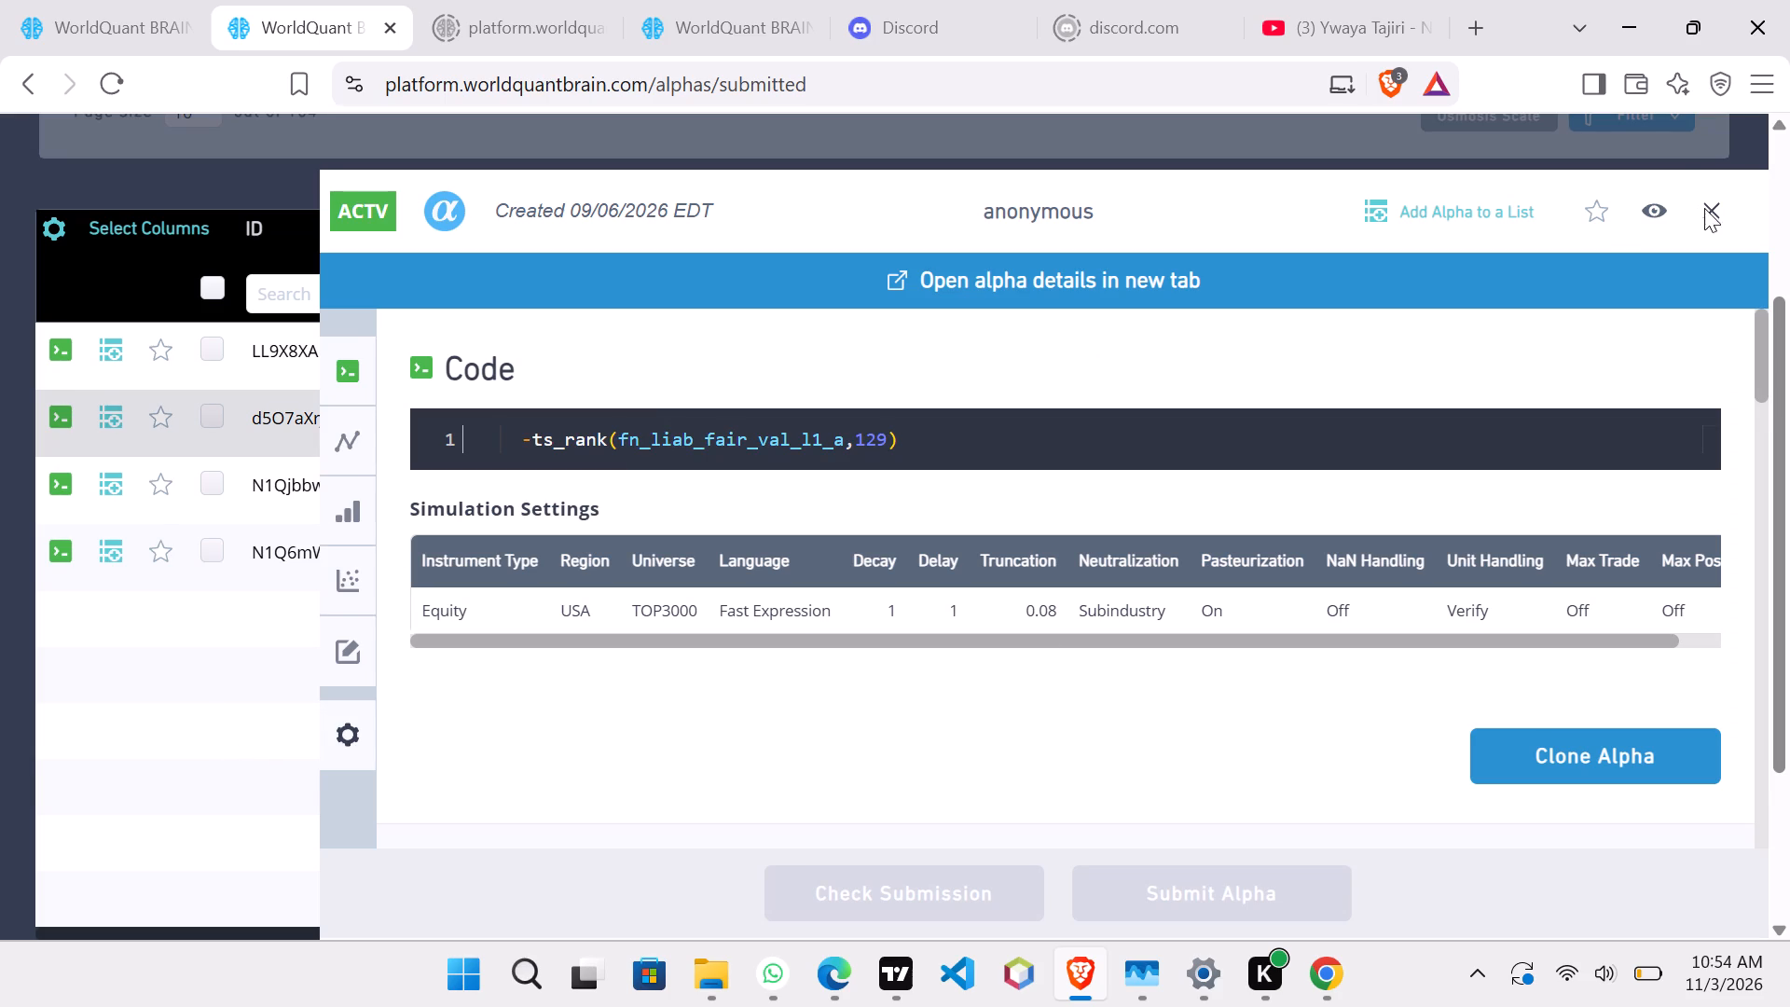
pyautogui.click(1714, 208)
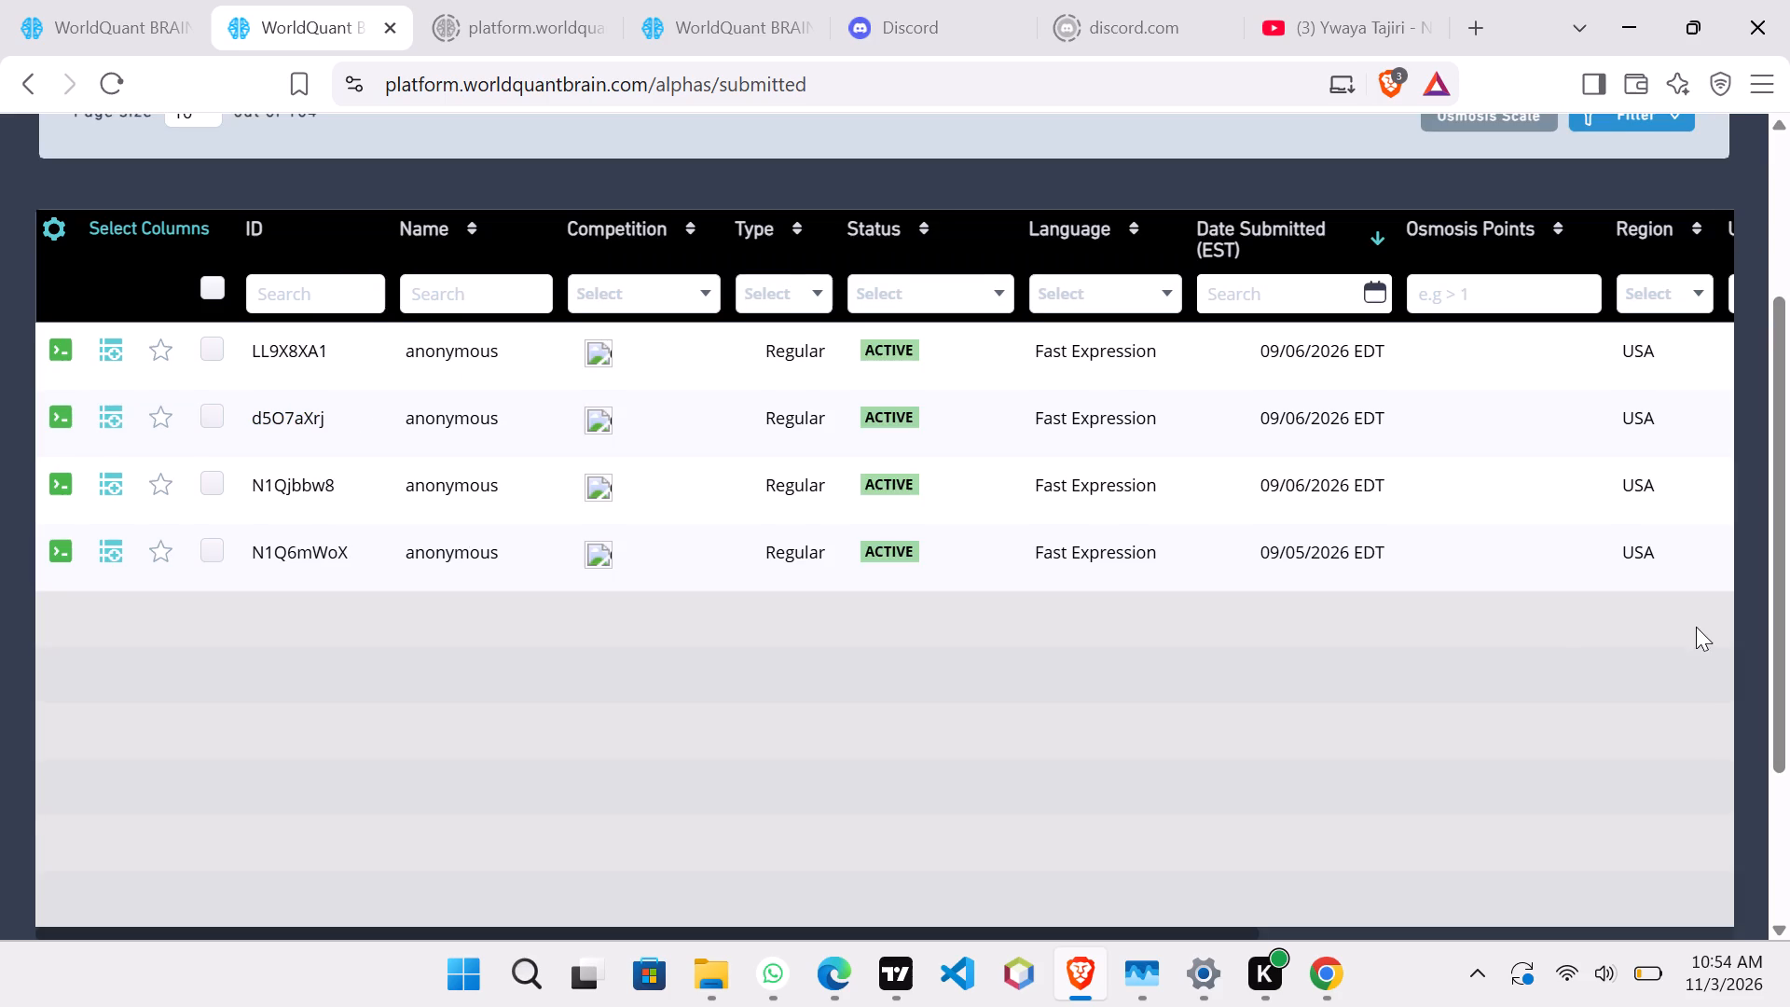
# Go to page 10 of the submitted alphas and view the details of alpha ZY0K0m53.
pyautogui.scroll(-3, 1565, 655)
pyautogui.click(1535, 739)
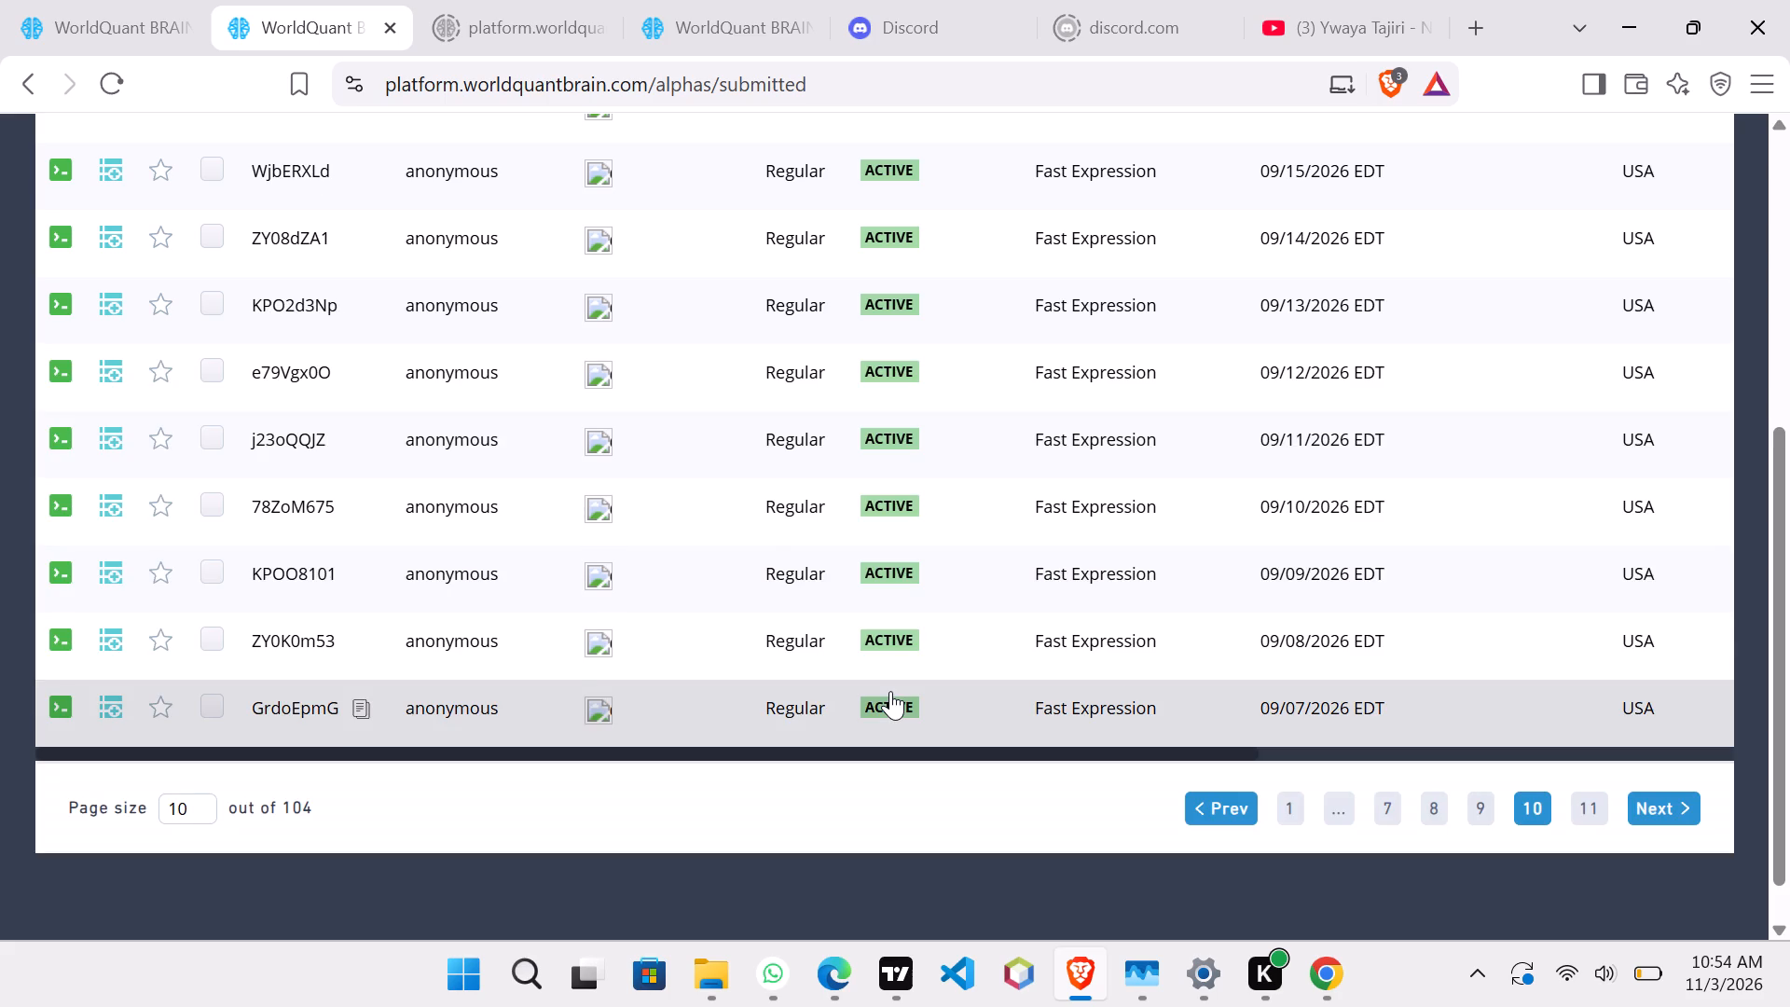
pyautogui.click(522, 651)
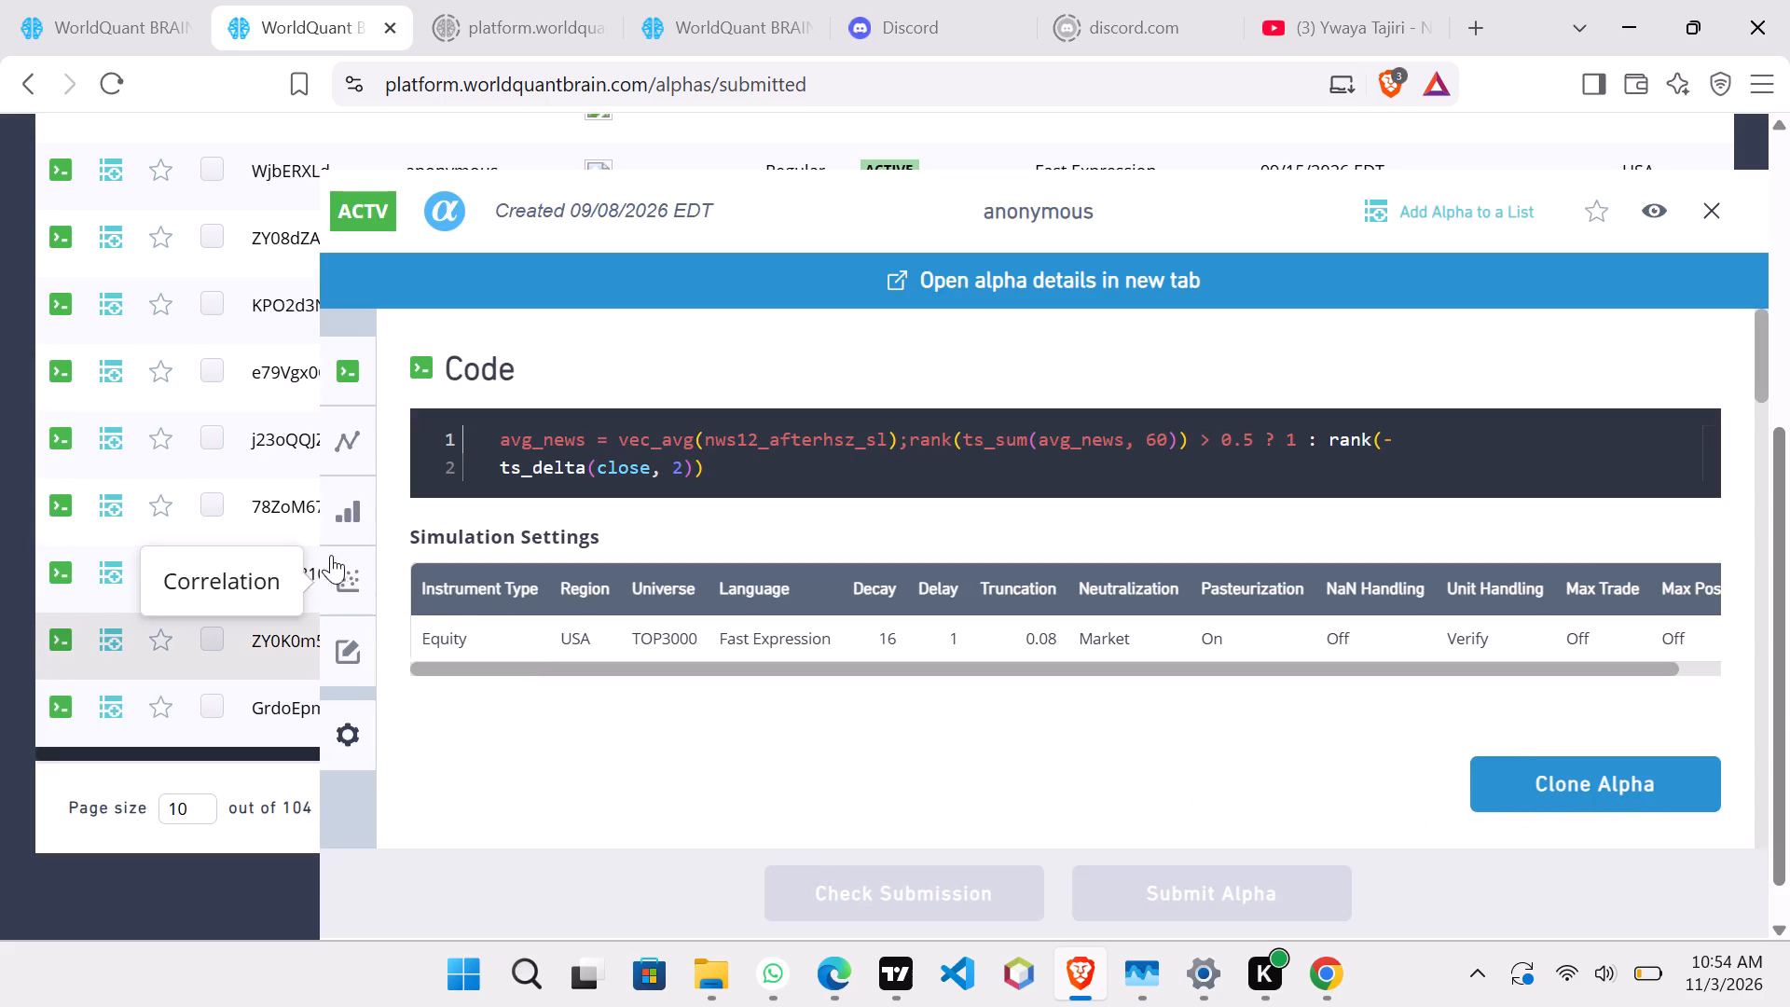
# Copy the expression ts_arg_max(anl4_netprofit_flag,30) from alpha KPOO8101's details and close them.
pyautogui.click(262, 579)
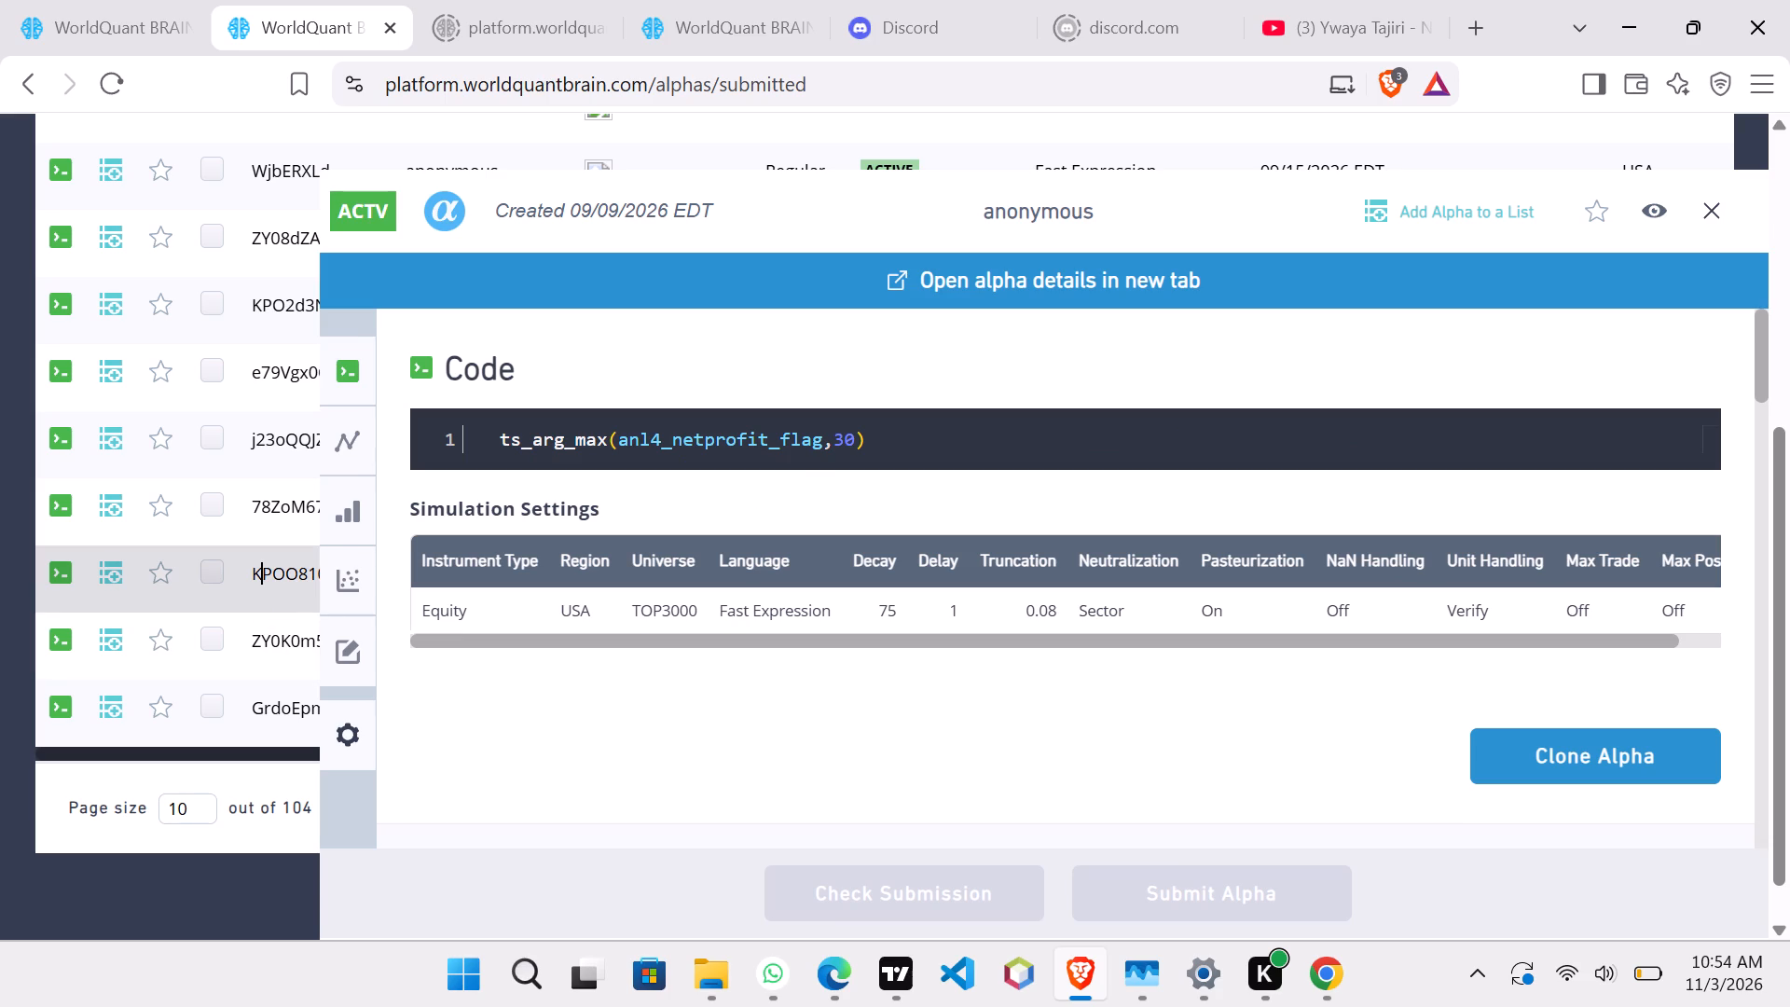
pyautogui.moveTo(861, 439); pyautogui.dragTo(497, 430)
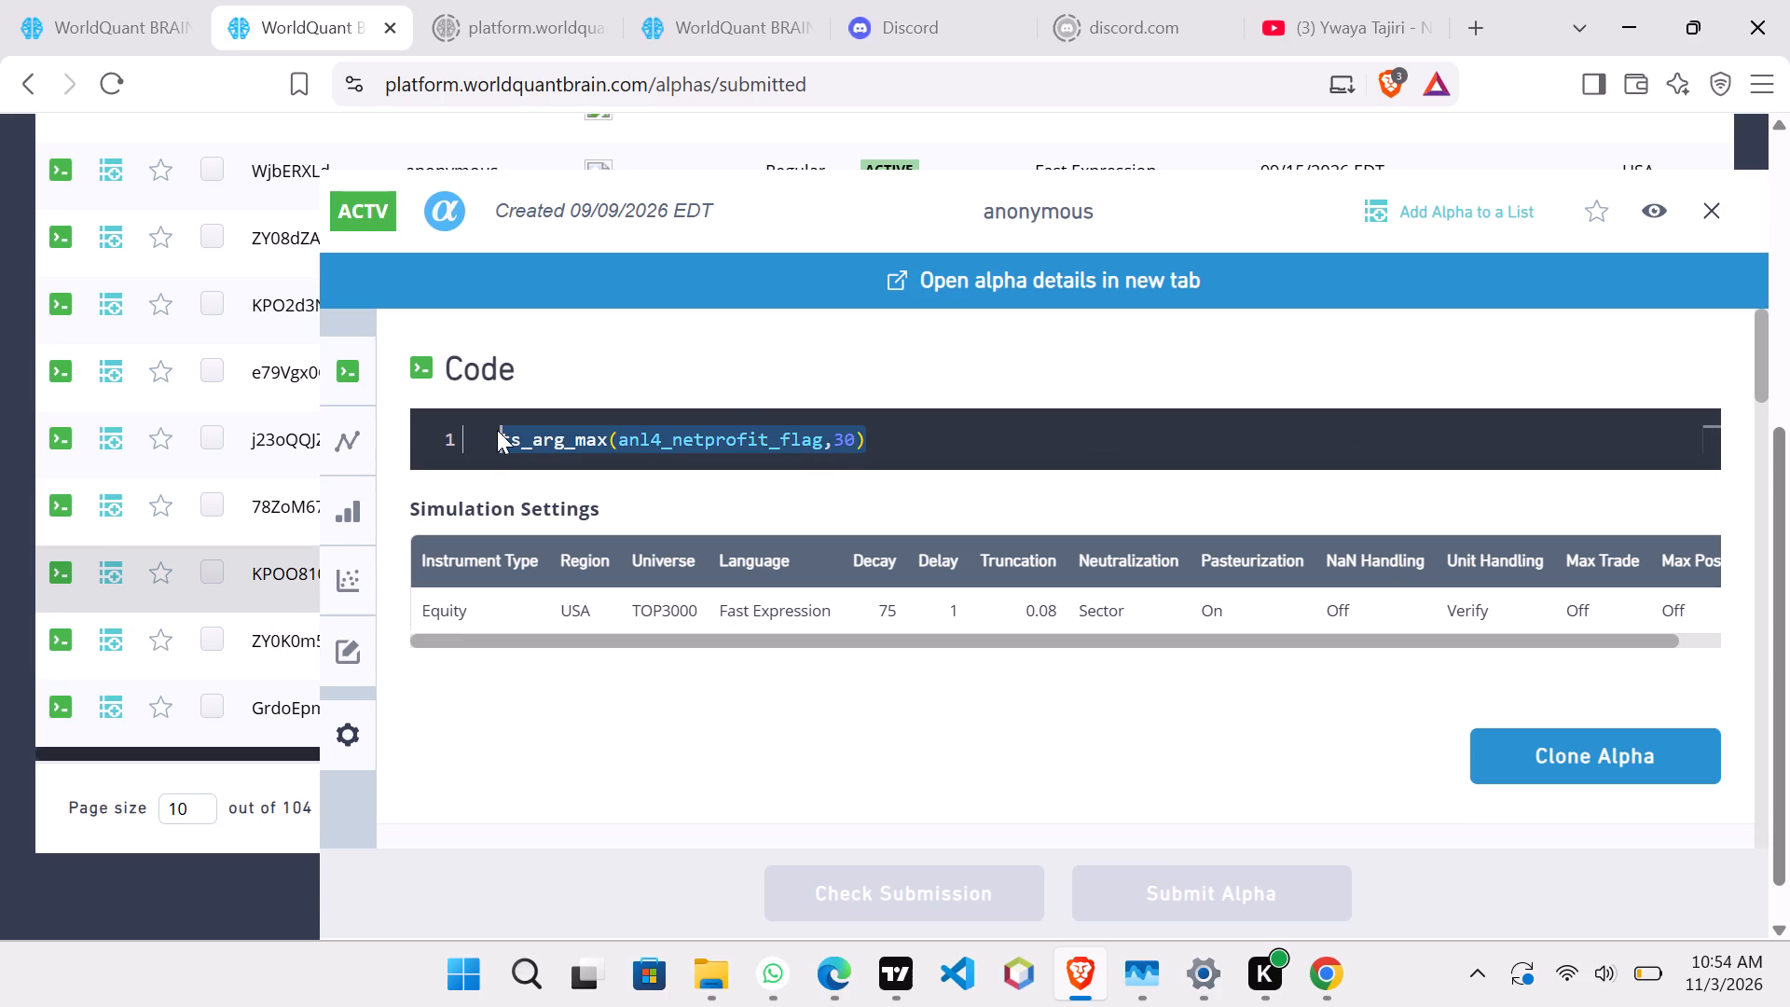
pyautogui.rightClick(546, 445)
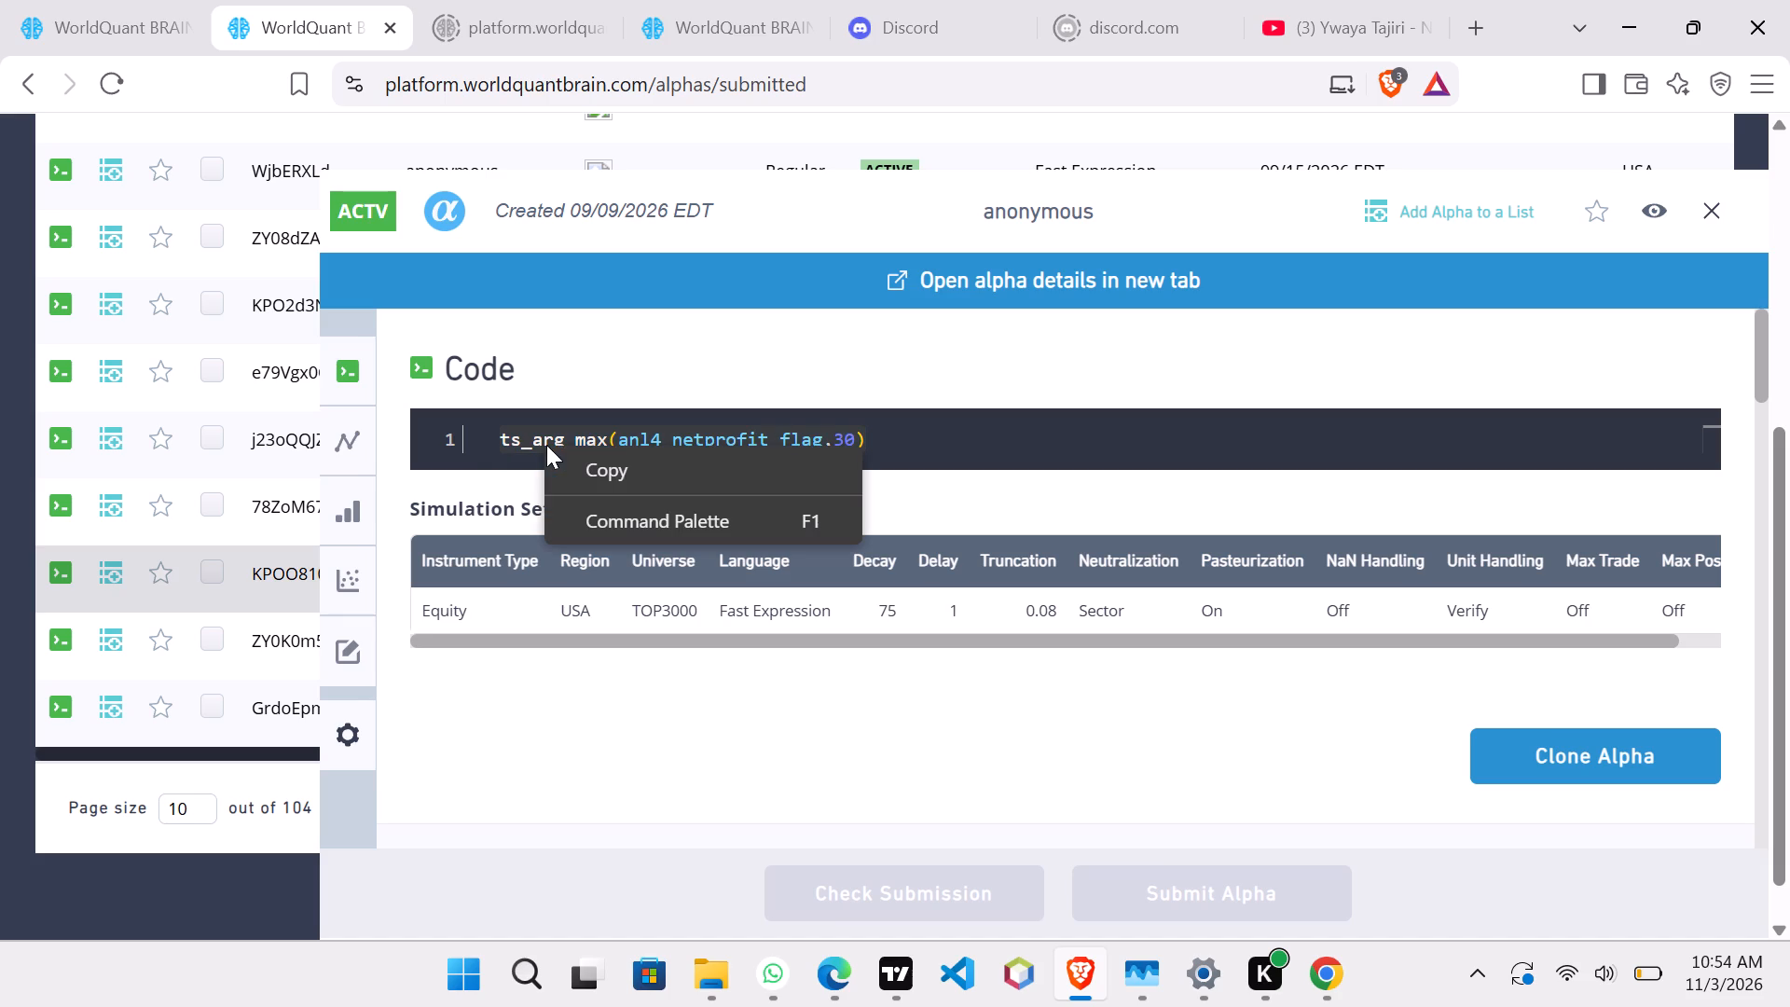
pyautogui.click(593, 458)
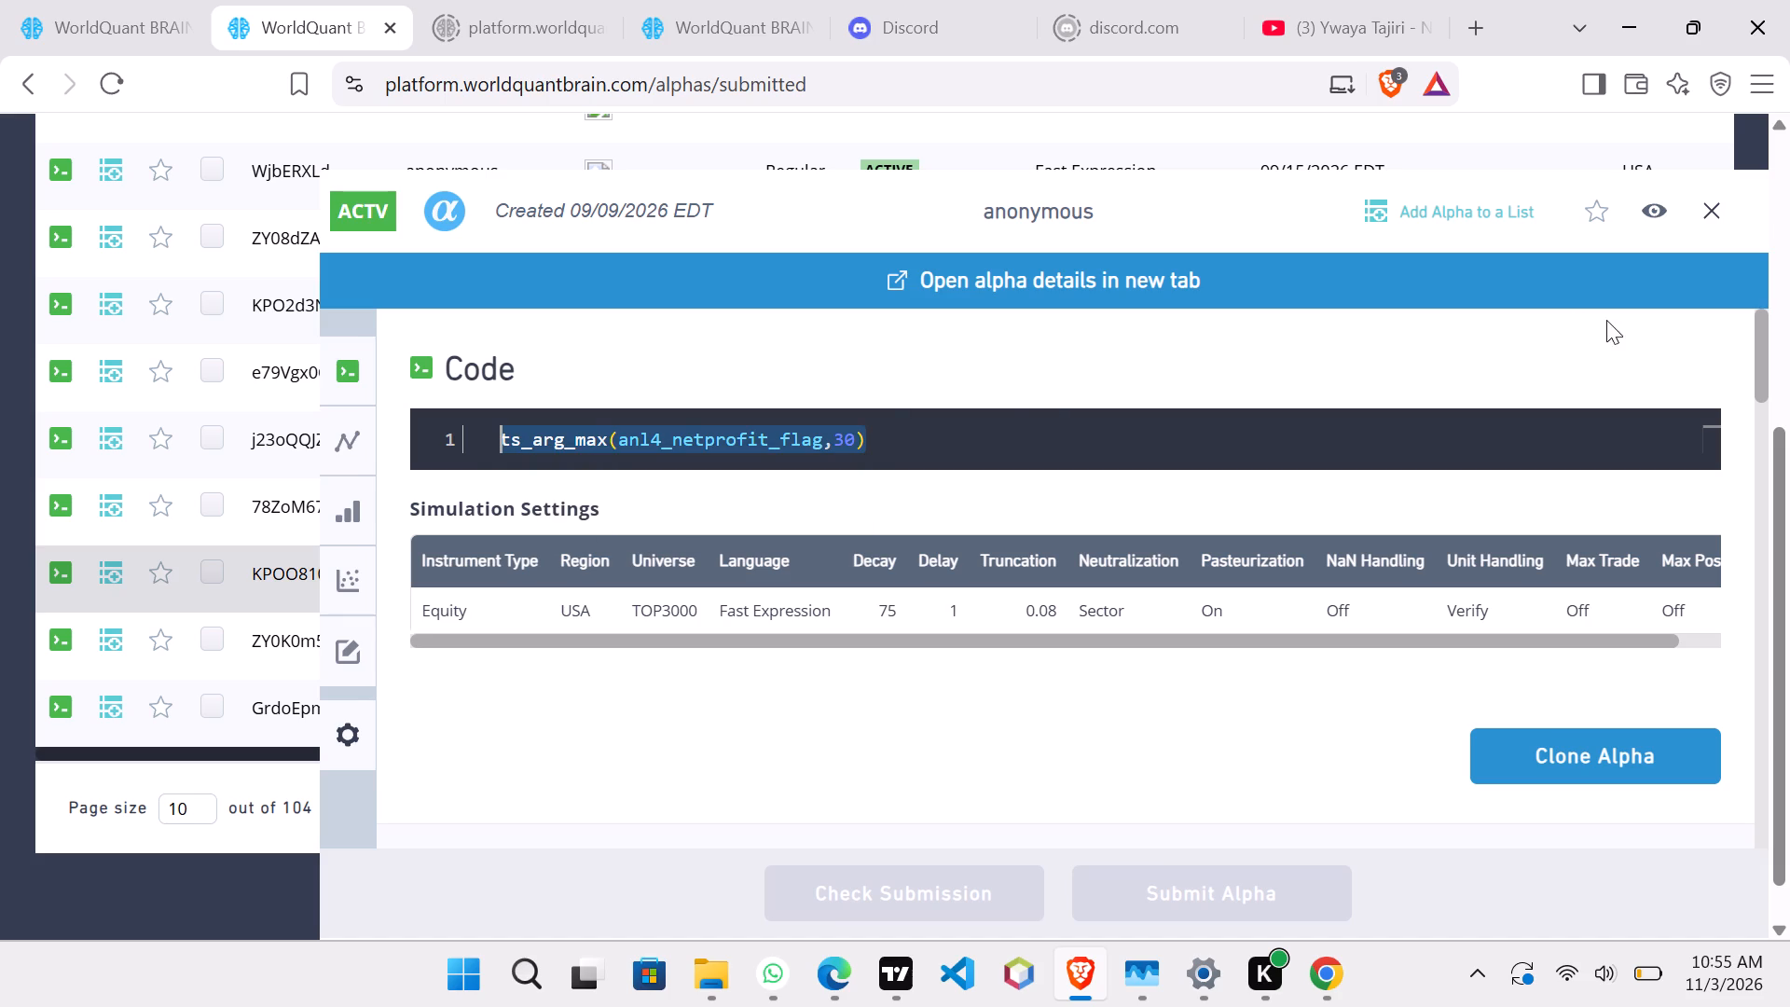
pyautogui.click(1701, 214)
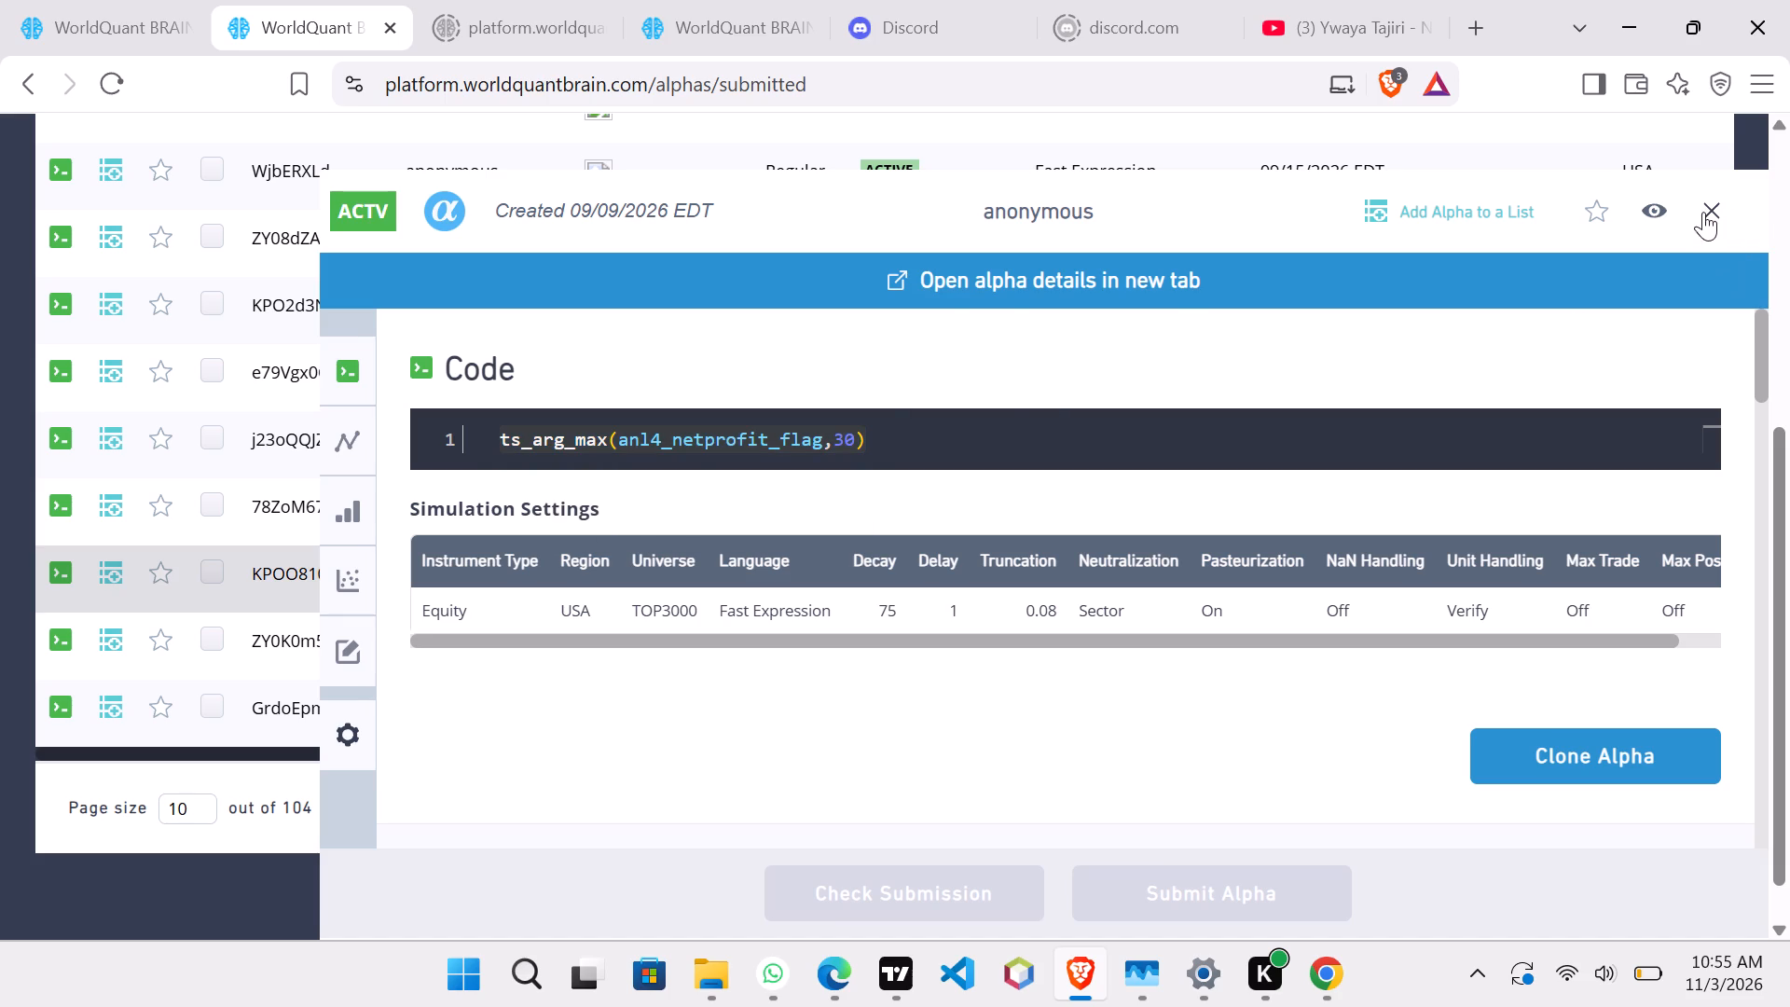
pyautogui.click(1707, 208)
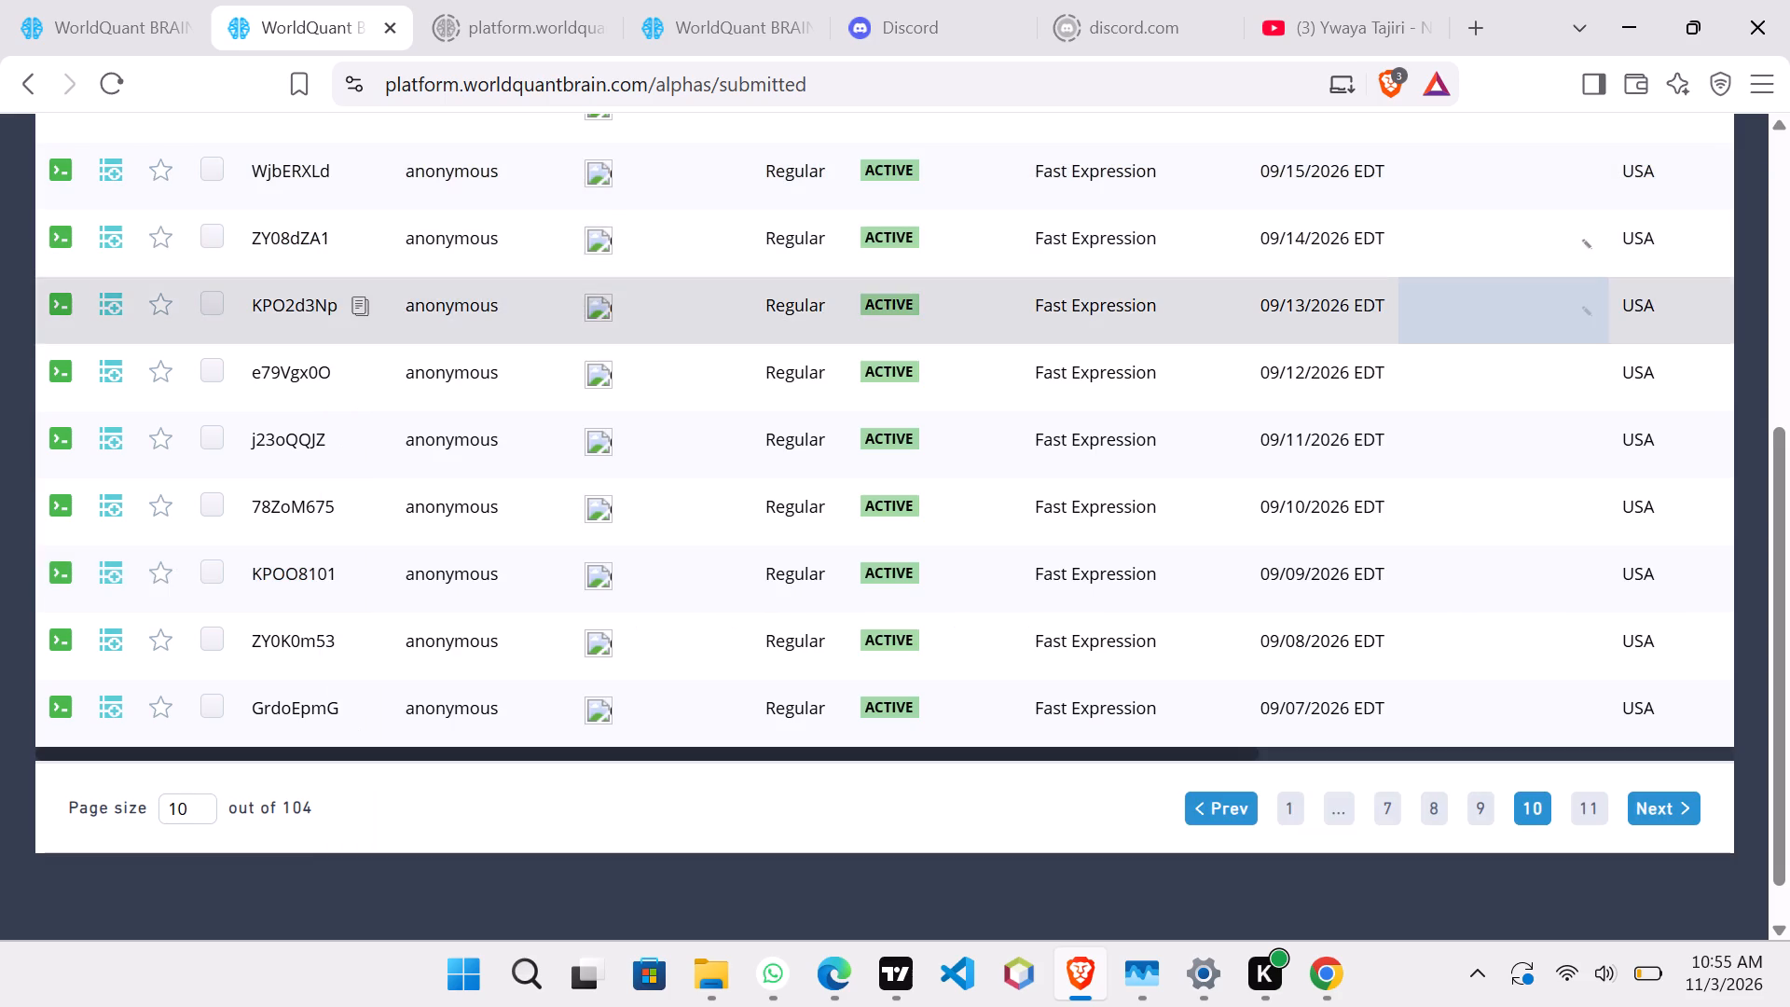
# Reopen the details of alphas ZY0K0m53 and KPOO8101 to check their simulation settings.
pyautogui.scroll(7, 1427, 309)
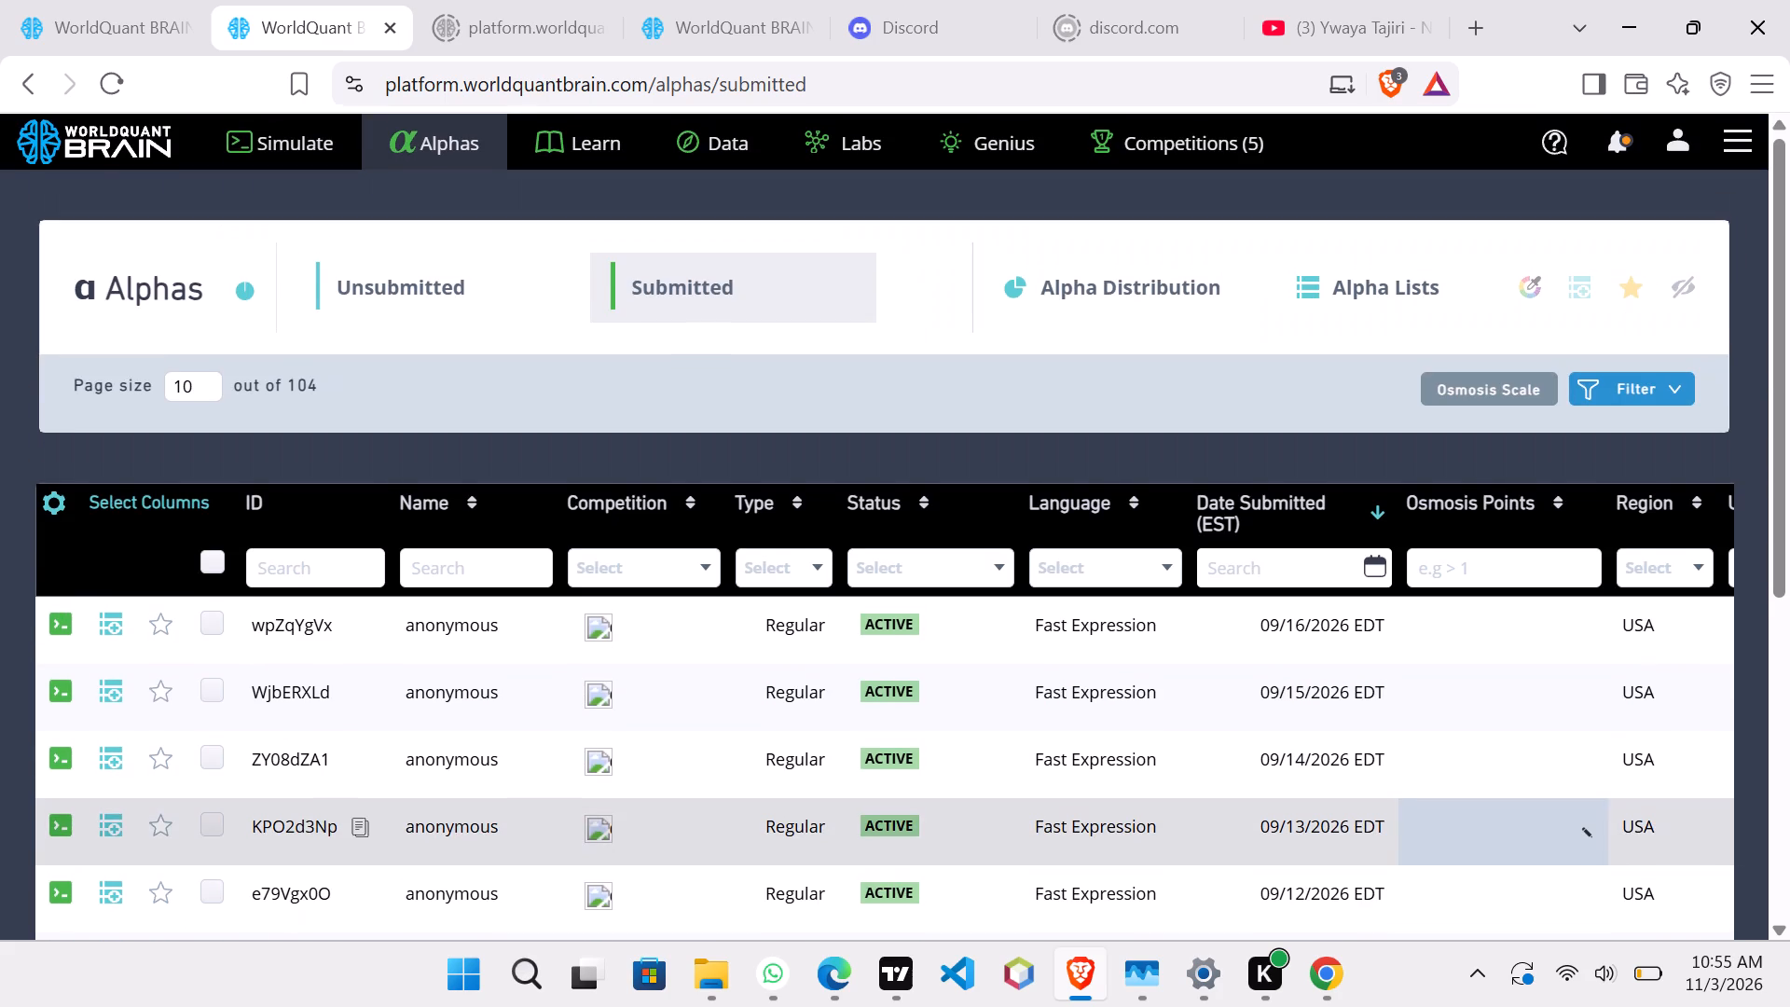
pyautogui.scroll(-3, 1427, 309)
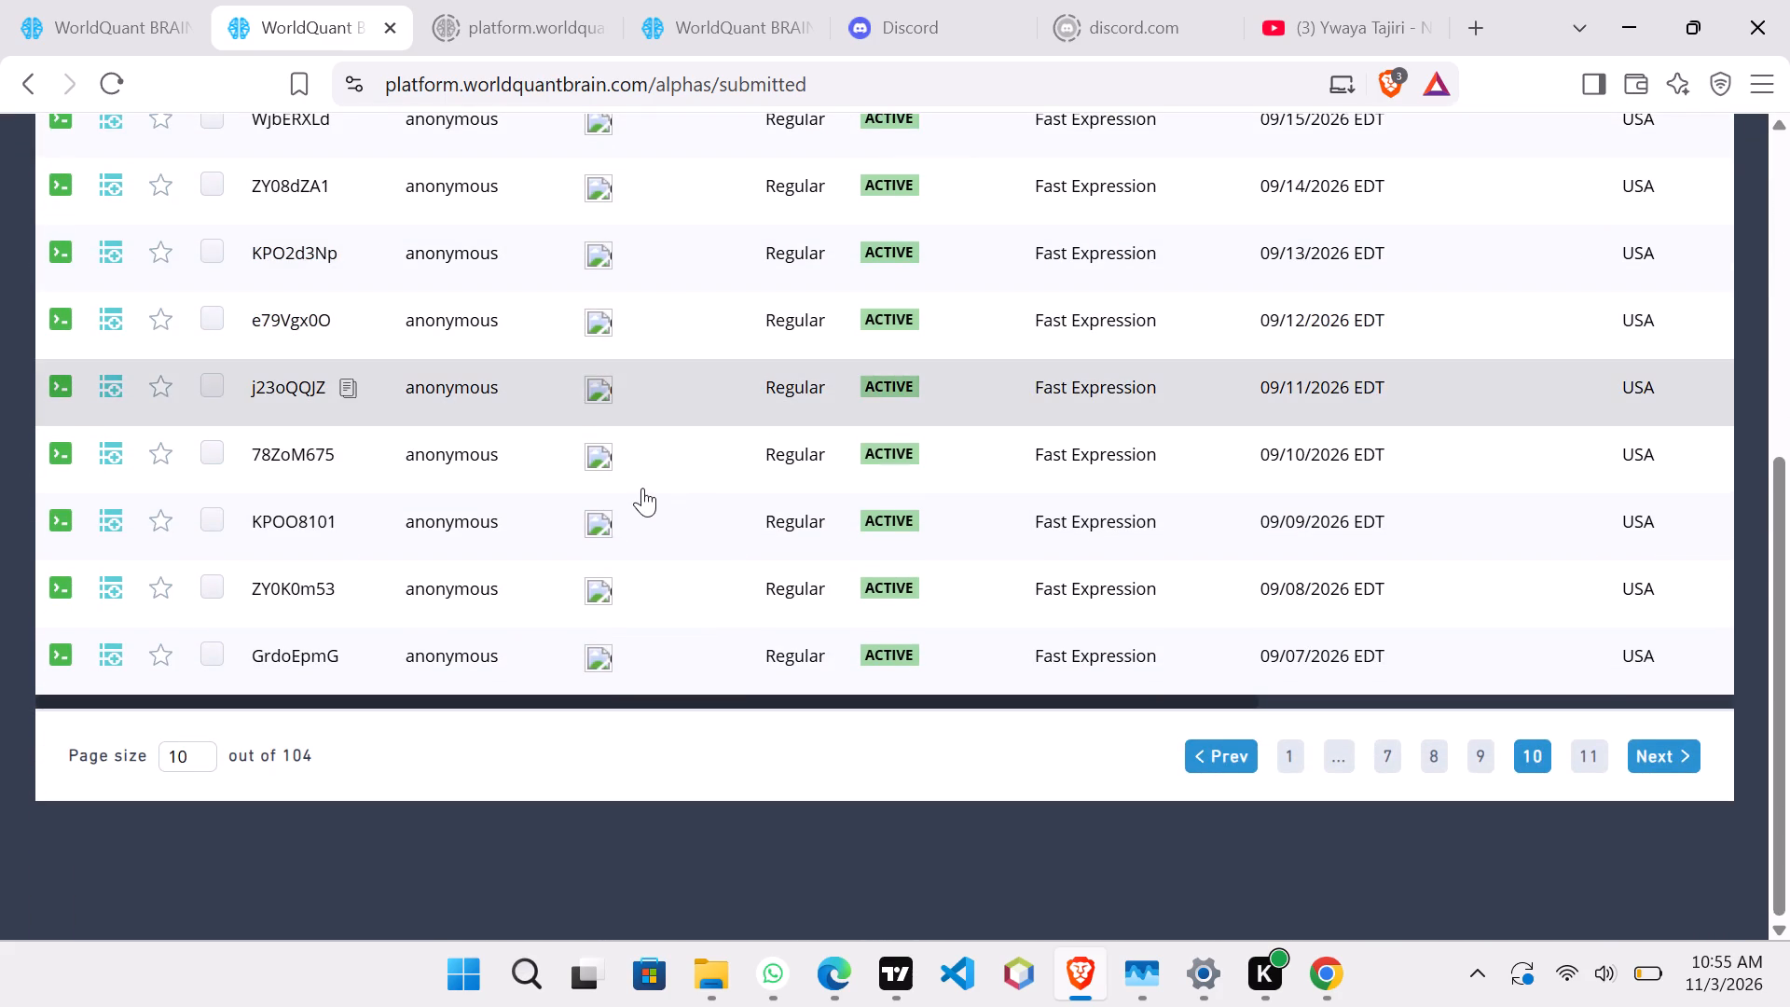
pyautogui.click(493, 586)
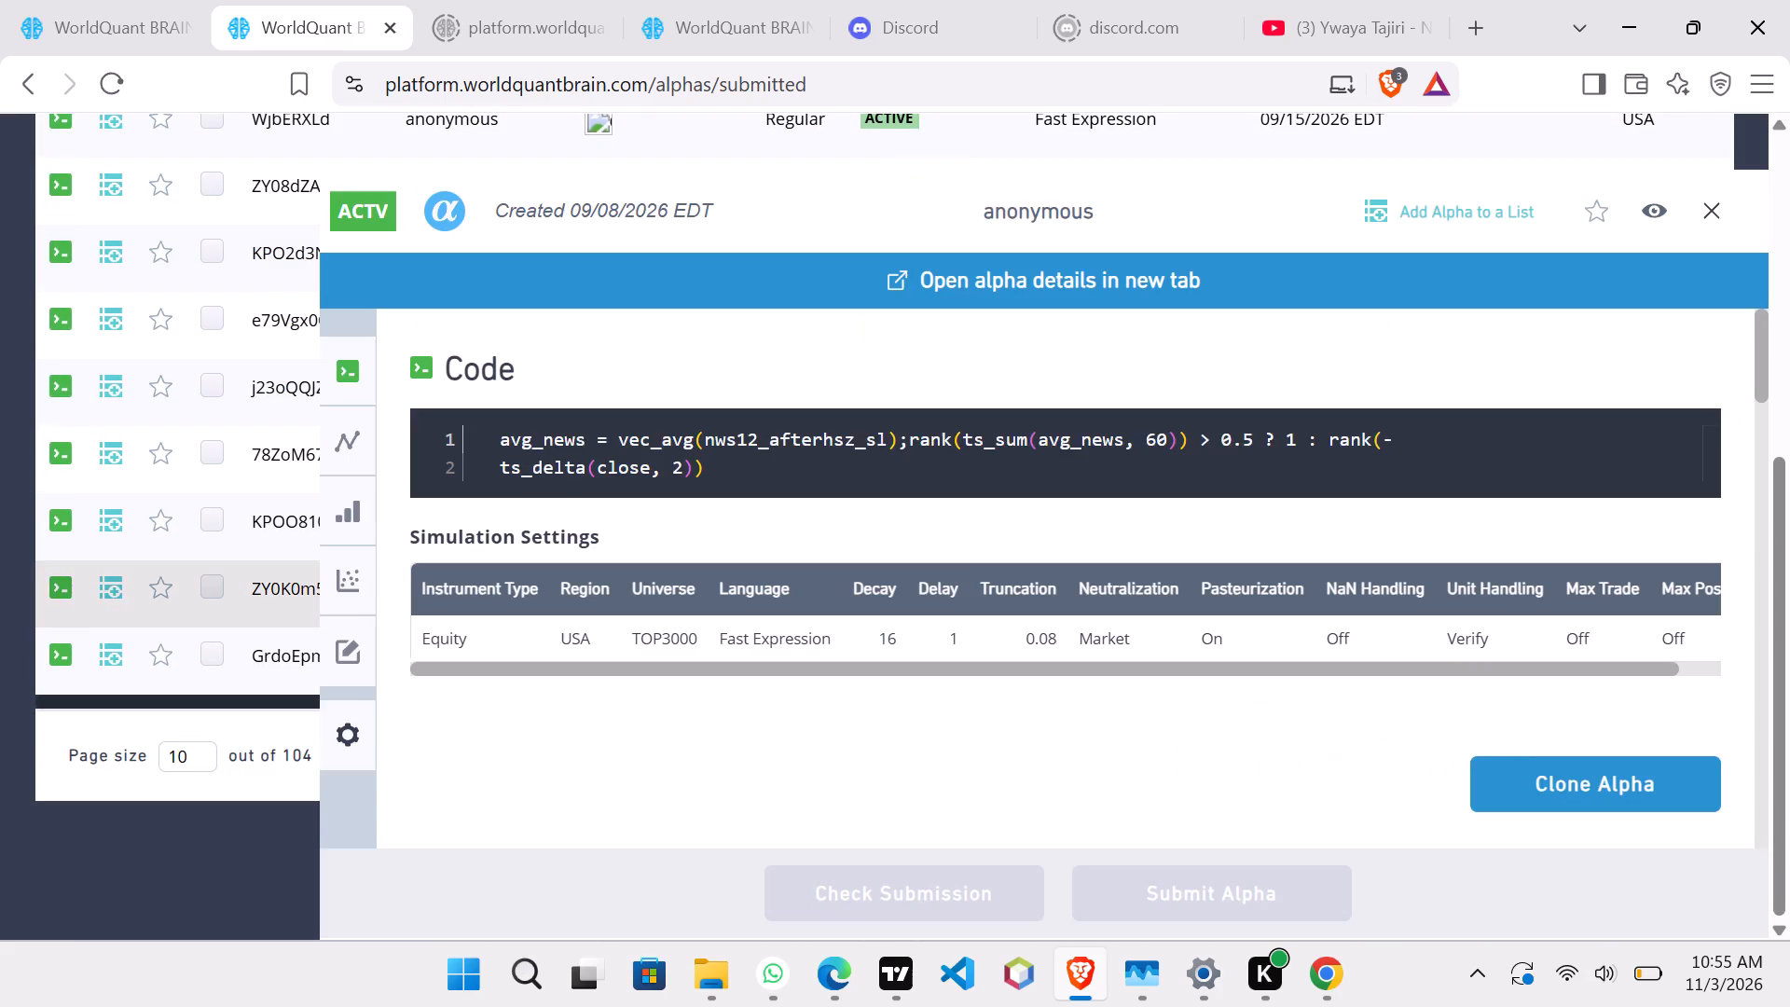
pyautogui.click(279, 658)
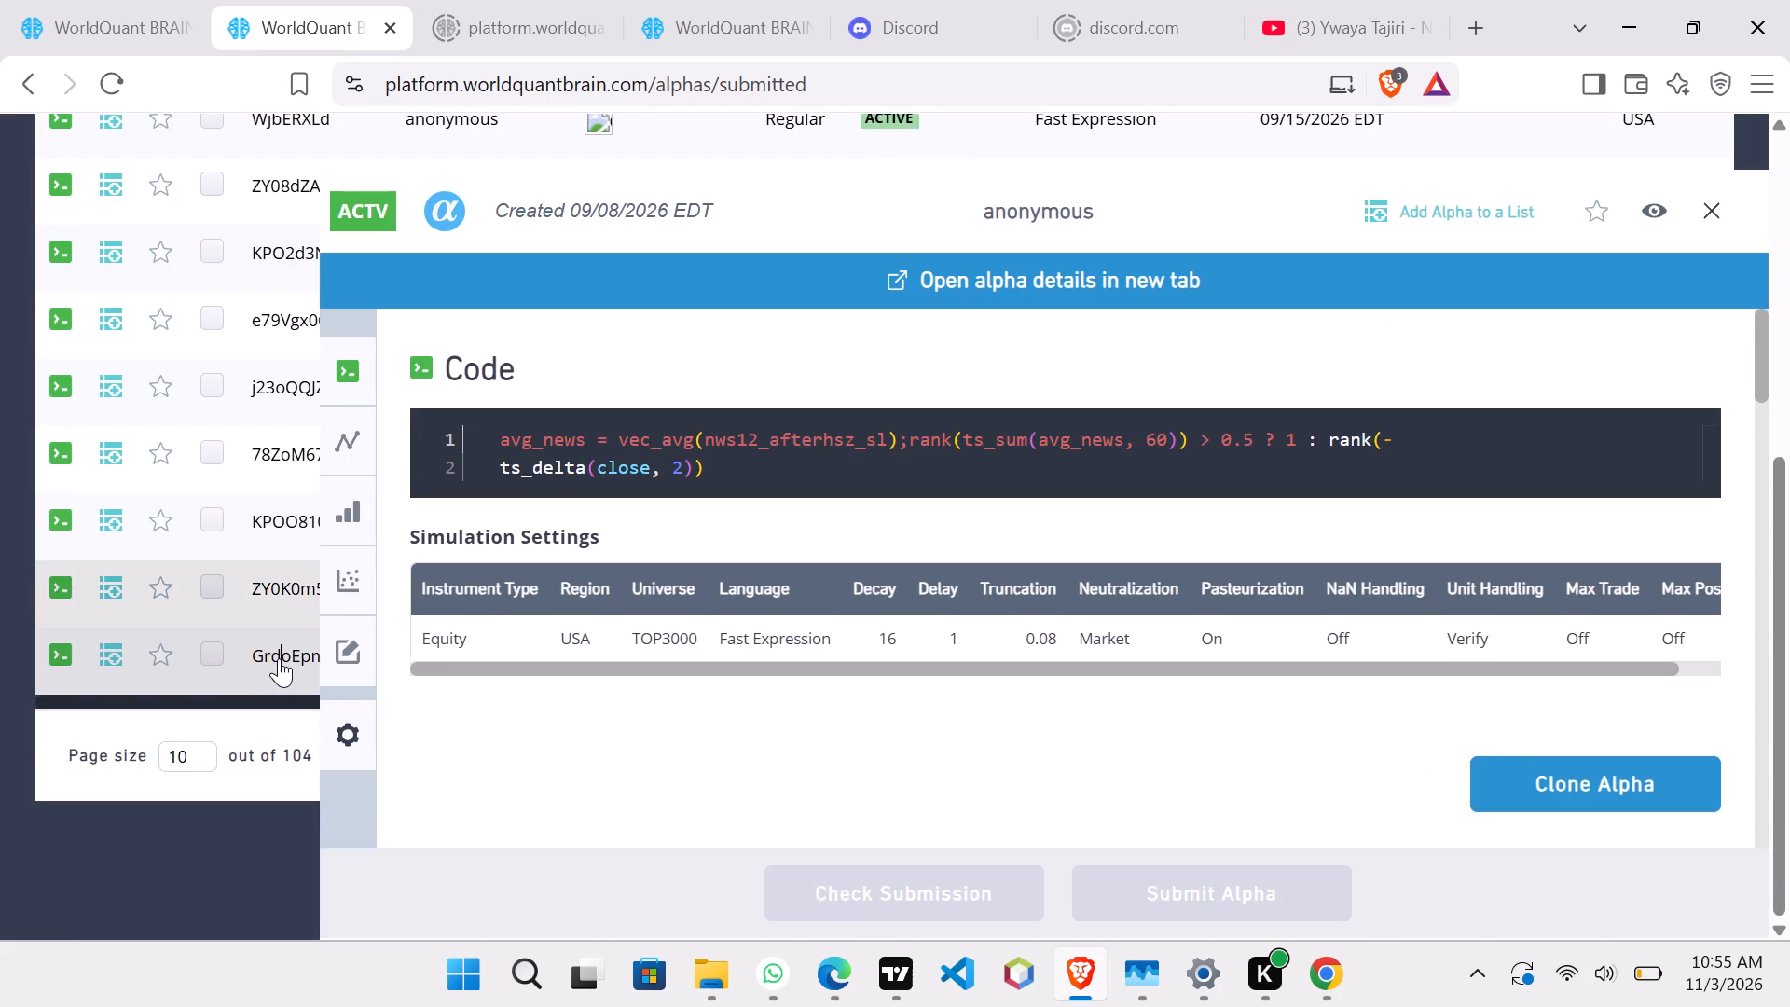
pyautogui.click(259, 532)
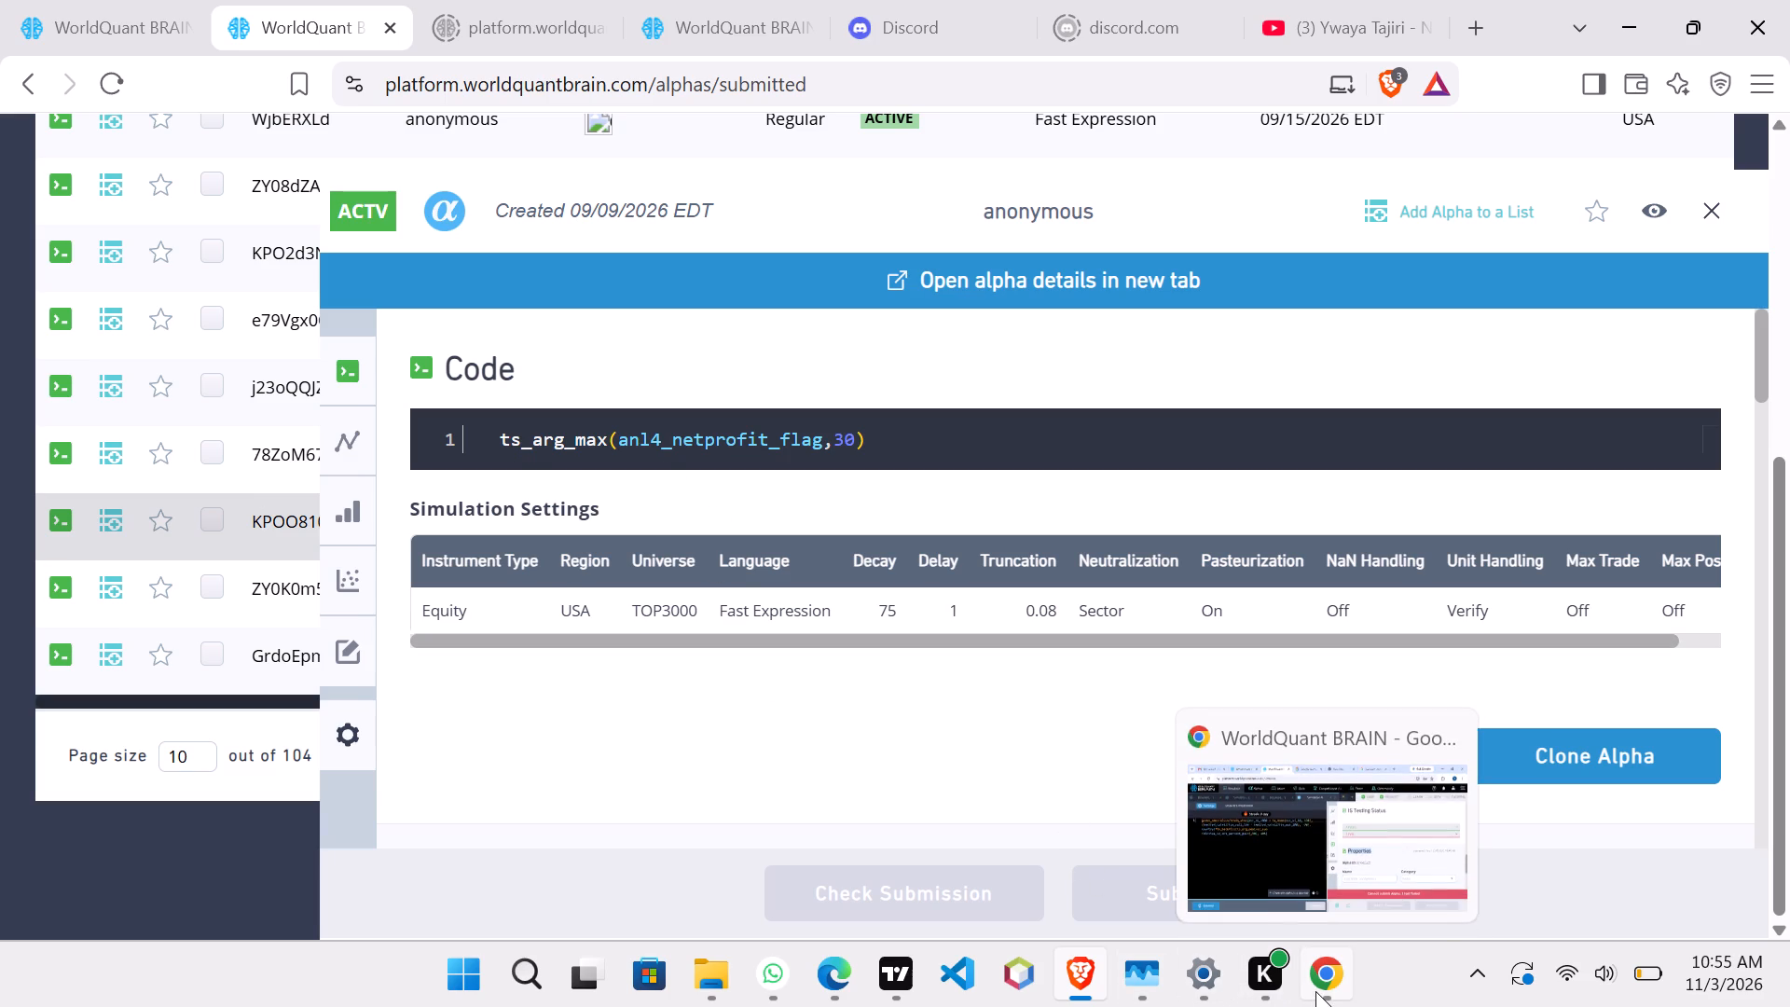
# Switch to Microsoft Edge and paste the copied expression ts_arg_max(anl4_netprofit_flag,30) into the Simulation 1 code editor.
pyautogui.click(846, 981)
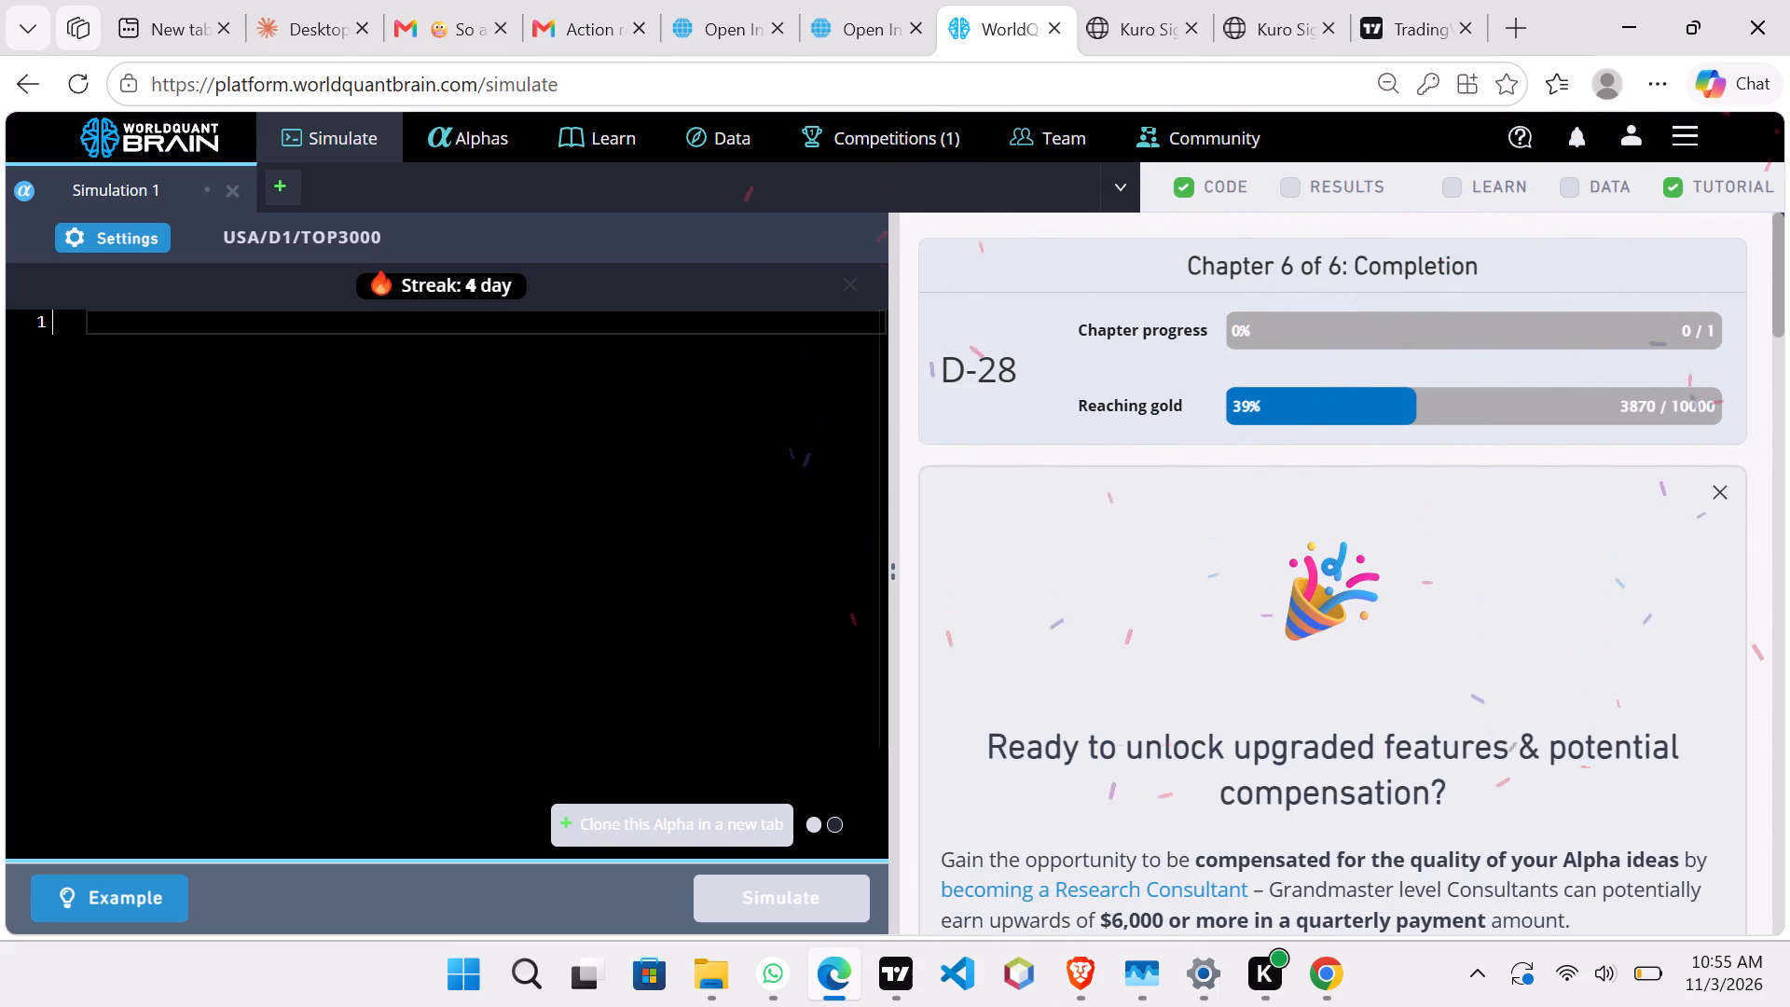
pyautogui.hotkey('ctrl', 'v')
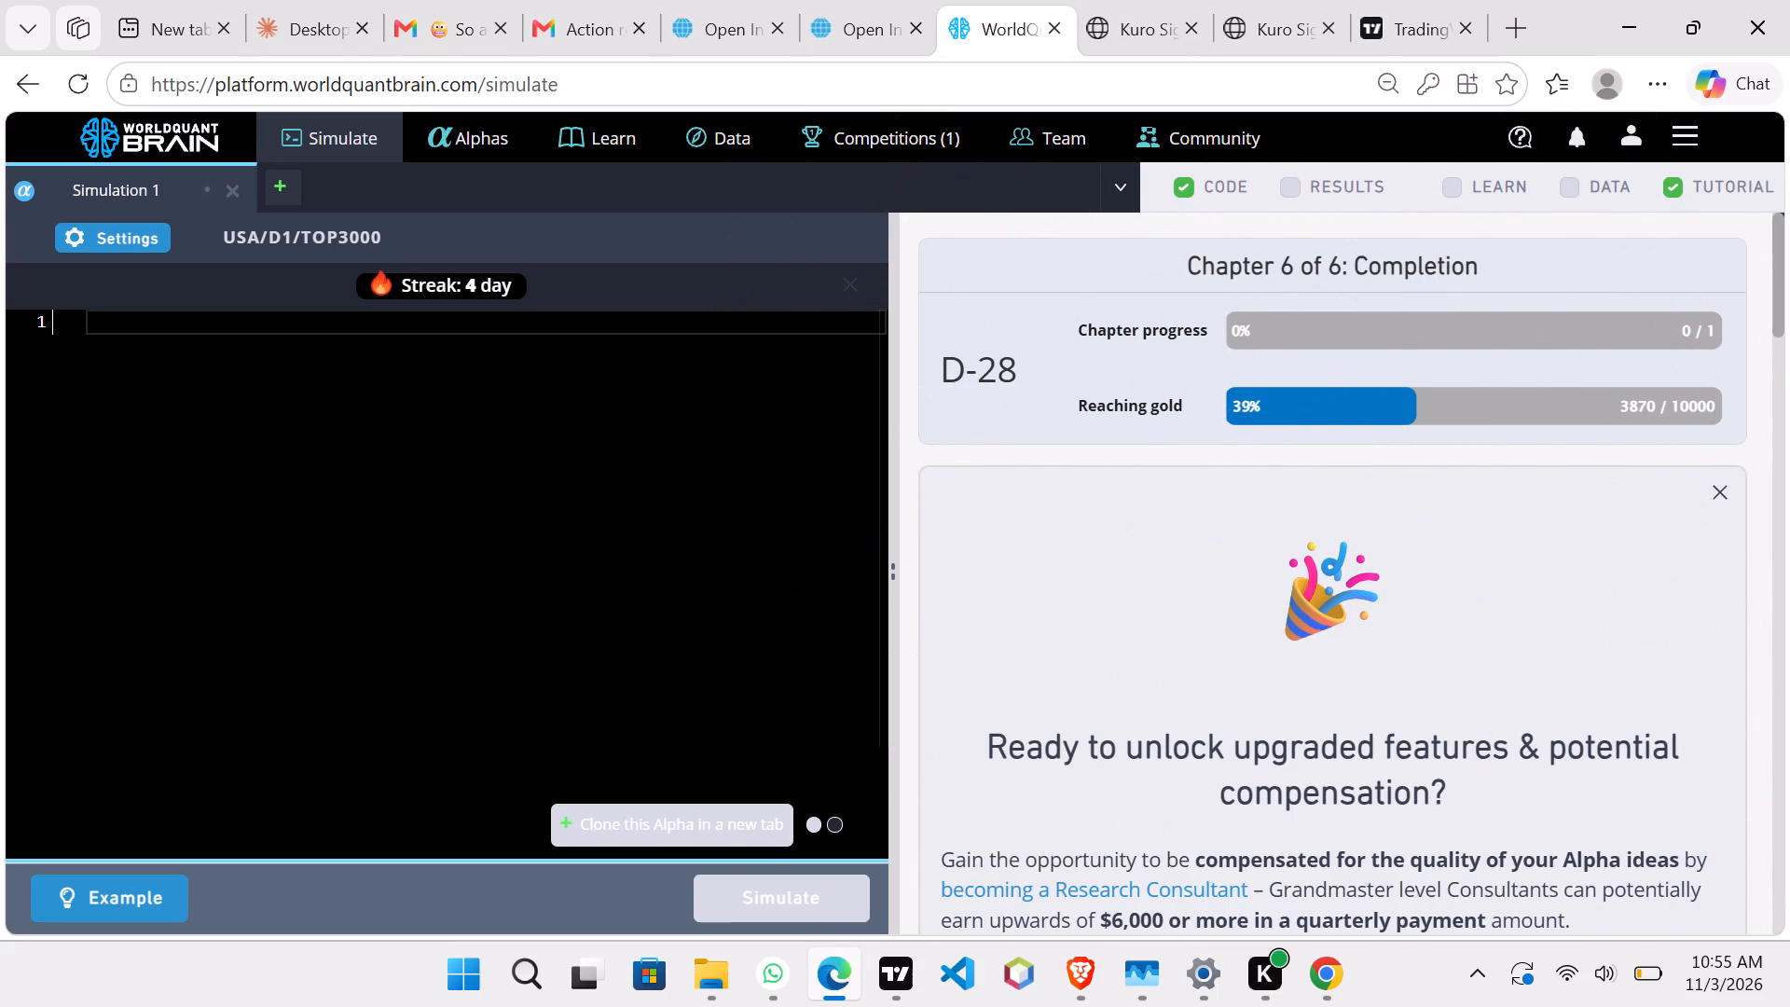
pyautogui.click(321, 325)
pyautogui.hotkey('ctrl', 'v')
# Set Simulation 1's decay to 75 and its neutralization to Sector, and apply the settings.
pyautogui.click(156, 251)
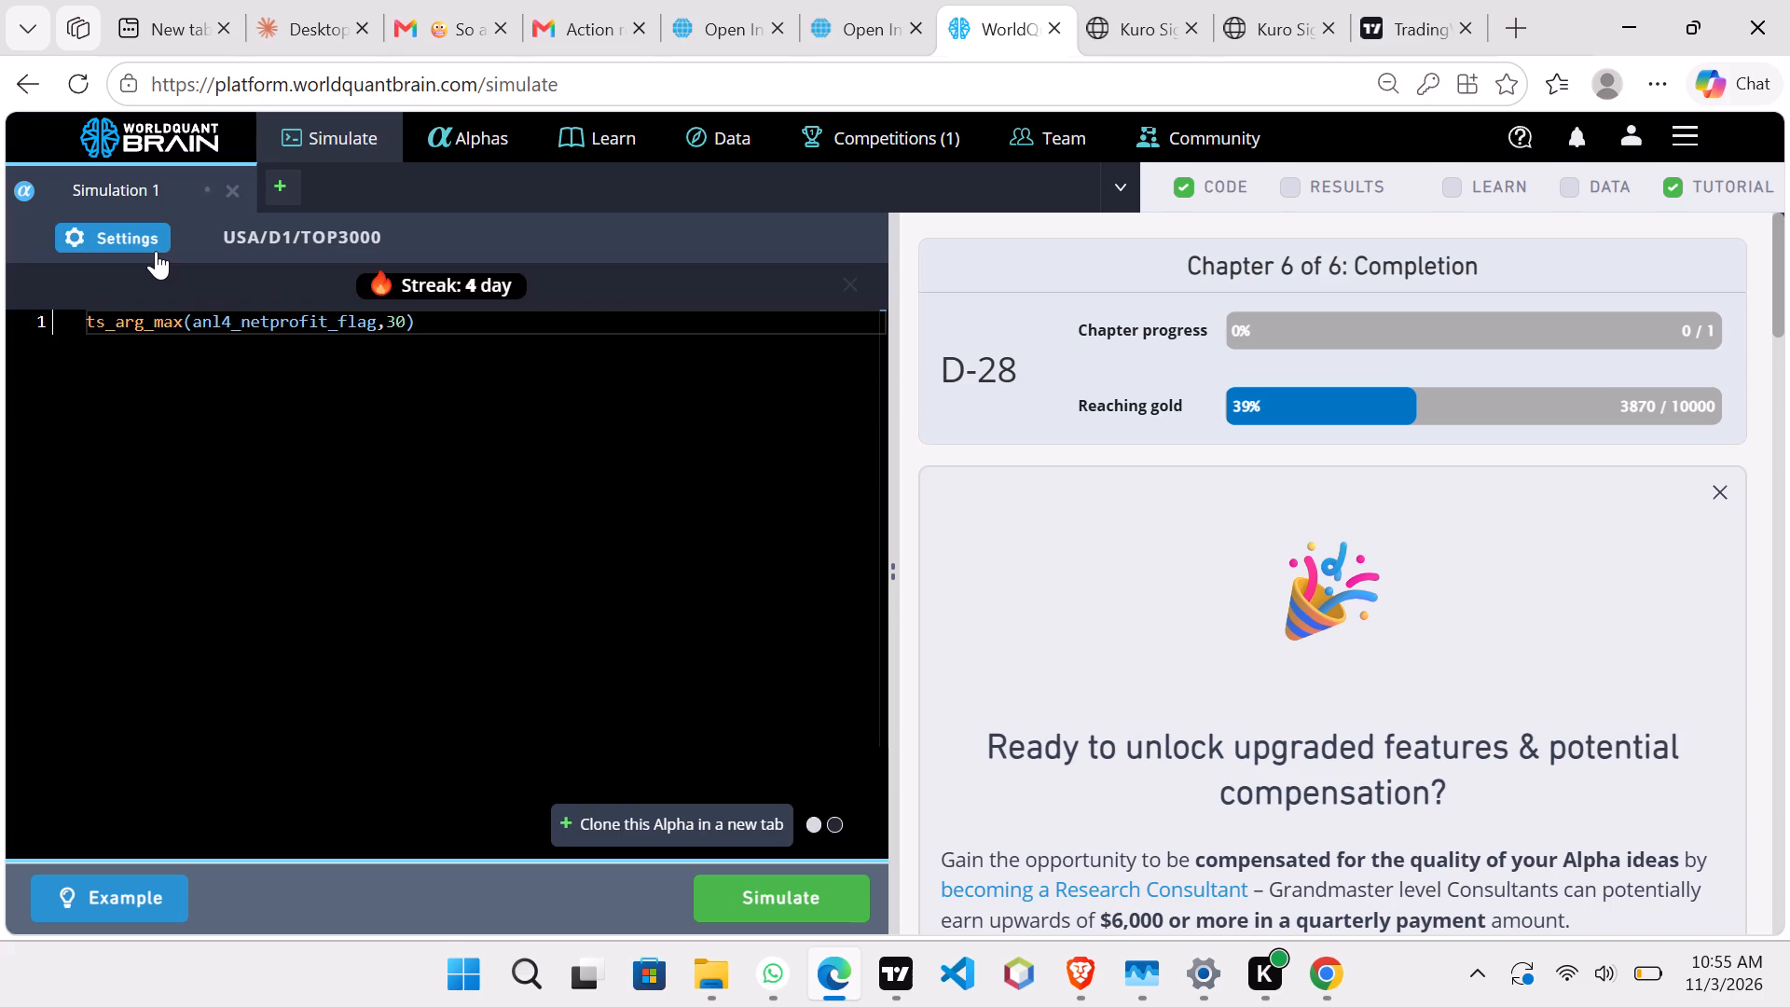
pyautogui.click(499, 602)
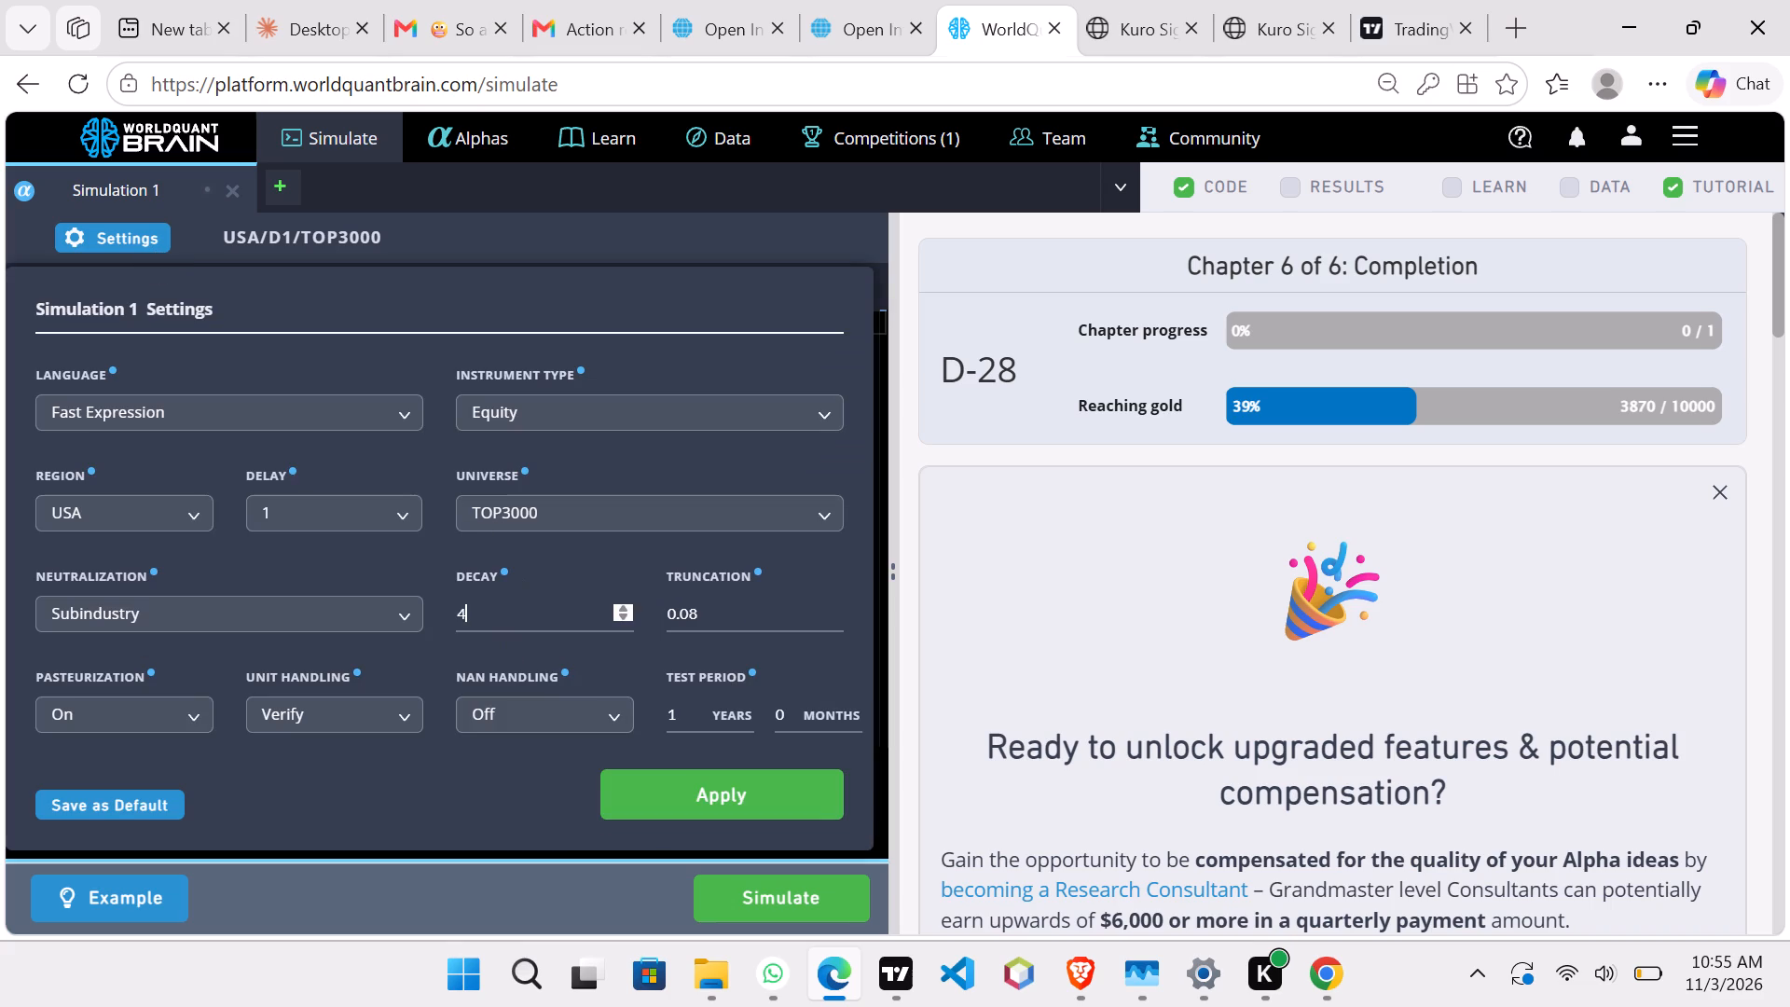
pyautogui.press('Up')
pyautogui.press('Up')
pyautogui.press('Up')
pyautogui.press('Up')
pyautogui.press('Up')
pyautogui.press('Up')
pyautogui.press('Up')
pyautogui.press('Up')
pyautogui.press('Up')
pyautogui.press('Up')
pyautogui.press('Up')
pyautogui.press('Up')
pyautogui.press('Up')
pyautogui.press('Up')
pyautogui.press('Up')
pyautogui.press('Up')
pyautogui.press('Up')
pyautogui.press('Up')
pyautogui.press('Up')
pyautogui.press('Up')
pyautogui.press('Up')
pyautogui.press('Up')
pyautogui.press('Up')
pyautogui.press('Up')
pyautogui.press('Up')
pyautogui.press('Up')
pyautogui.press('Up')
pyautogui.click(360, 621)
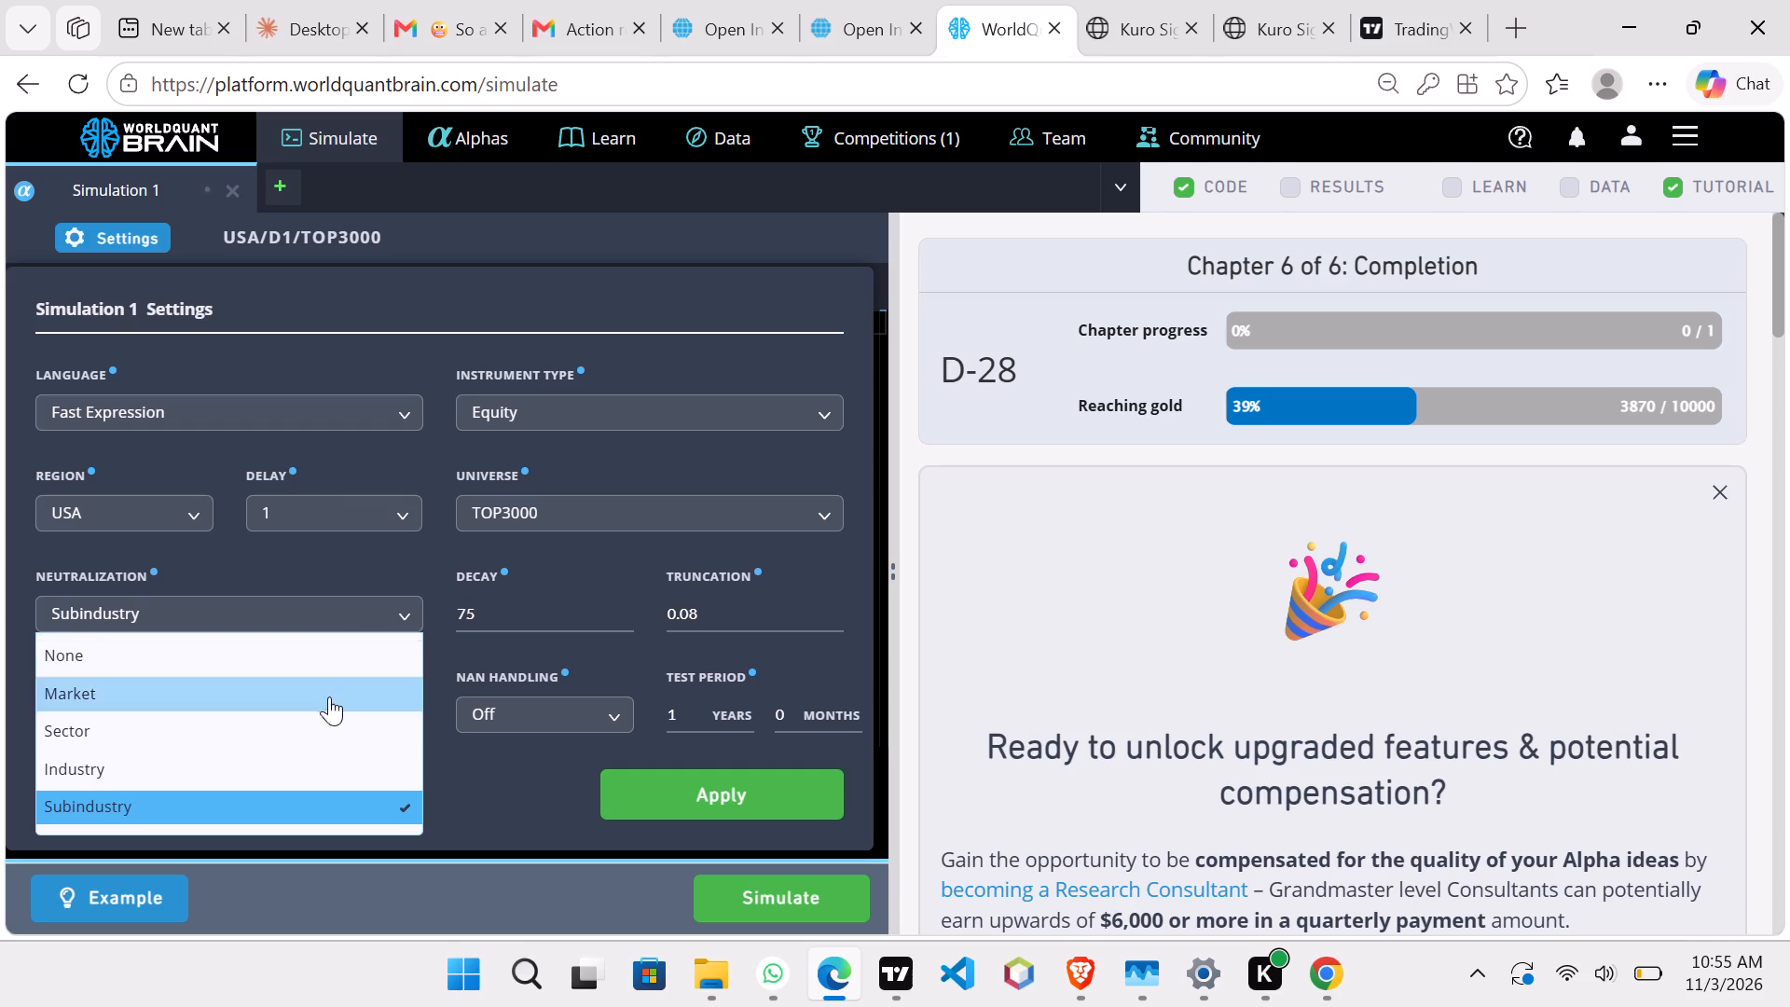
pyautogui.click(308, 735)
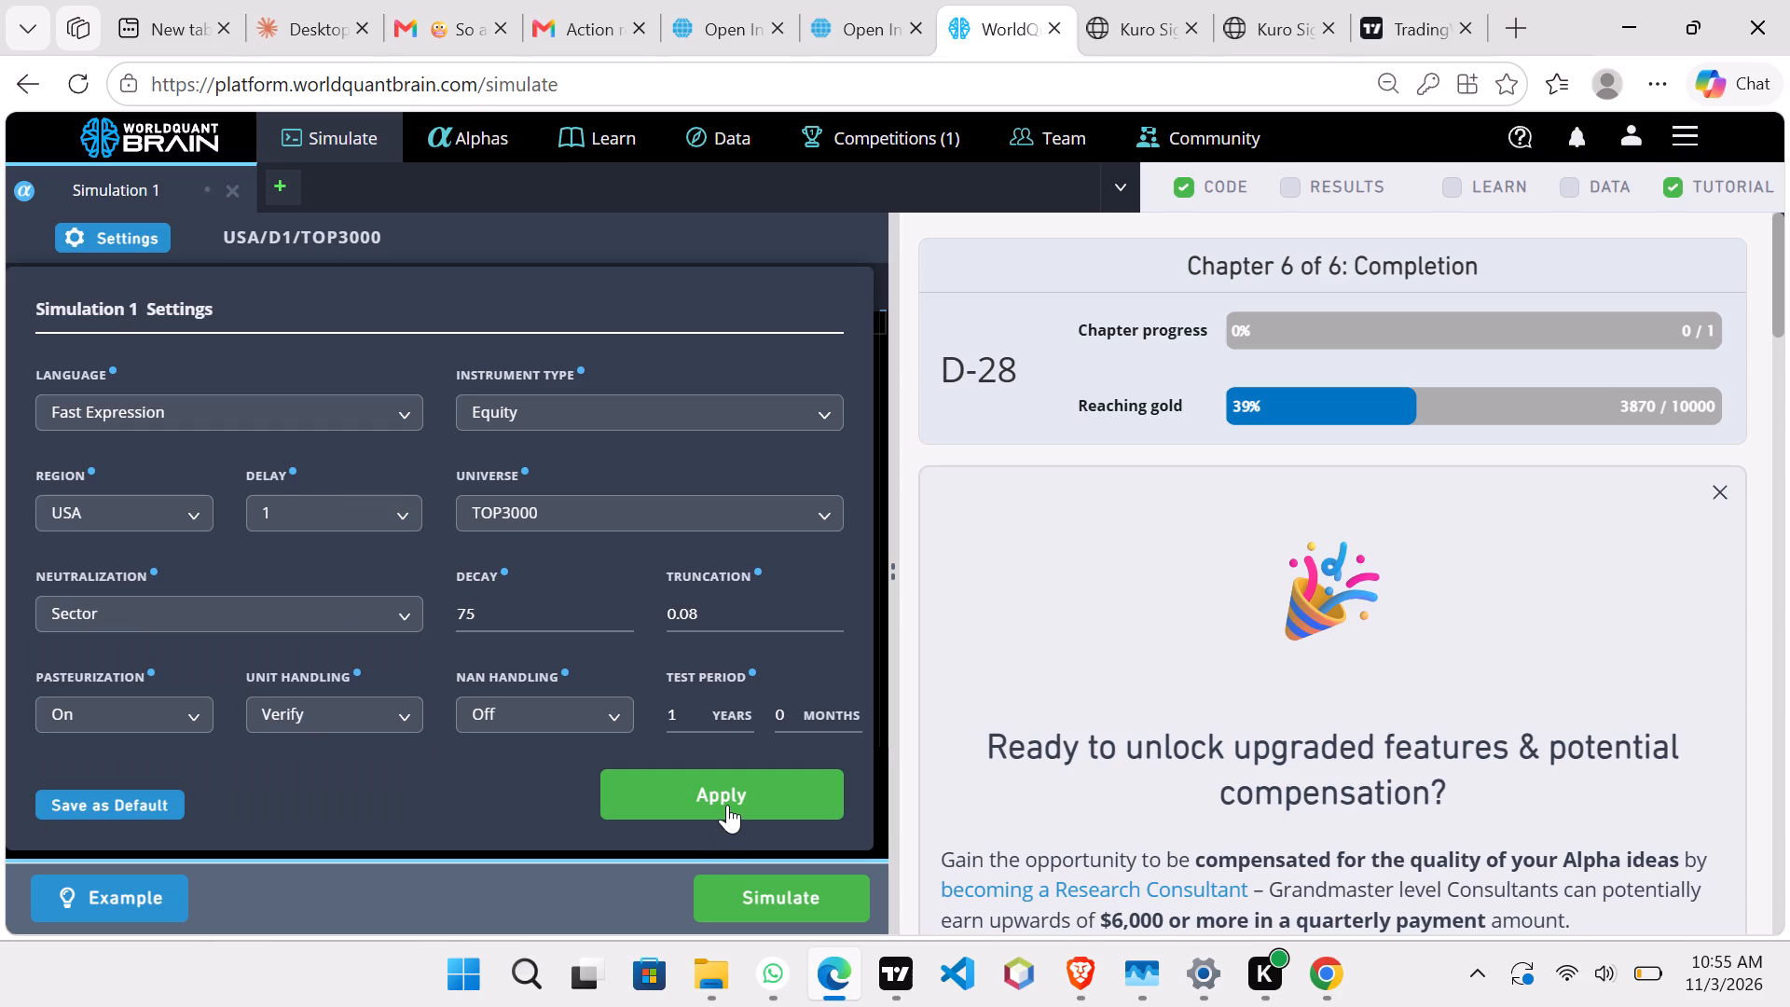
pyautogui.click(727, 805)
# Run the simulation of the ts_arg_max expression.
pyautogui.click(782, 905)
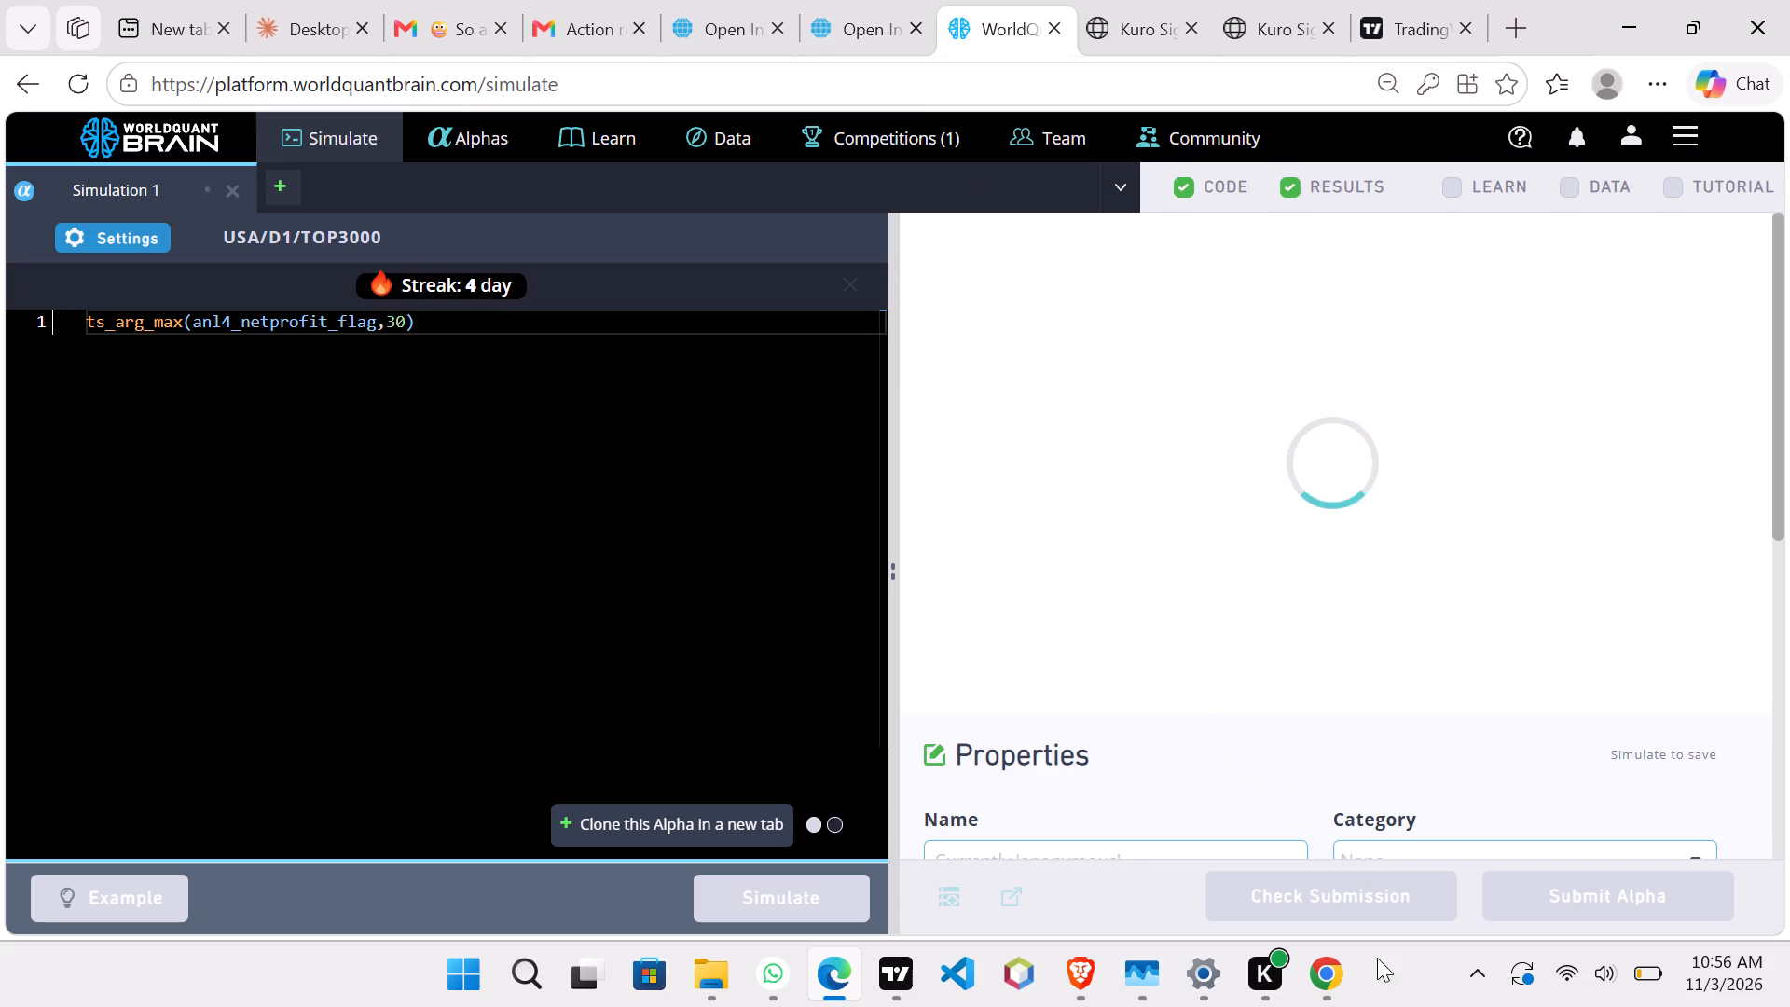
# Switch to Google Chrome to check Simulation 4, and return to Microsoft Edge.
pyautogui.click(1333, 981)
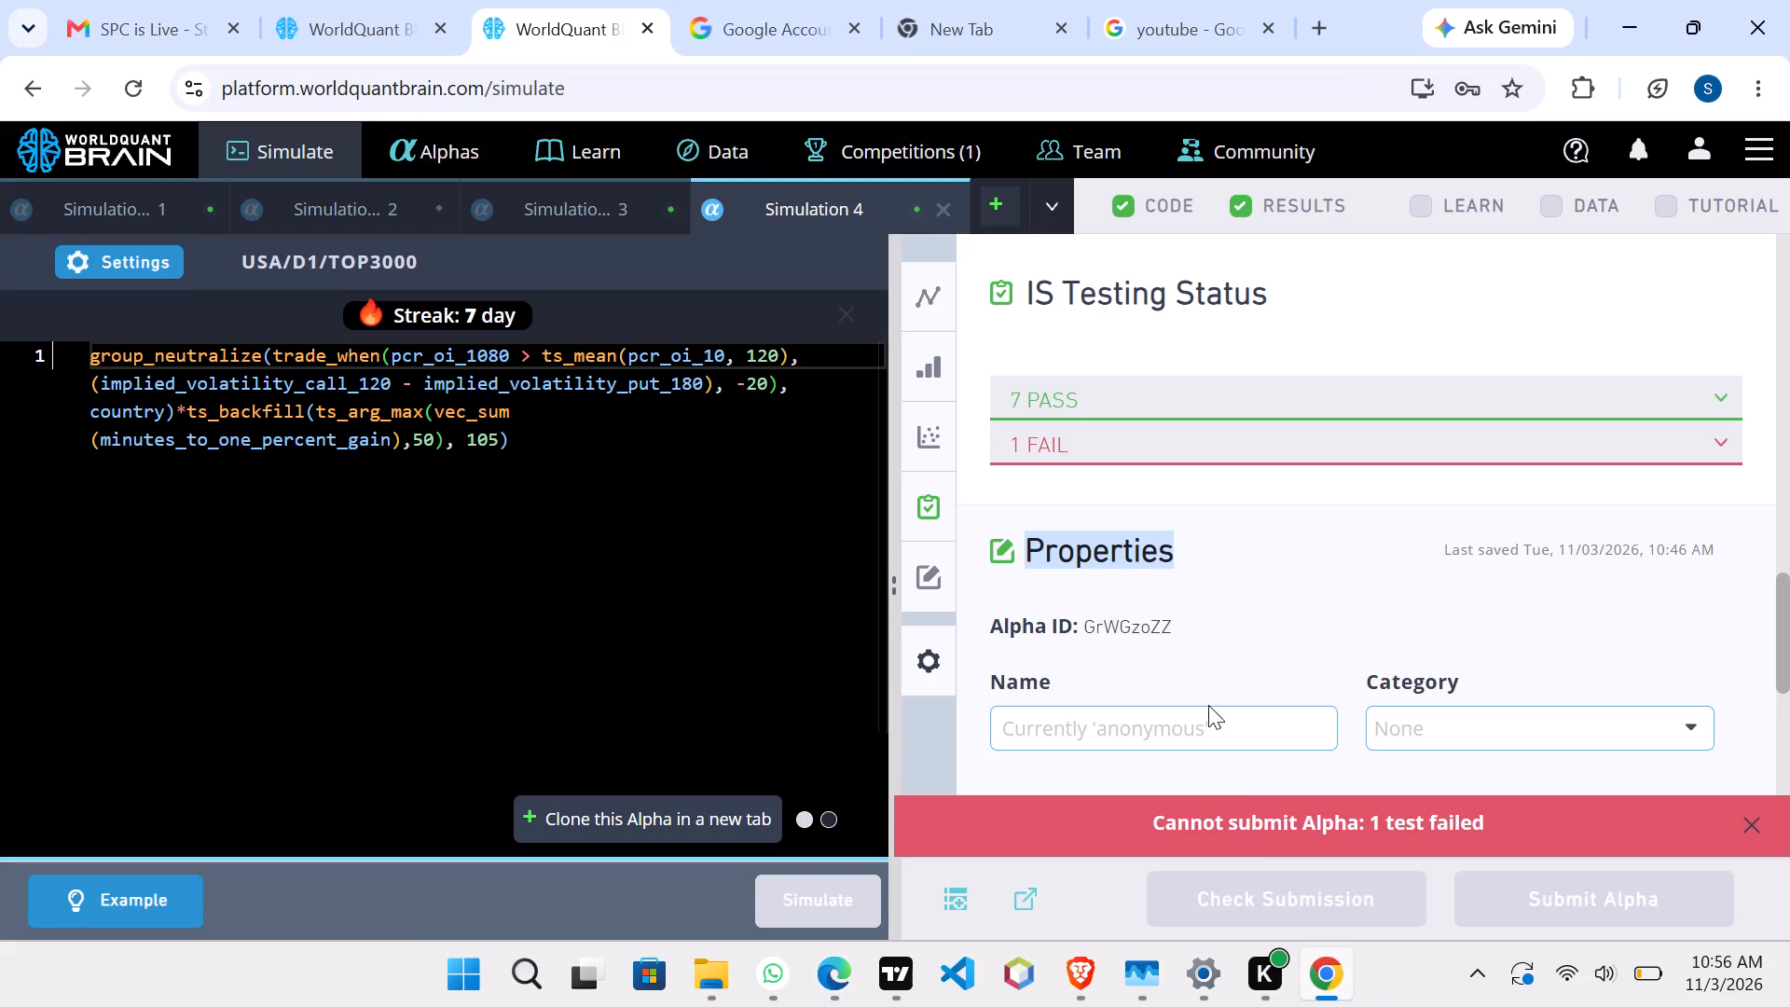
pyautogui.click(819, 1000)
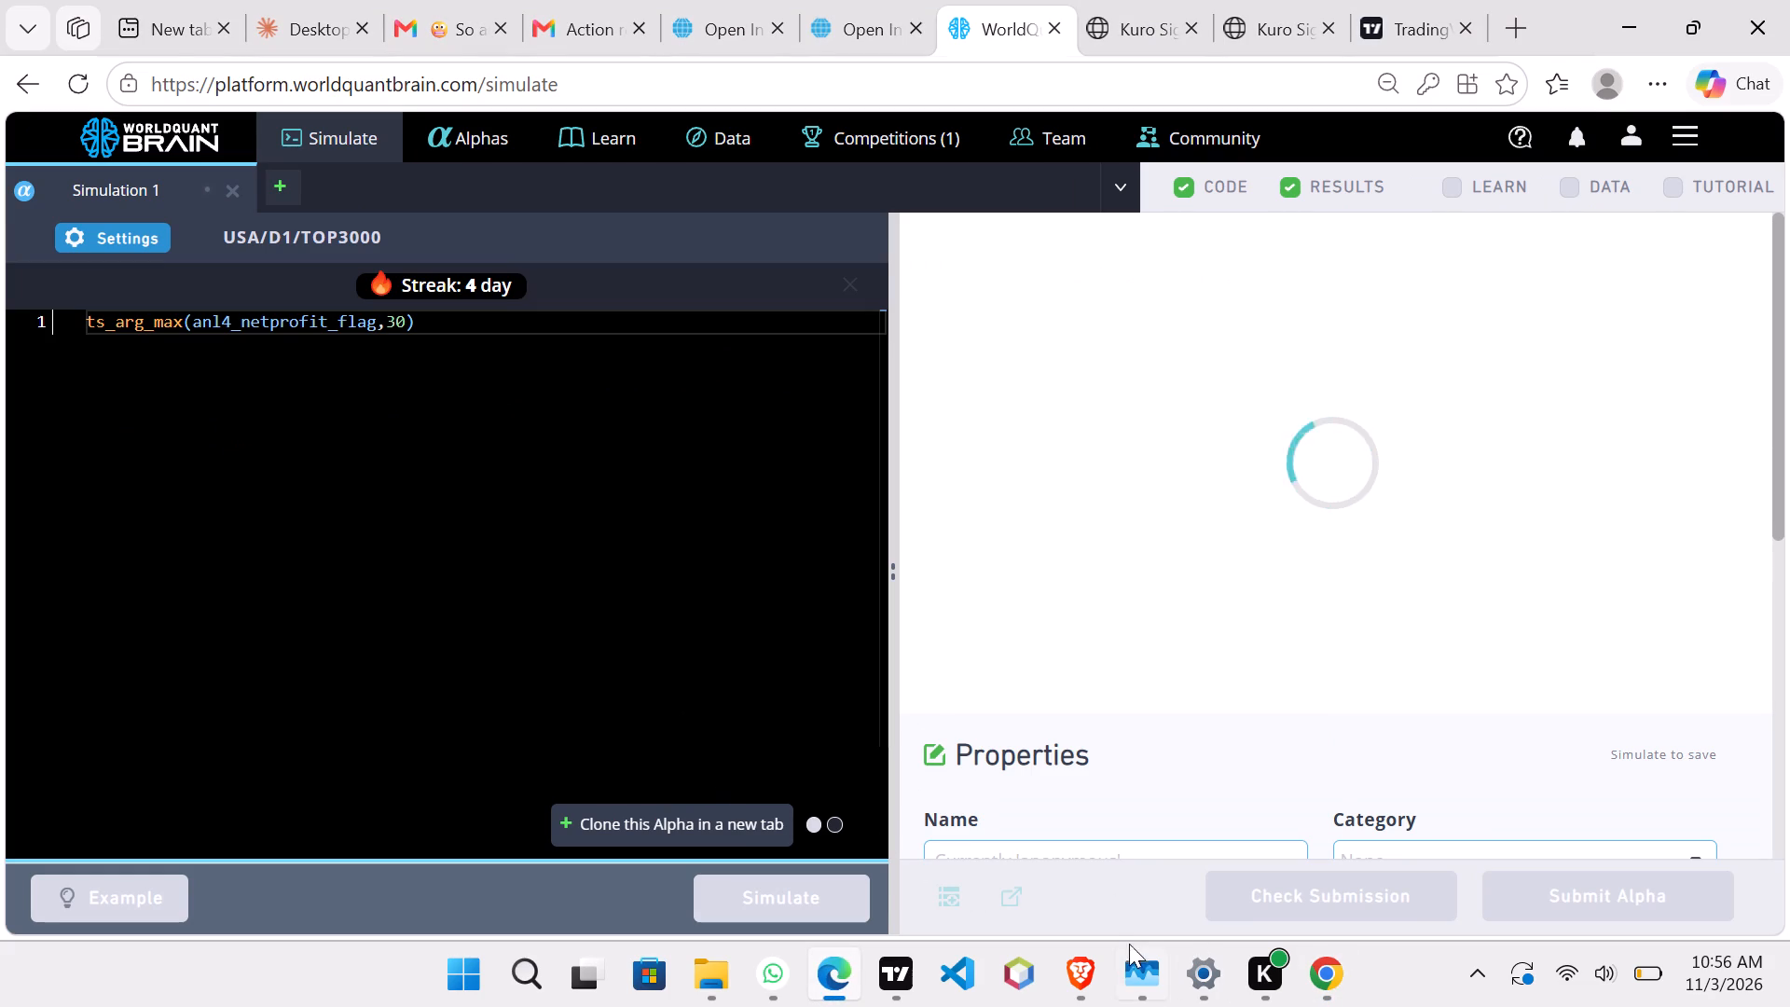
# Switch to Brave's simulation page and show the test period for Simulation 2.
pyautogui.click(1105, 971)
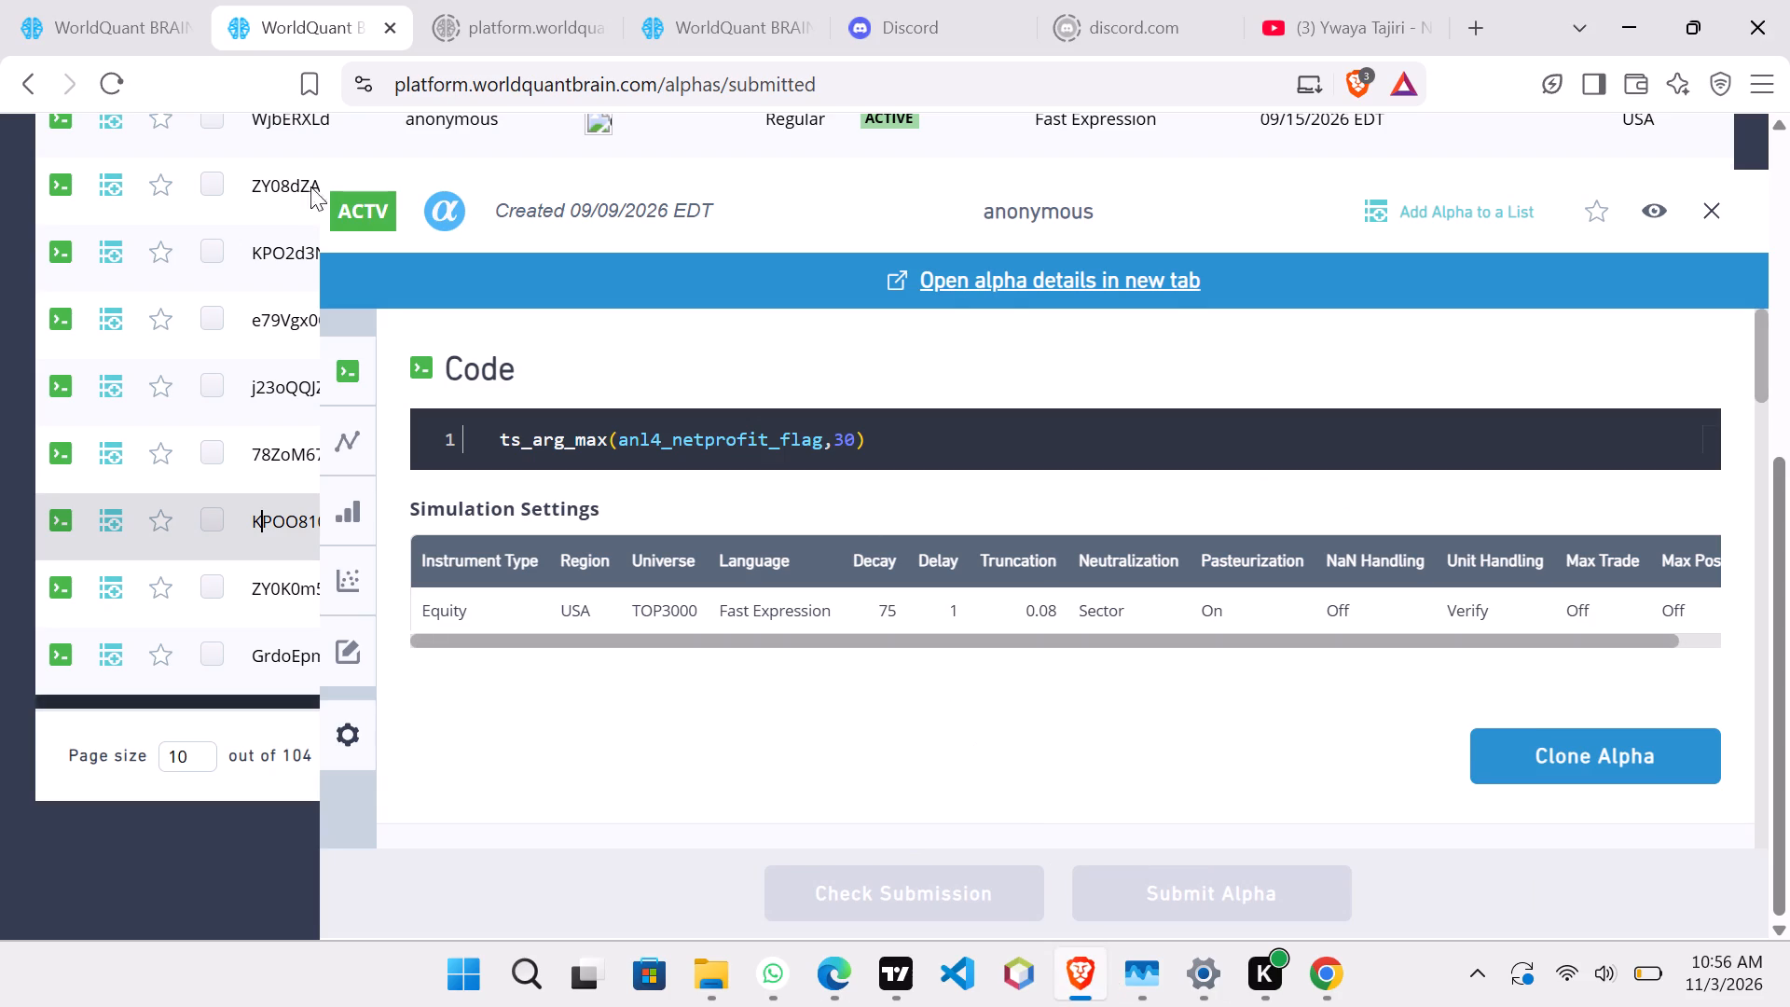
pyautogui.click(132, 37)
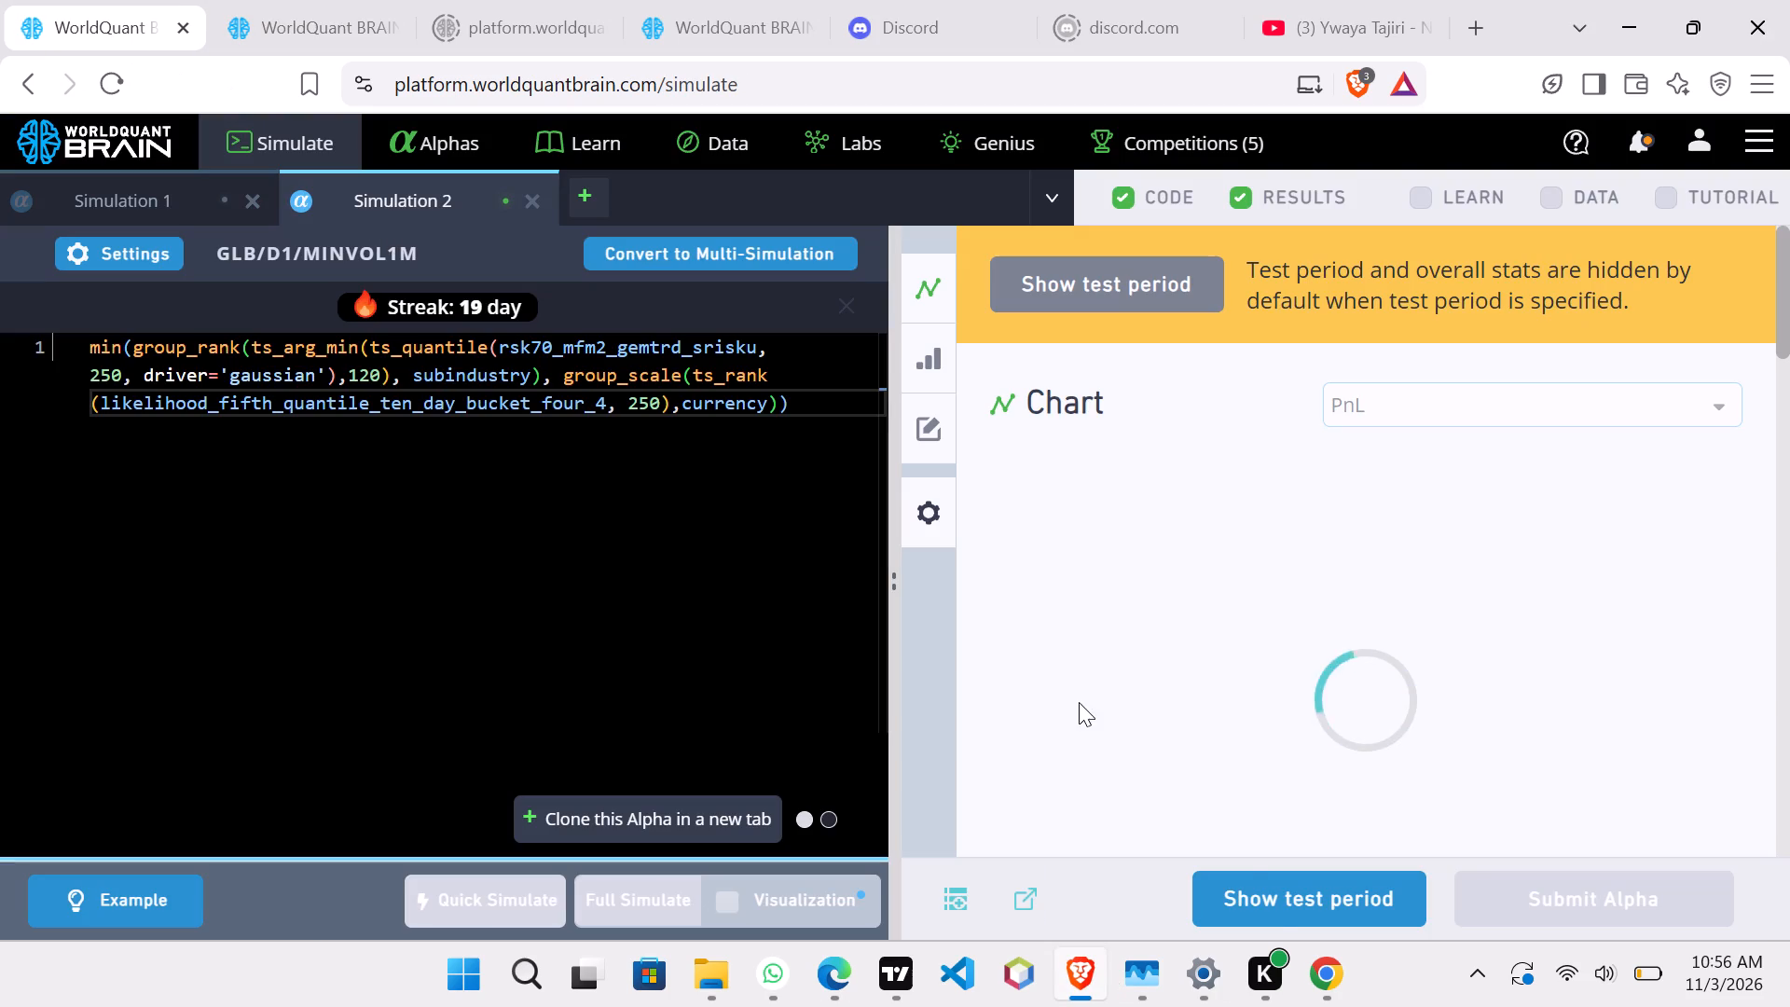
pyautogui.tripleClick(1272, 904)
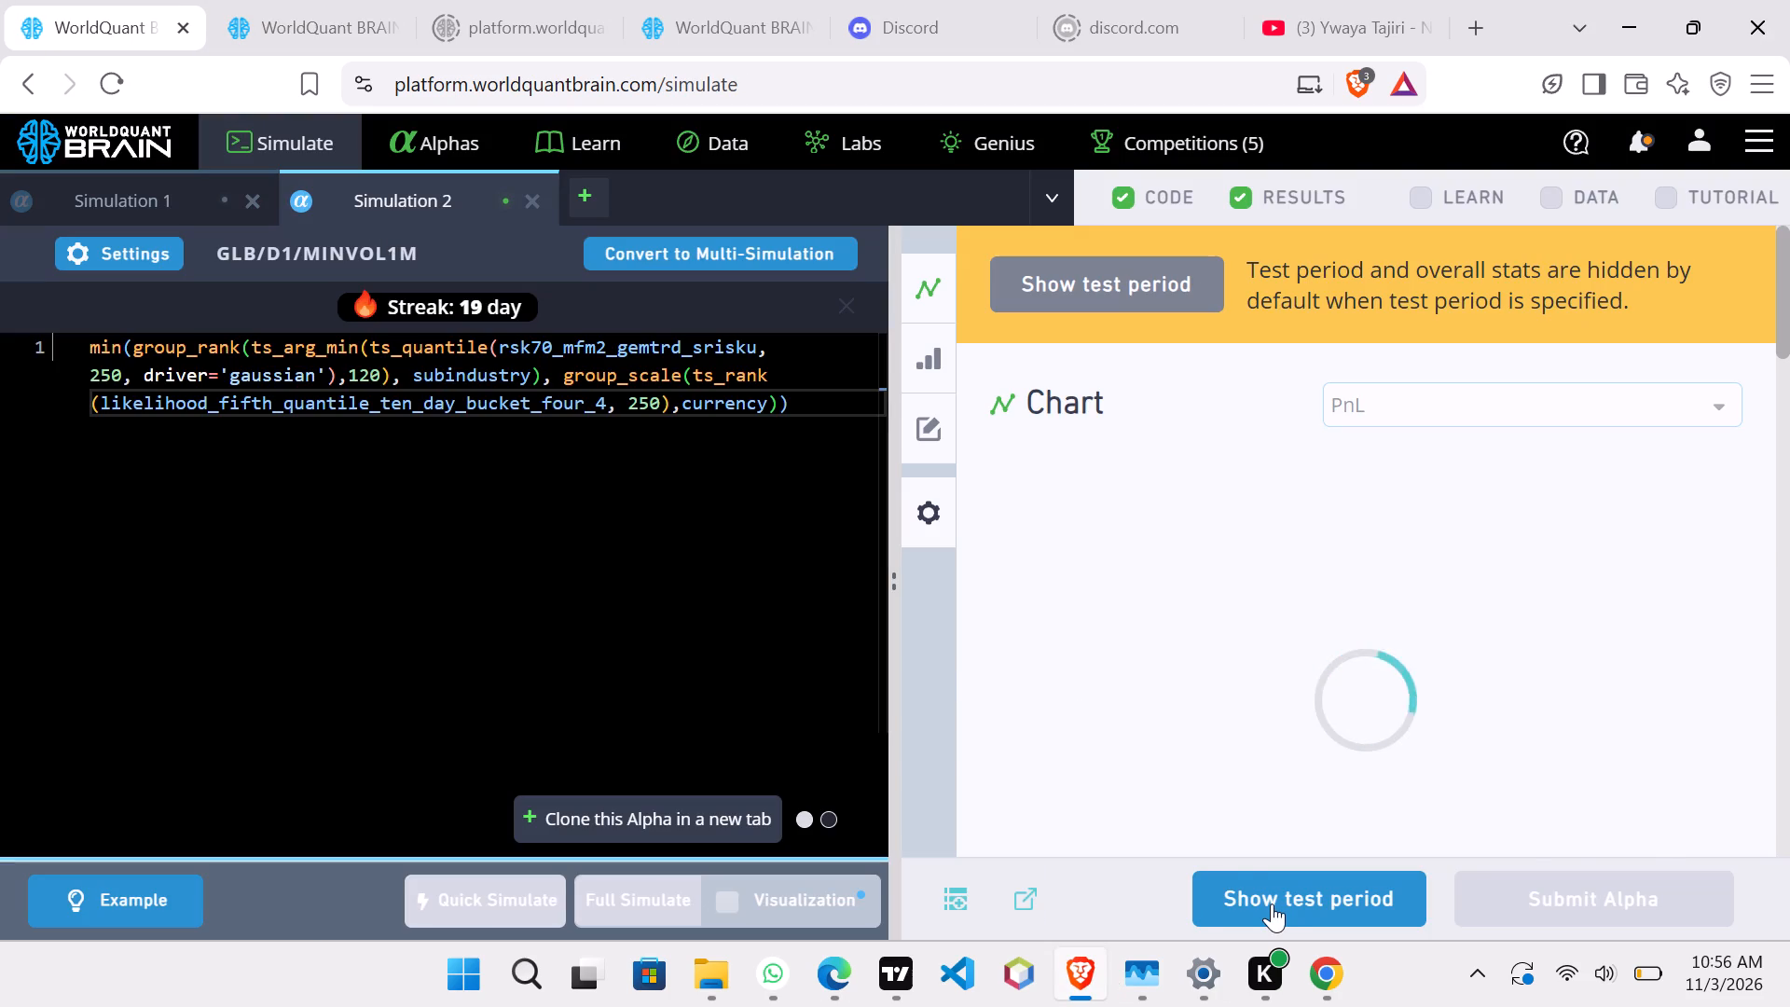
# Review Simulation 2's yearly statistics, regional aggregate data, correlation section and IS testing status.
pyautogui.scroll(-7, 1315, 666)
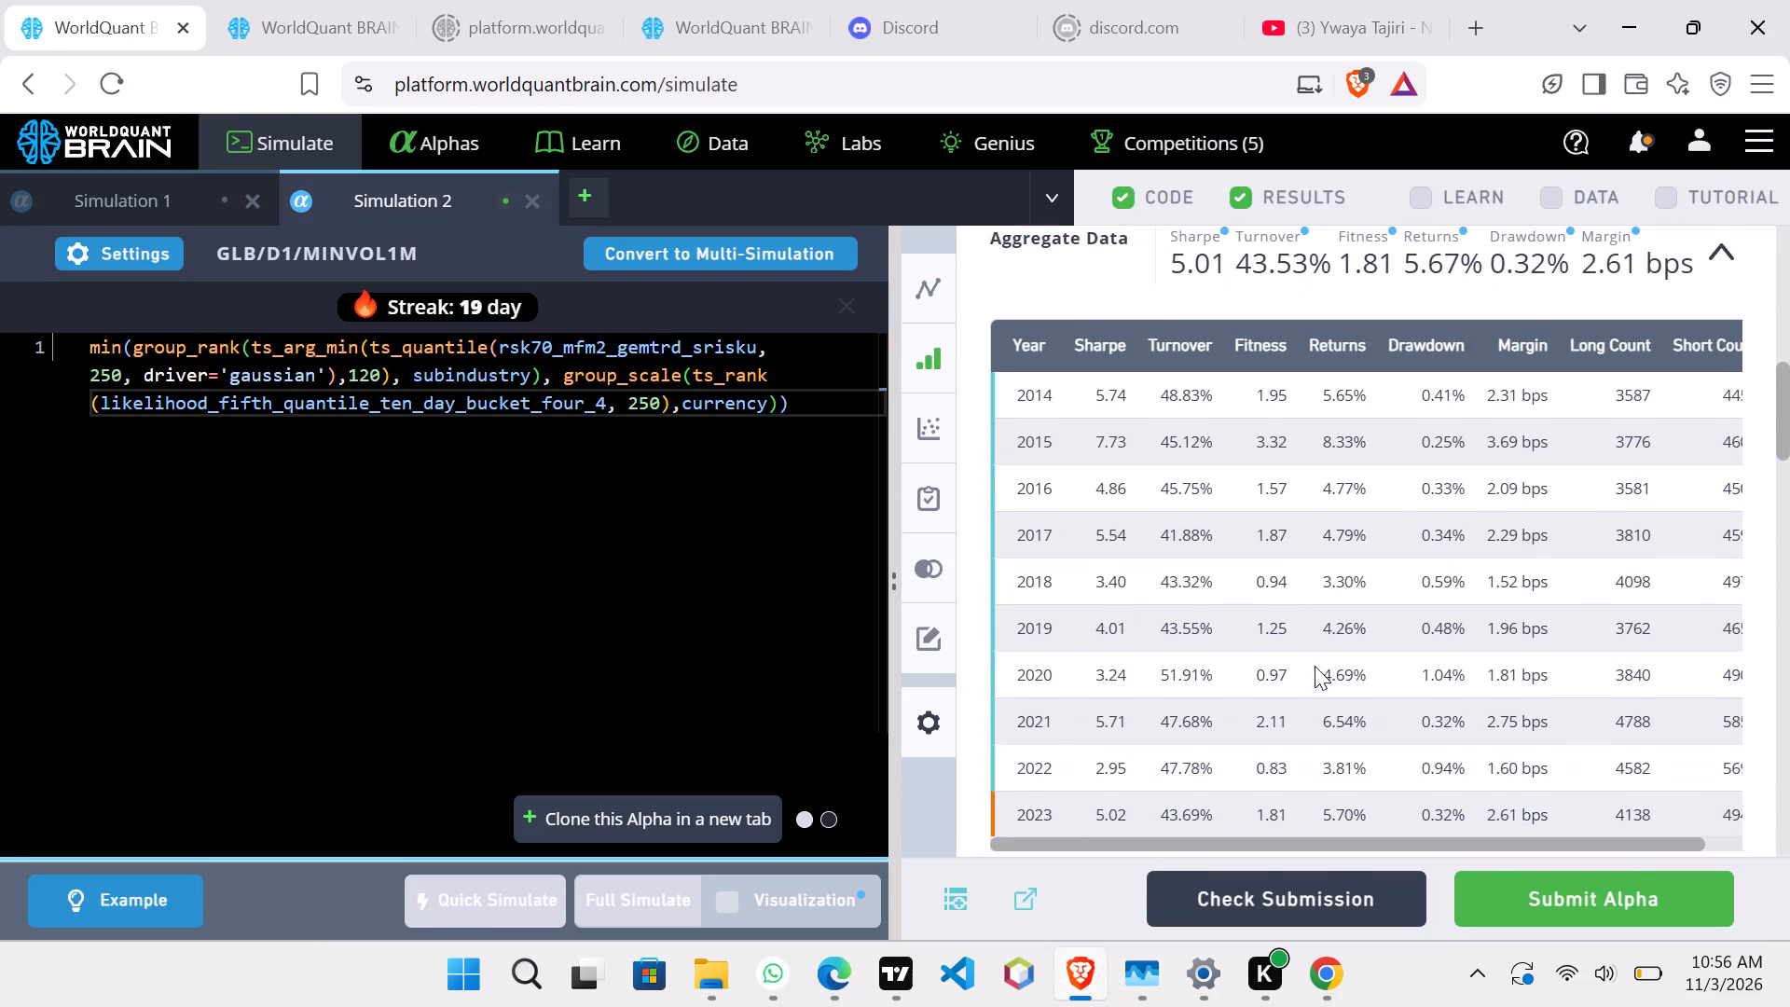
pyautogui.scroll(-3, 1315, 666)
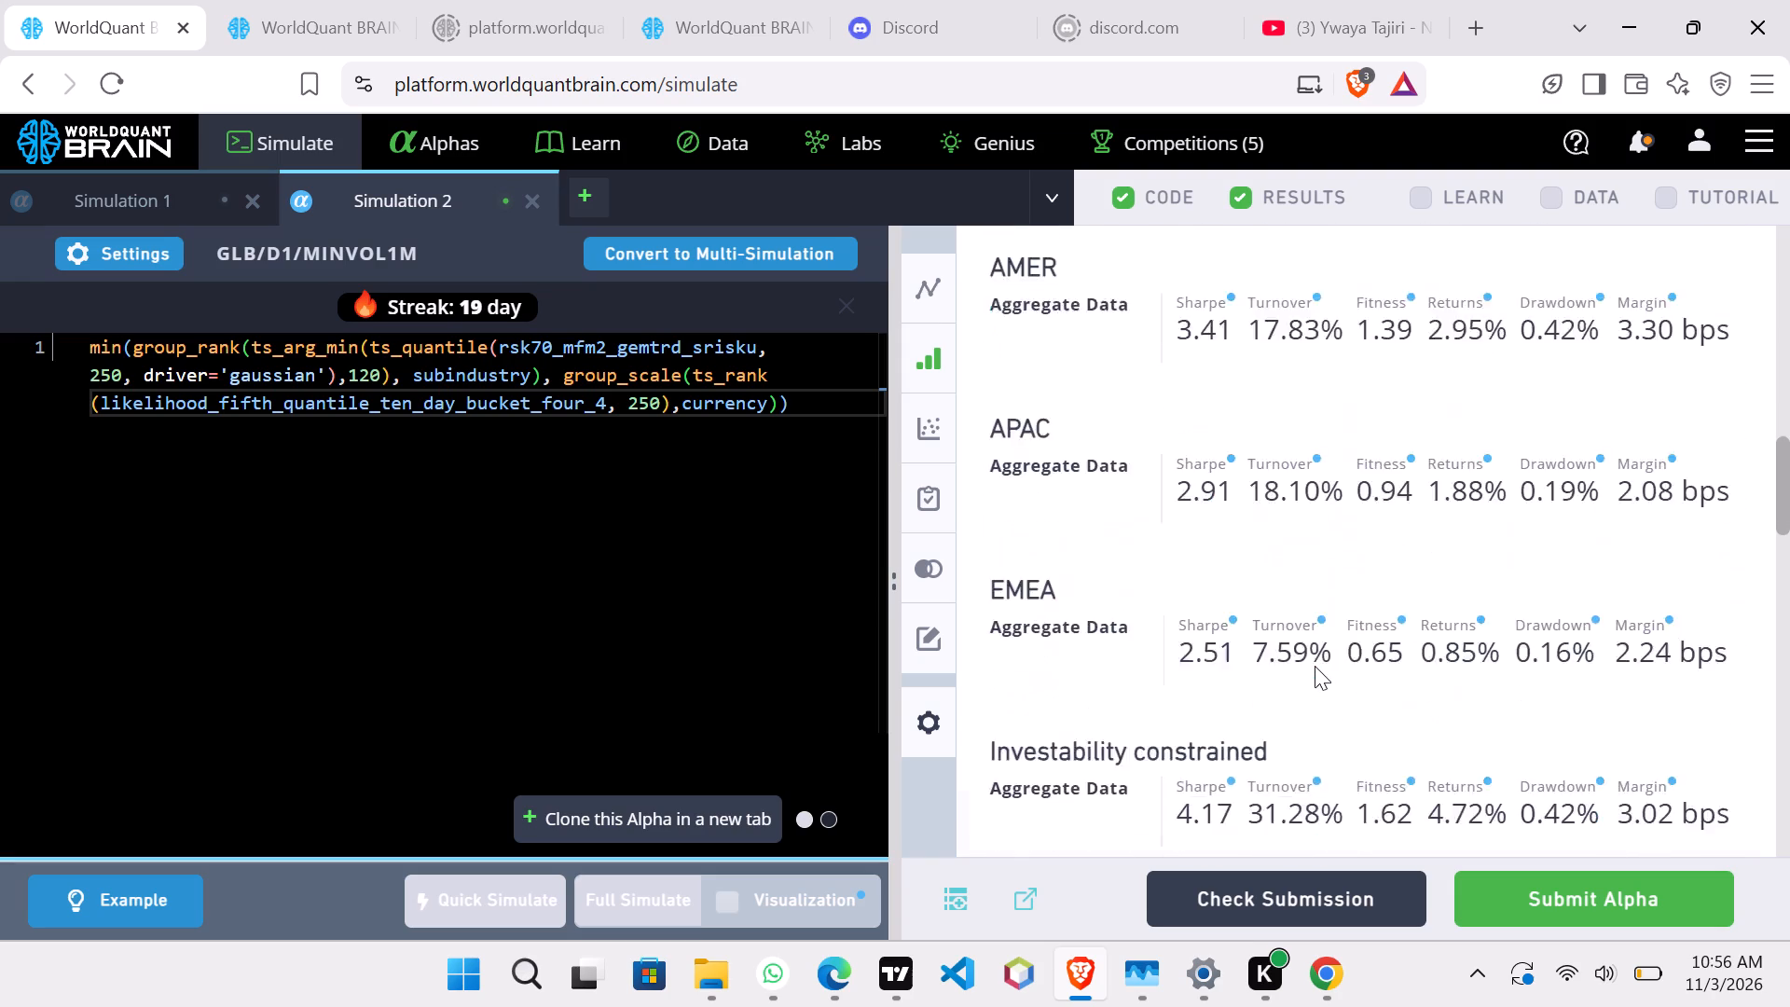
pyautogui.scroll(-2, 1315, 666)
pyautogui.scroll(1, 1315, 666)
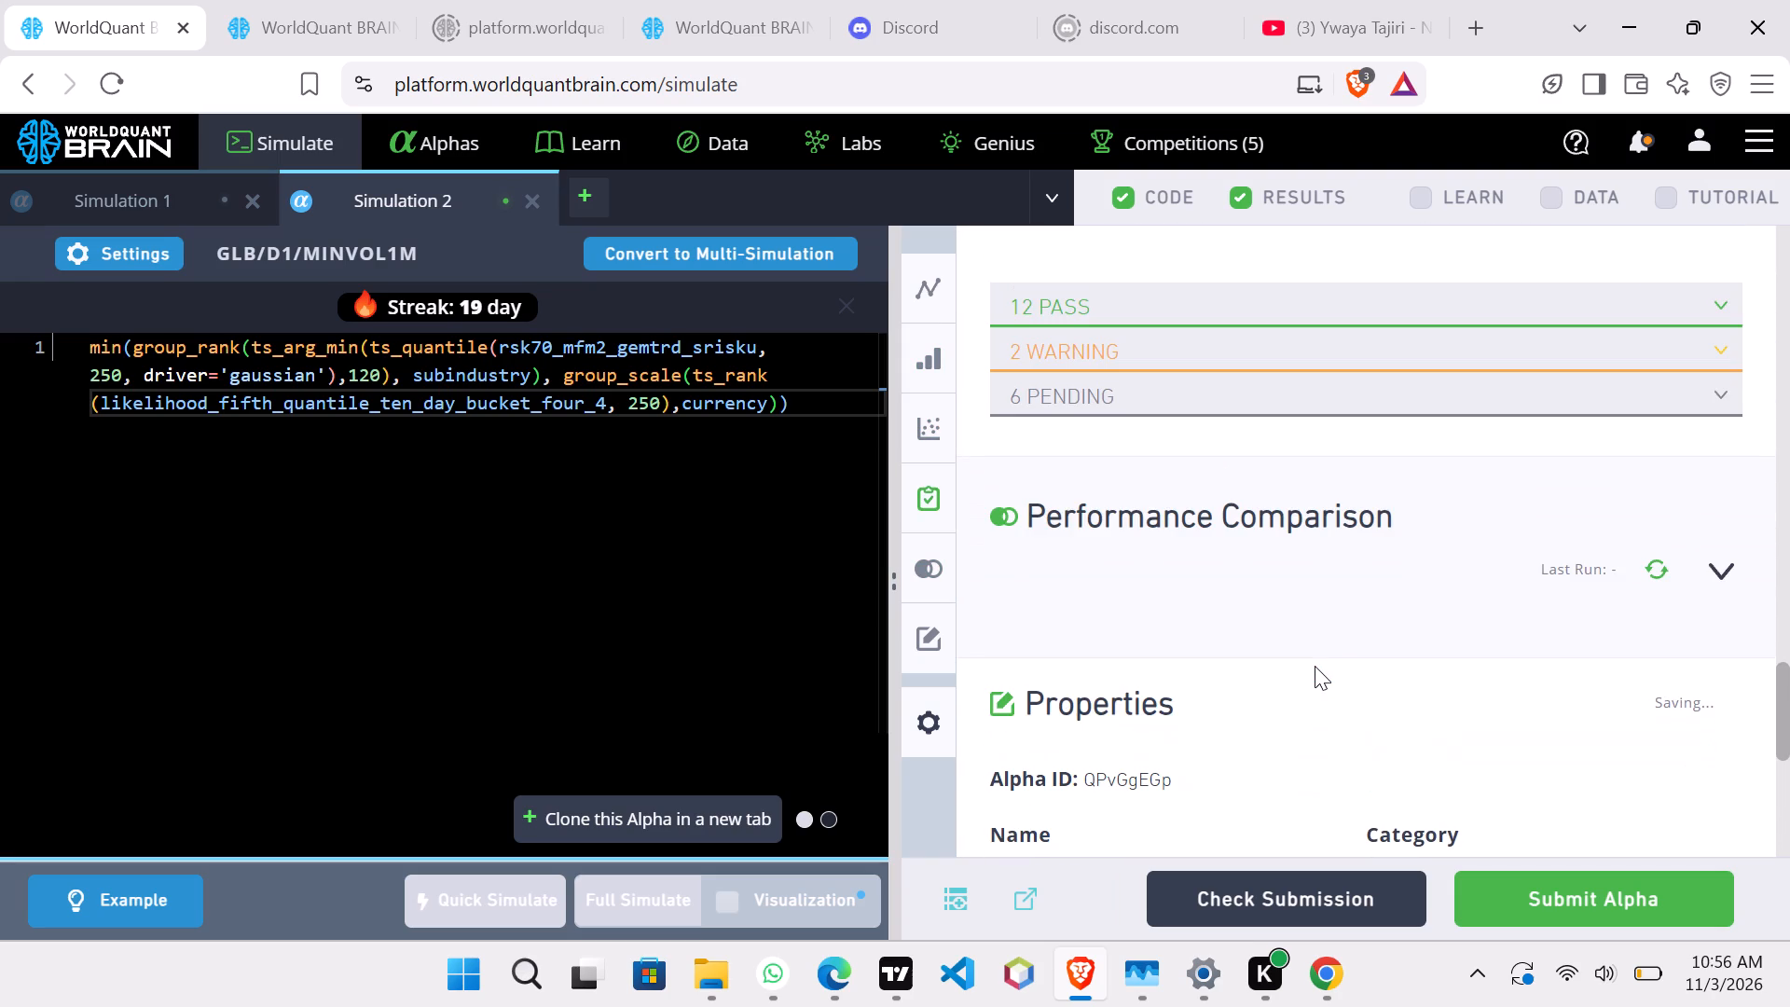
pyautogui.scroll(1, 1315, 666)
pyautogui.scroll(2, 1586, 336)
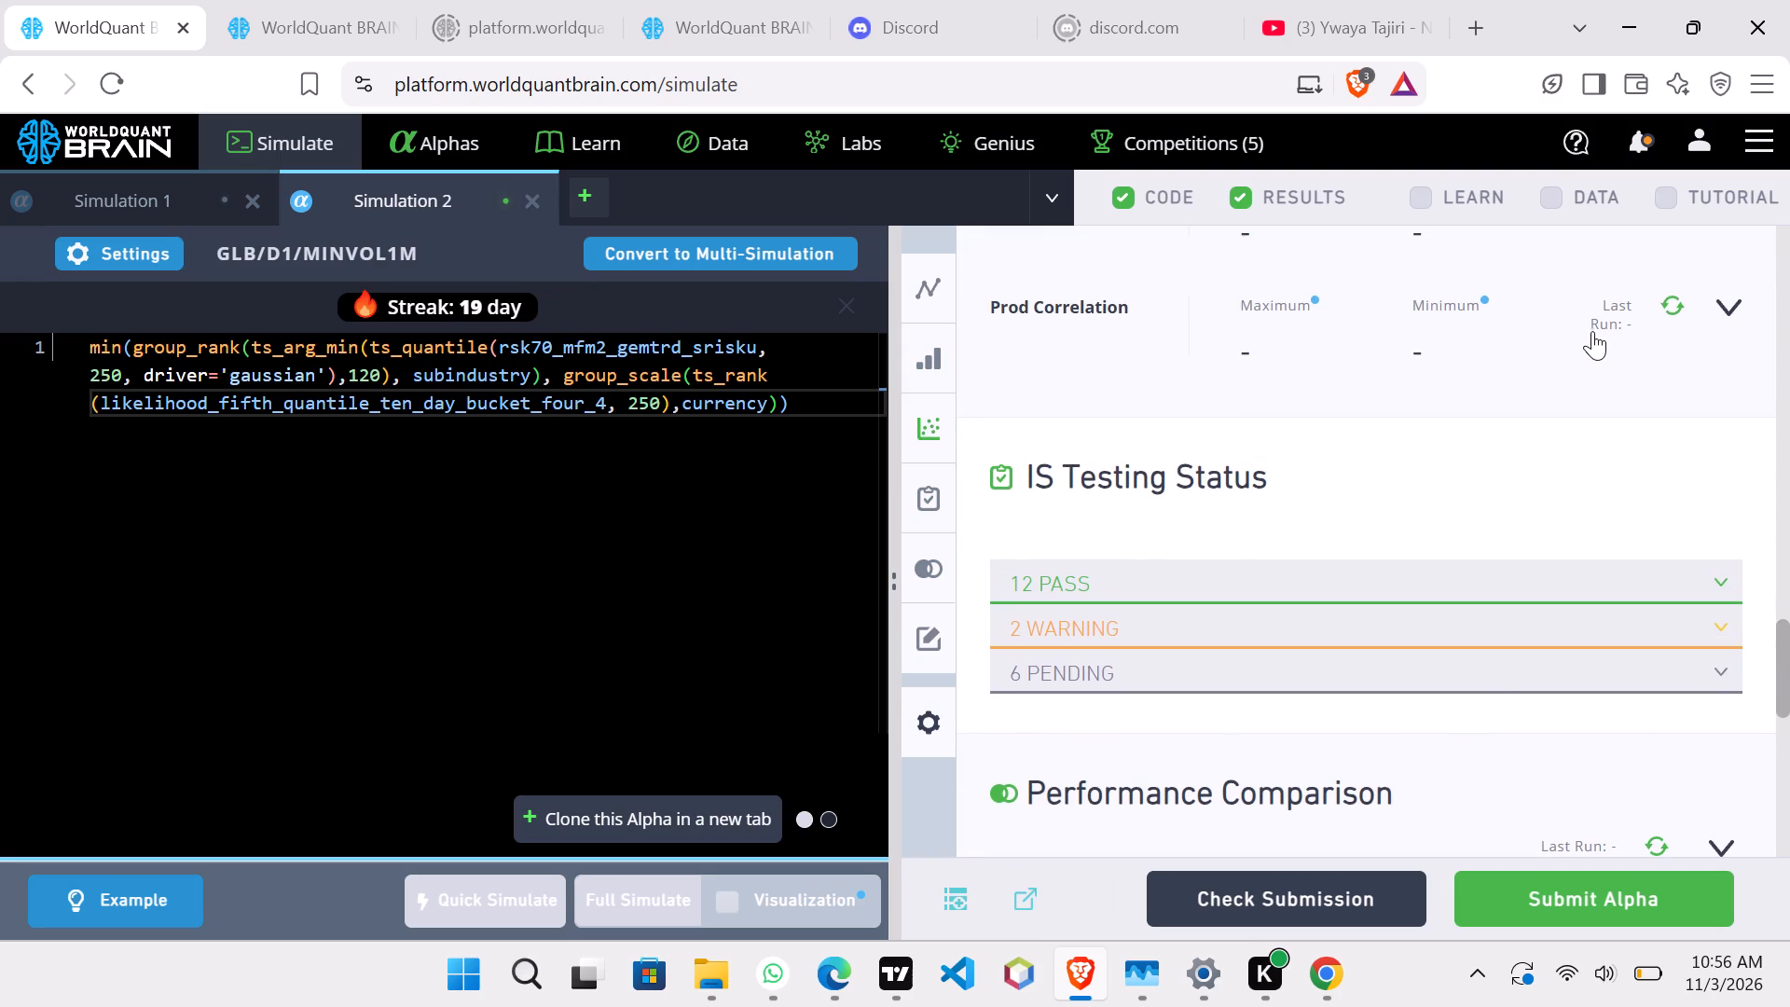
# Run the Prod Correlation check for Simulation 2 and review the correlation and aggregate results.
pyautogui.click(1679, 297)
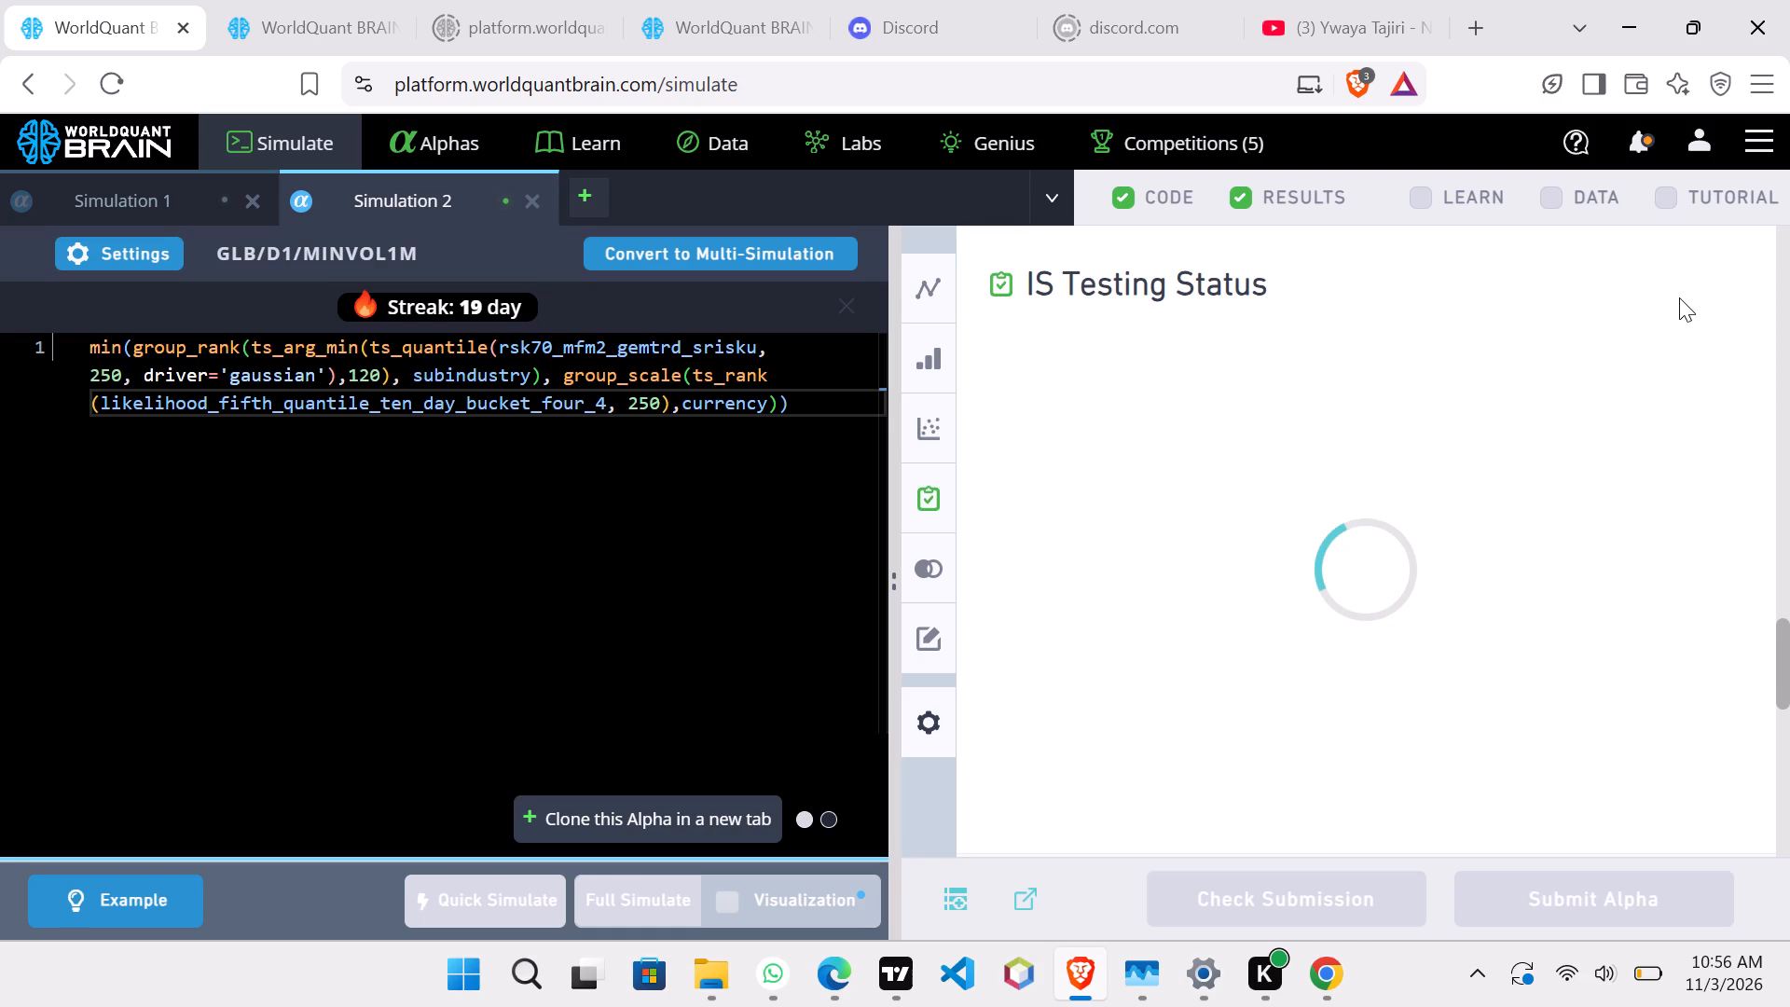
pyautogui.scroll(3, 1392, 363)
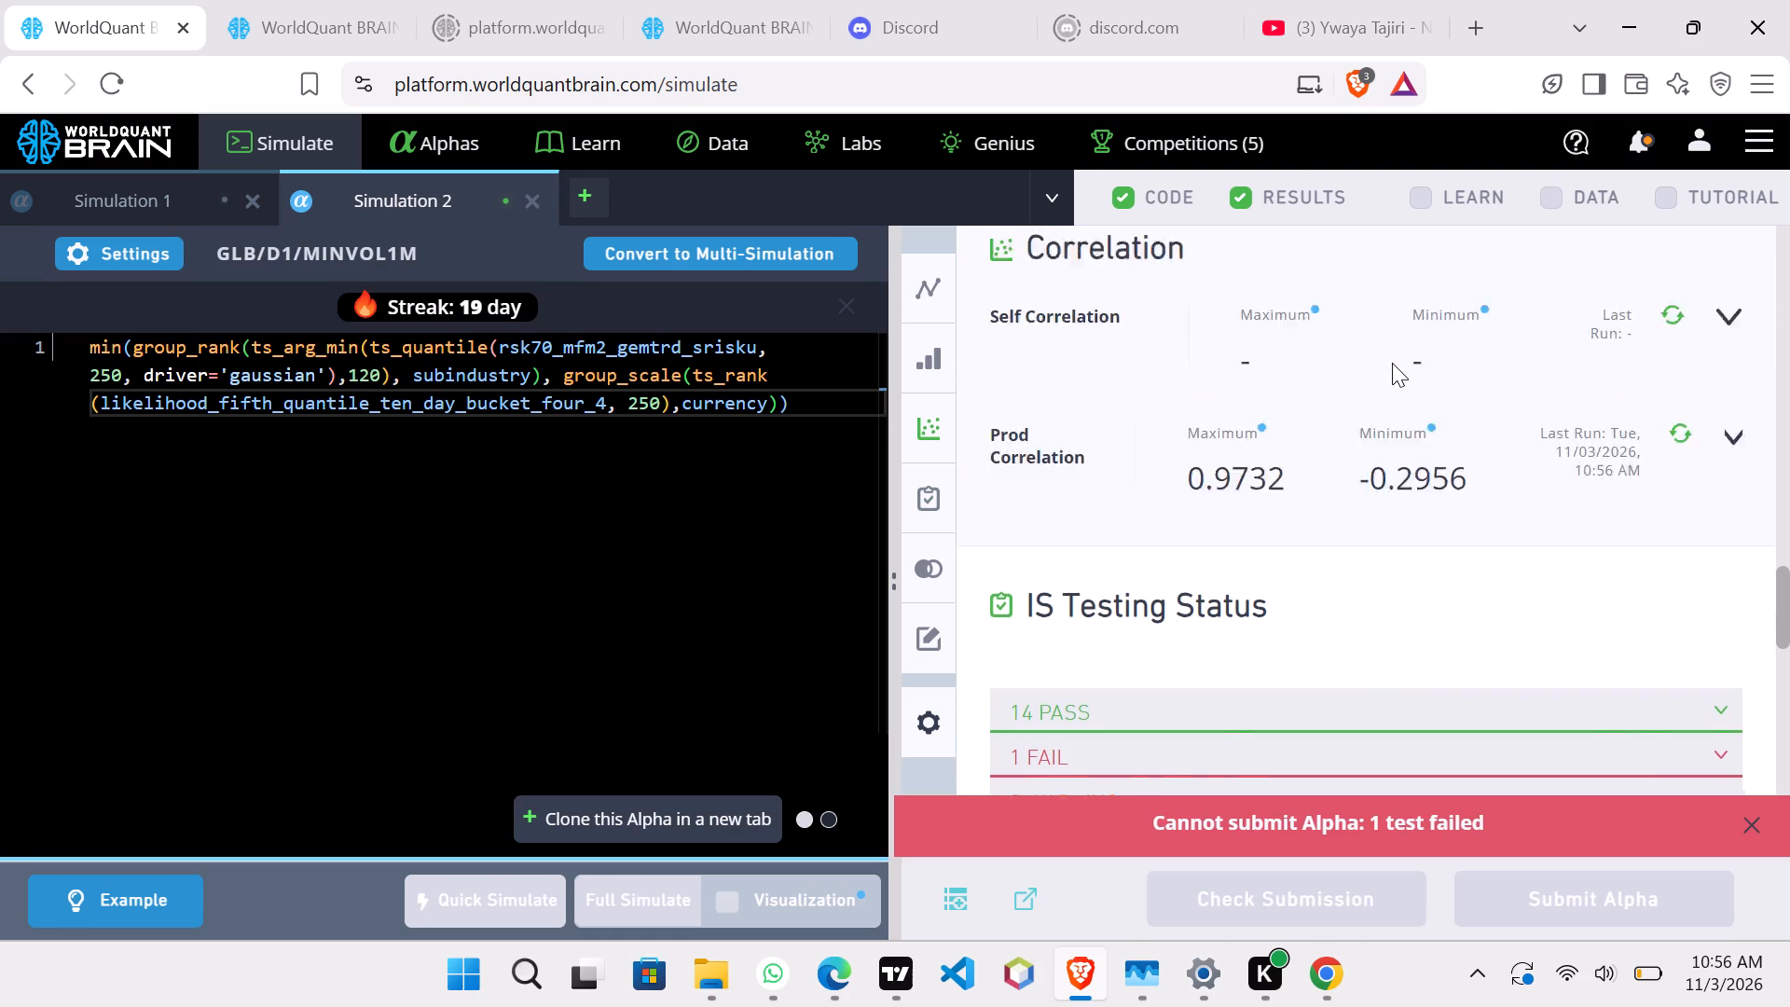
pyautogui.scroll(1, 1392, 363)
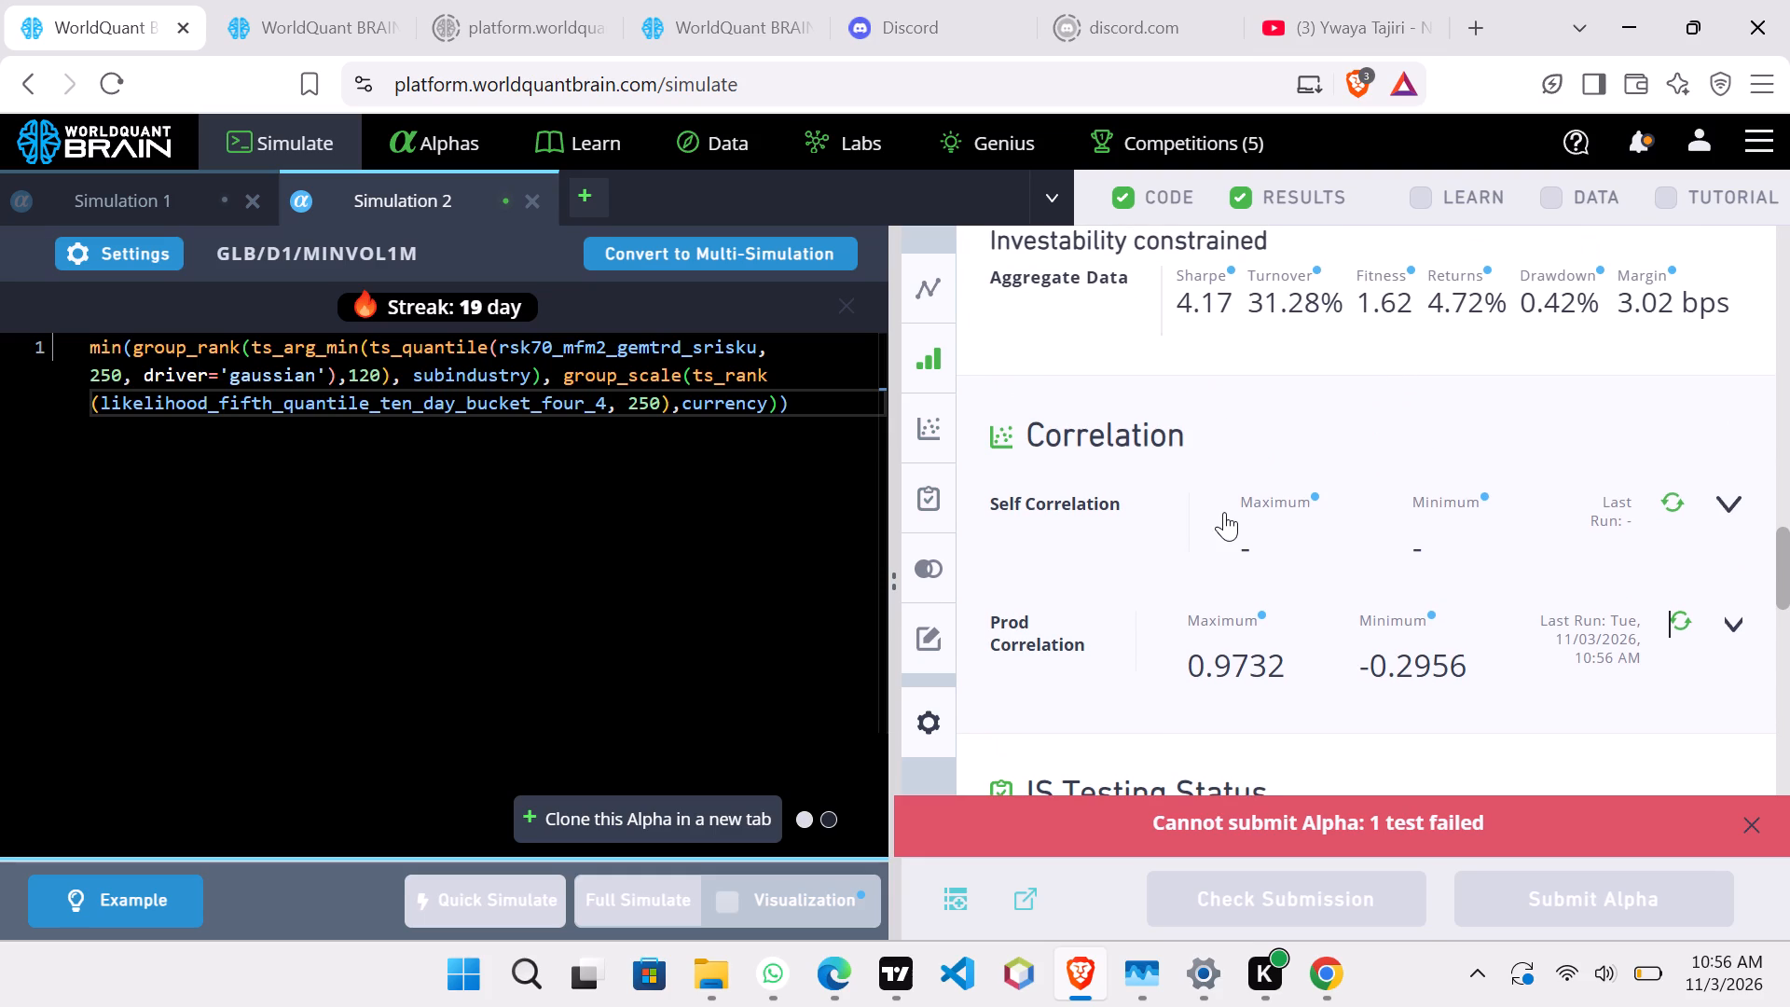
pyautogui.scroll(6, 1224, 512)
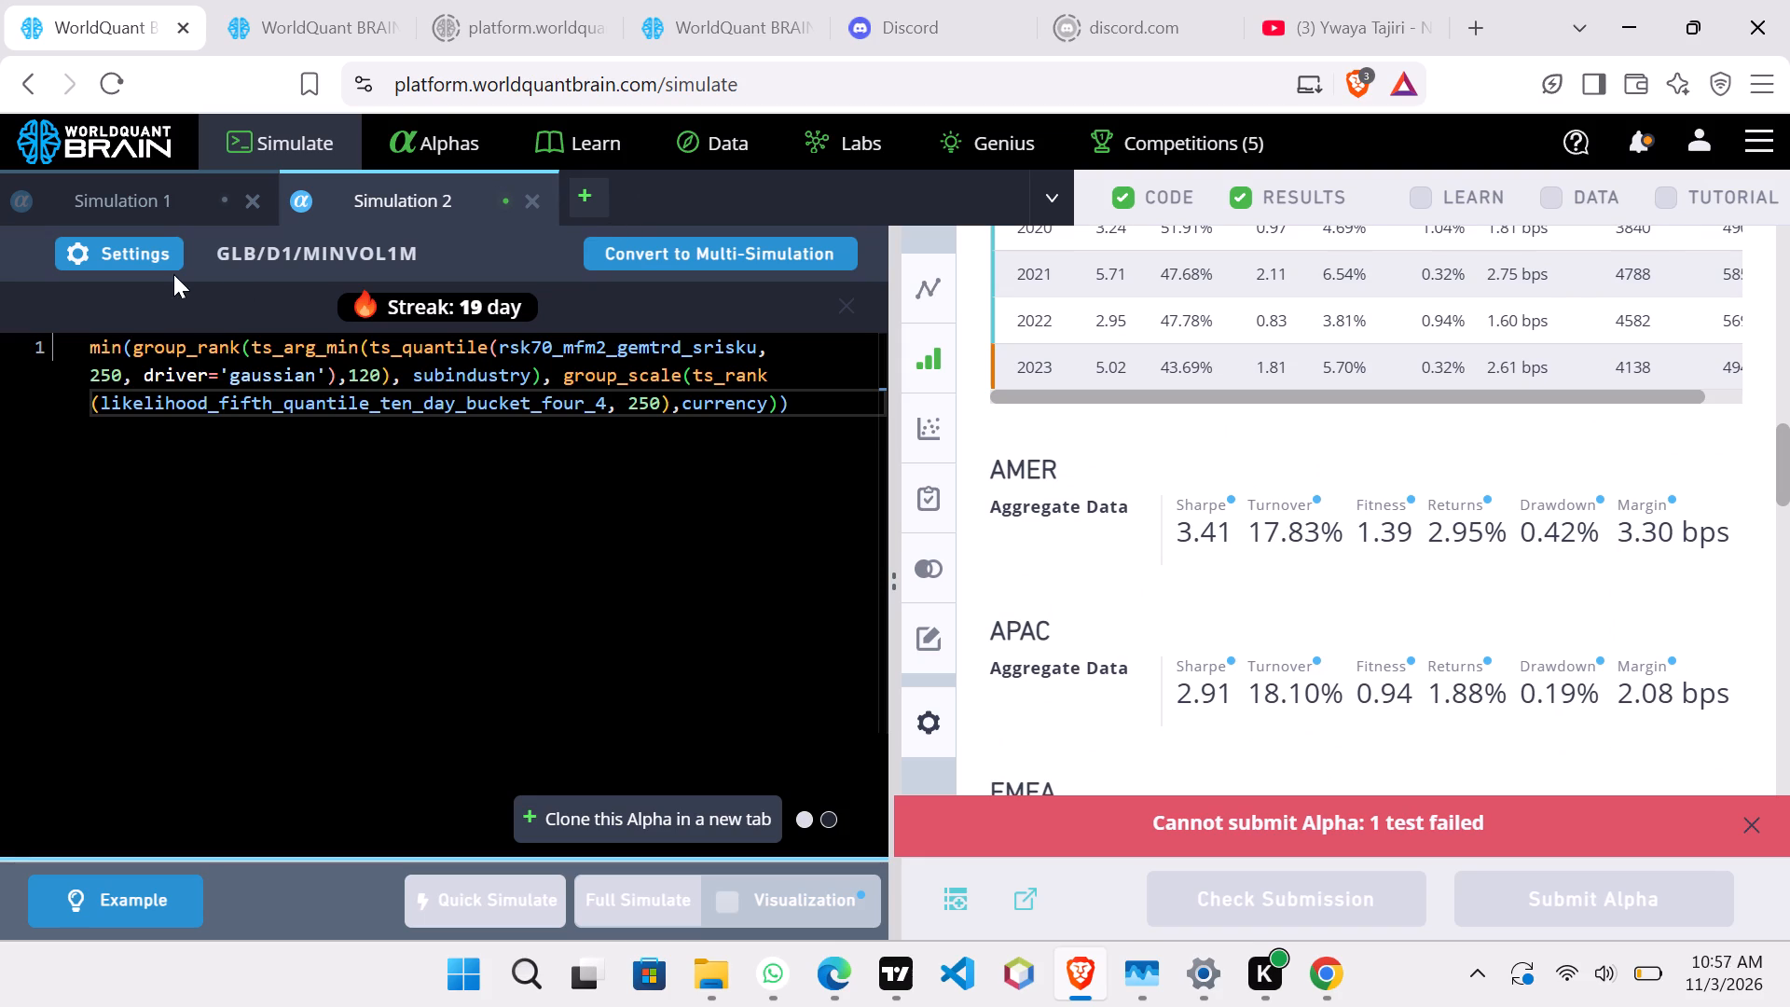
# Change the ts_quantile lookback for rsk70_mfm2_gemtrd_srisku to 200 in Simulation 2's code.
pyautogui.click(105, 372)
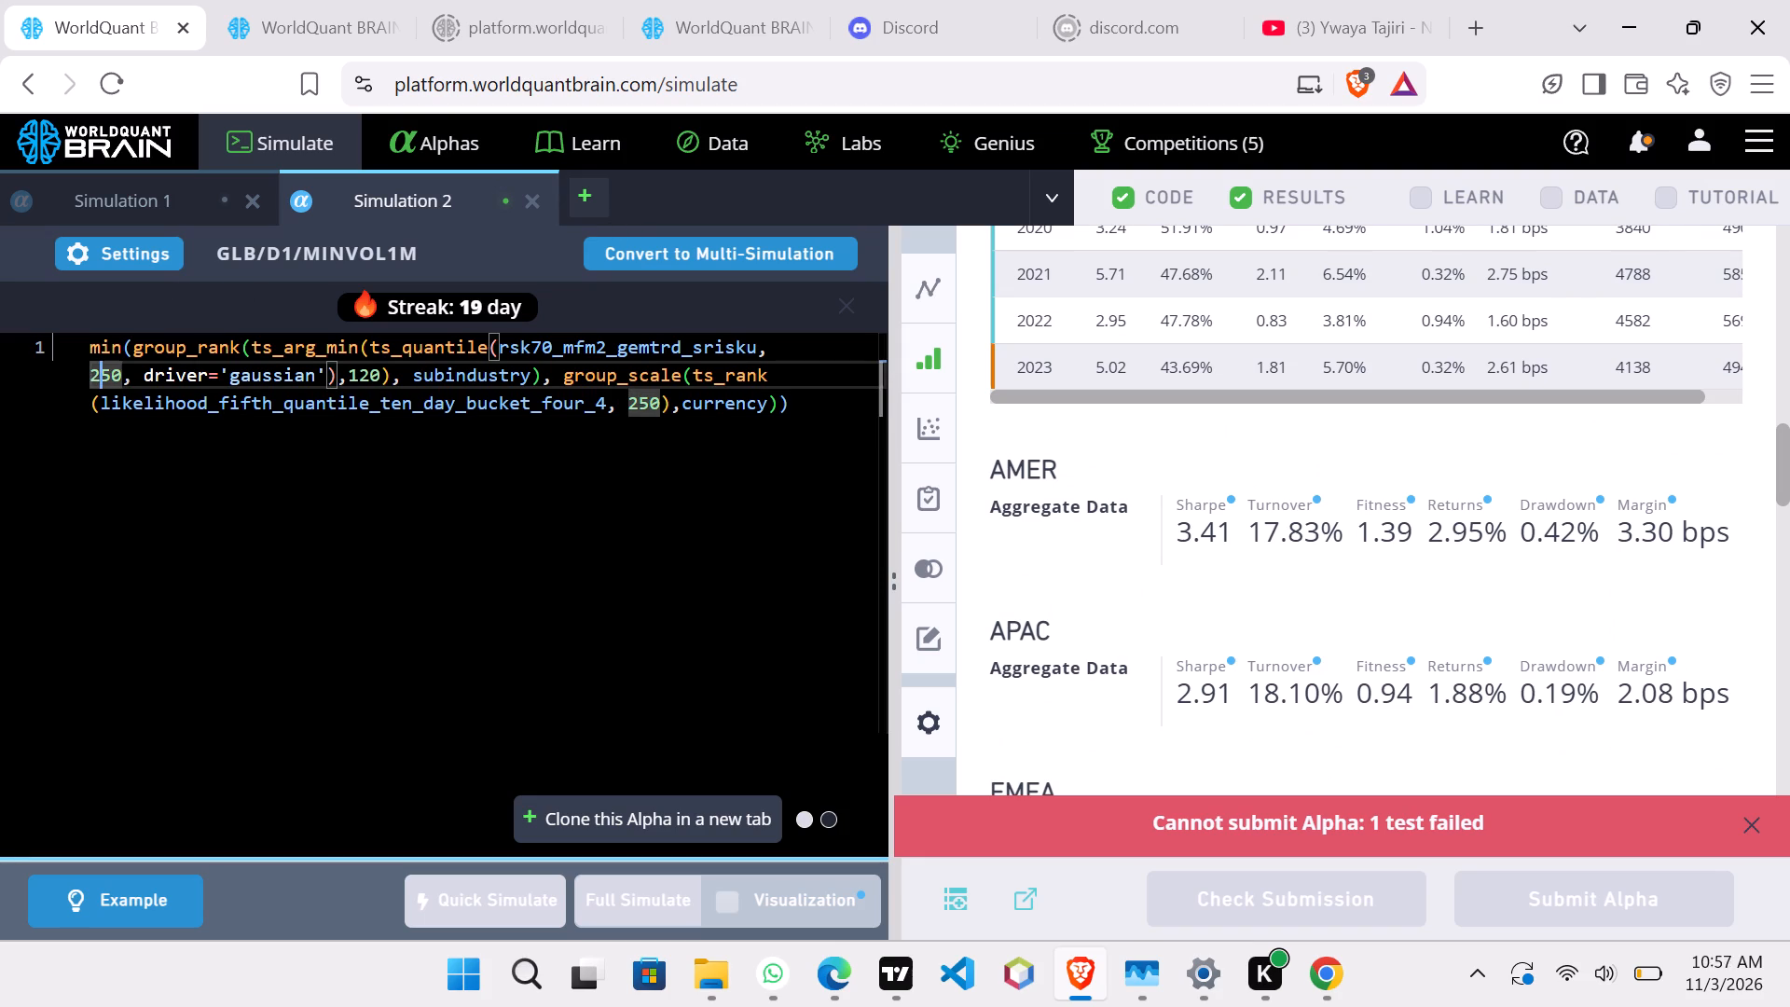
pyautogui.press('Right')
pyautogui.press('BackSpace')
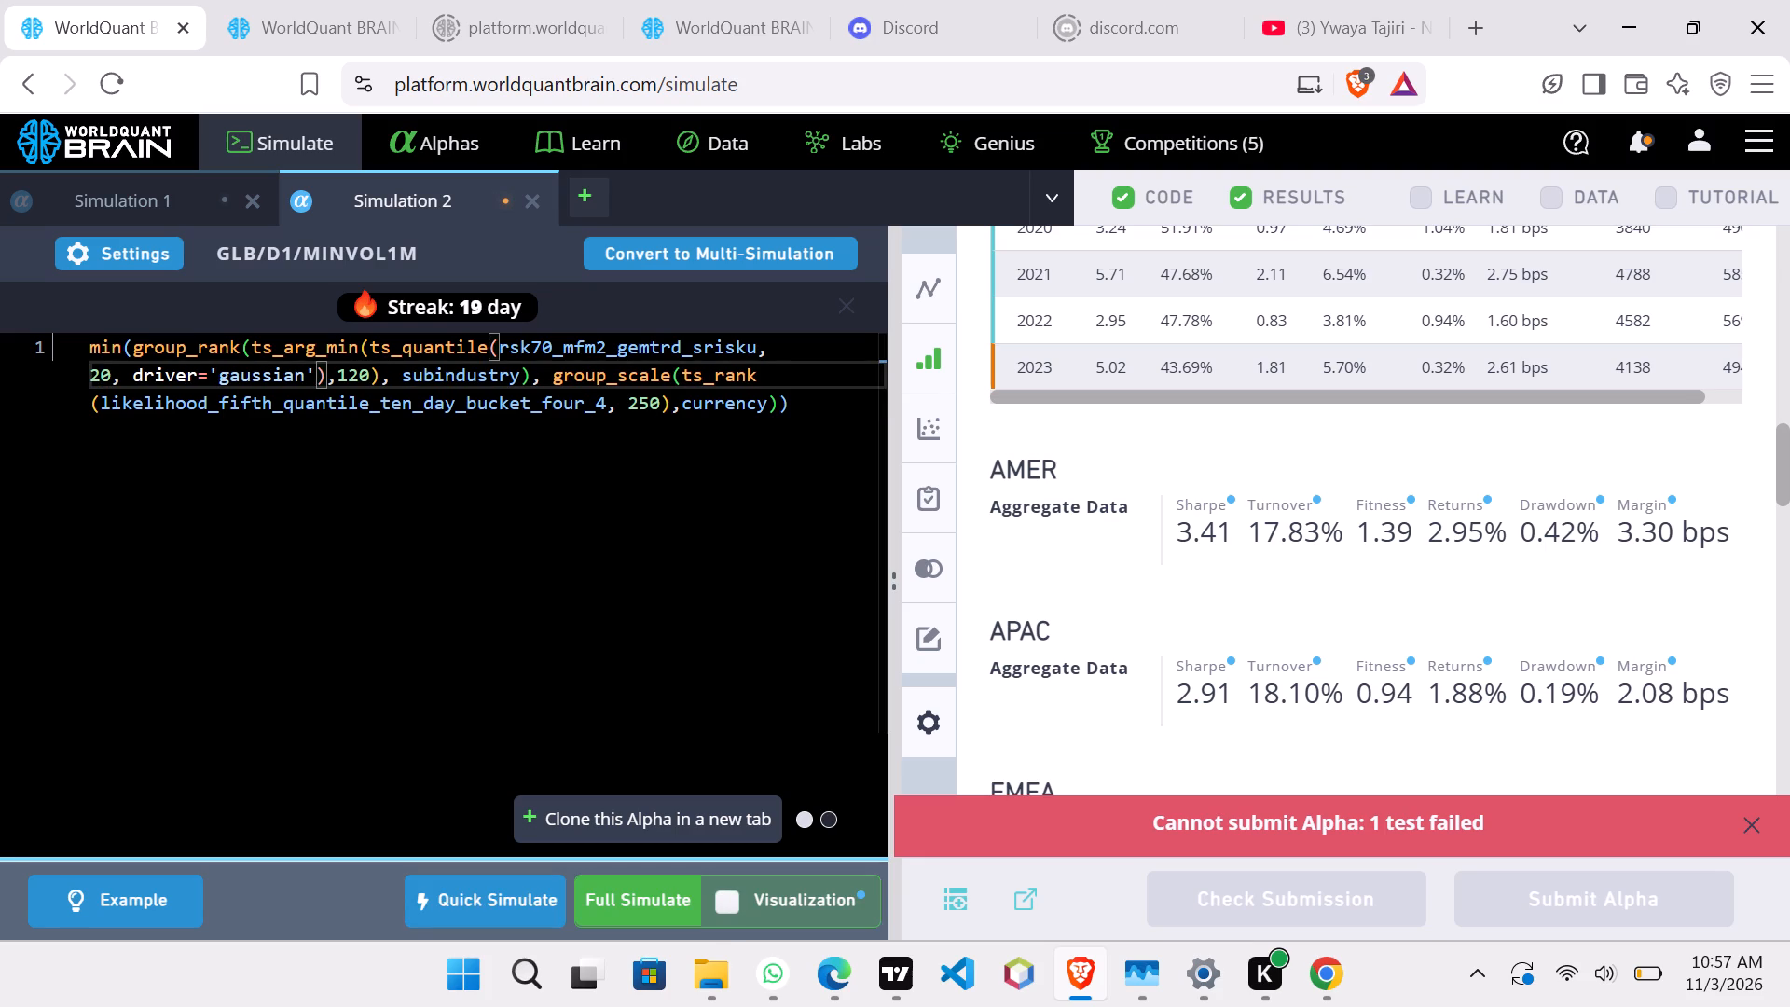
pyautogui.press('0')
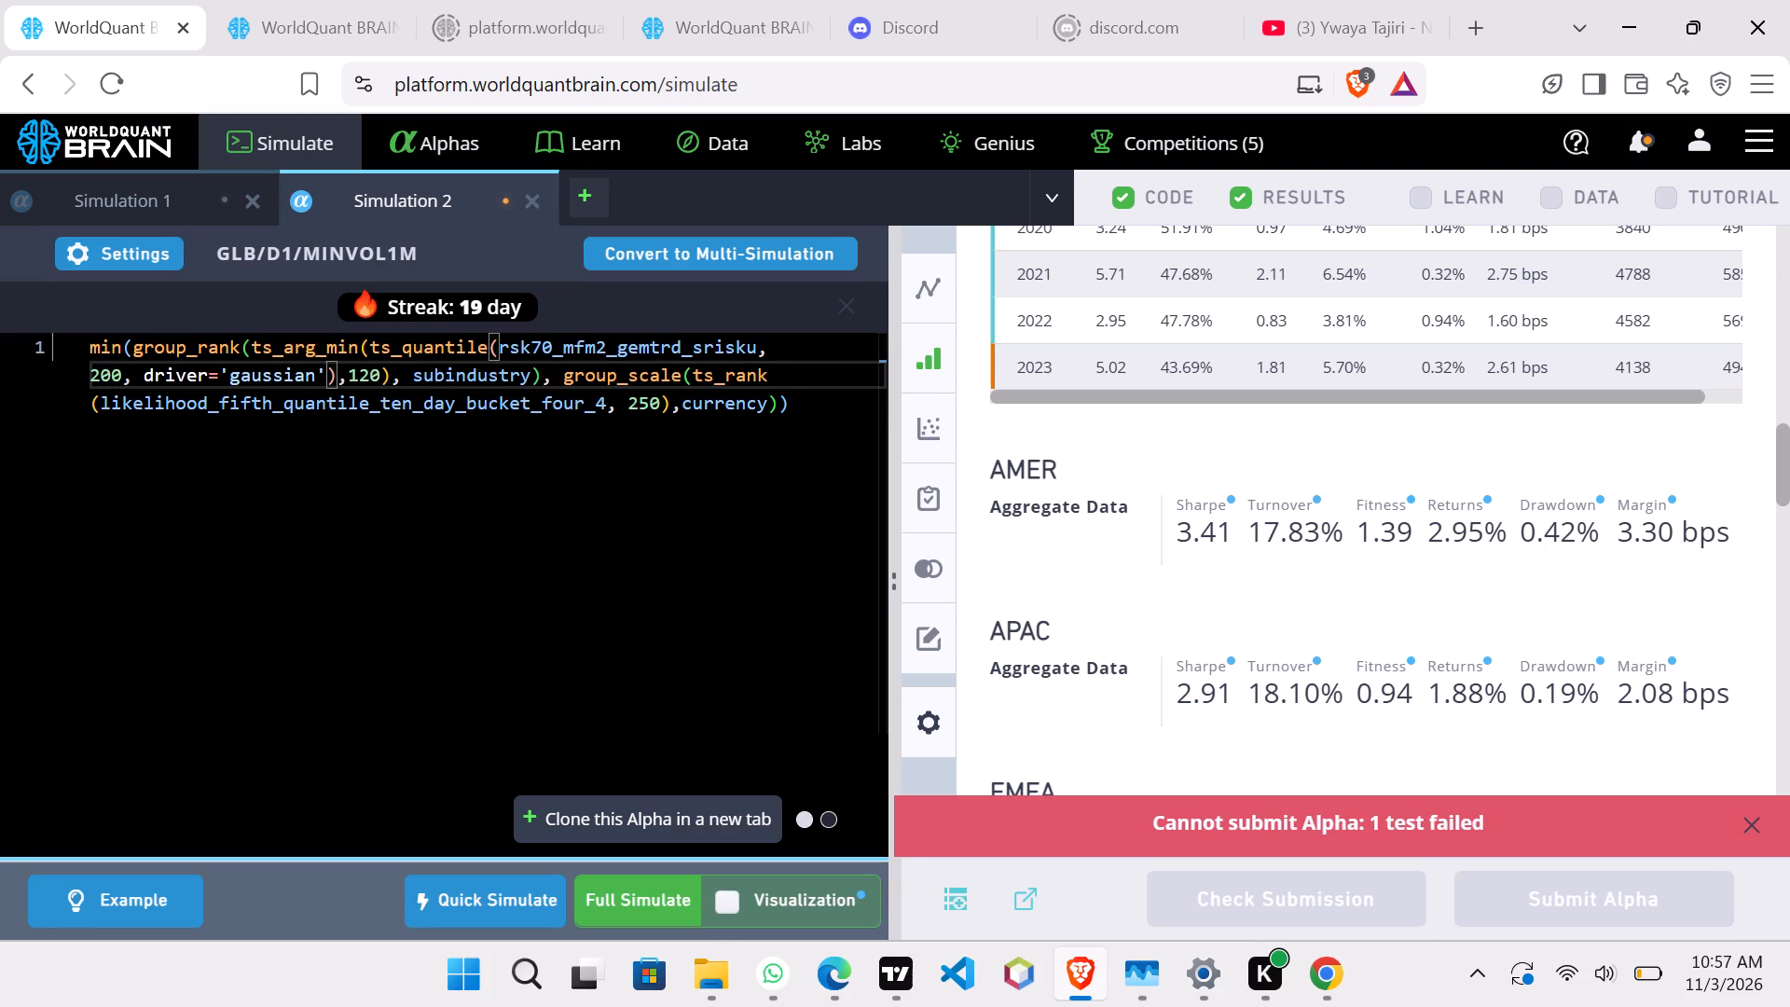
# Wrap the whole min(...) expression in ts_decay_linear with a window of 10.
pyautogui.click(392, 609)
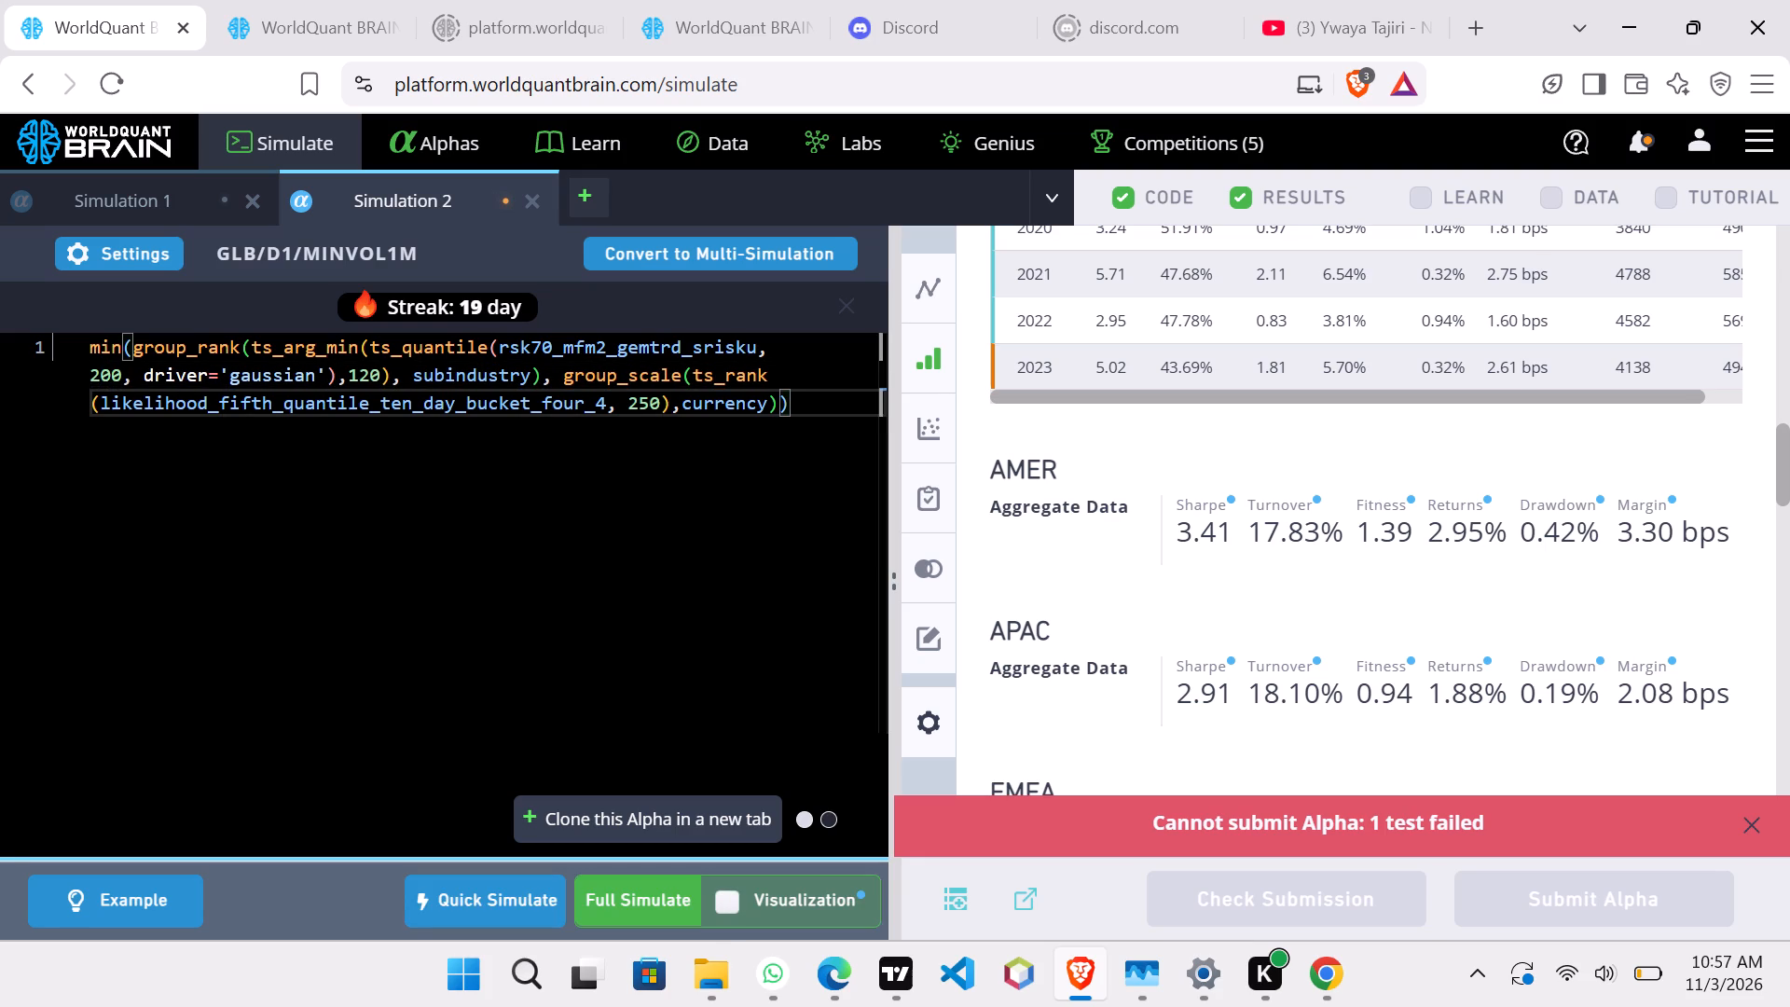
pyautogui.write(',1')
pyautogui.press('0')
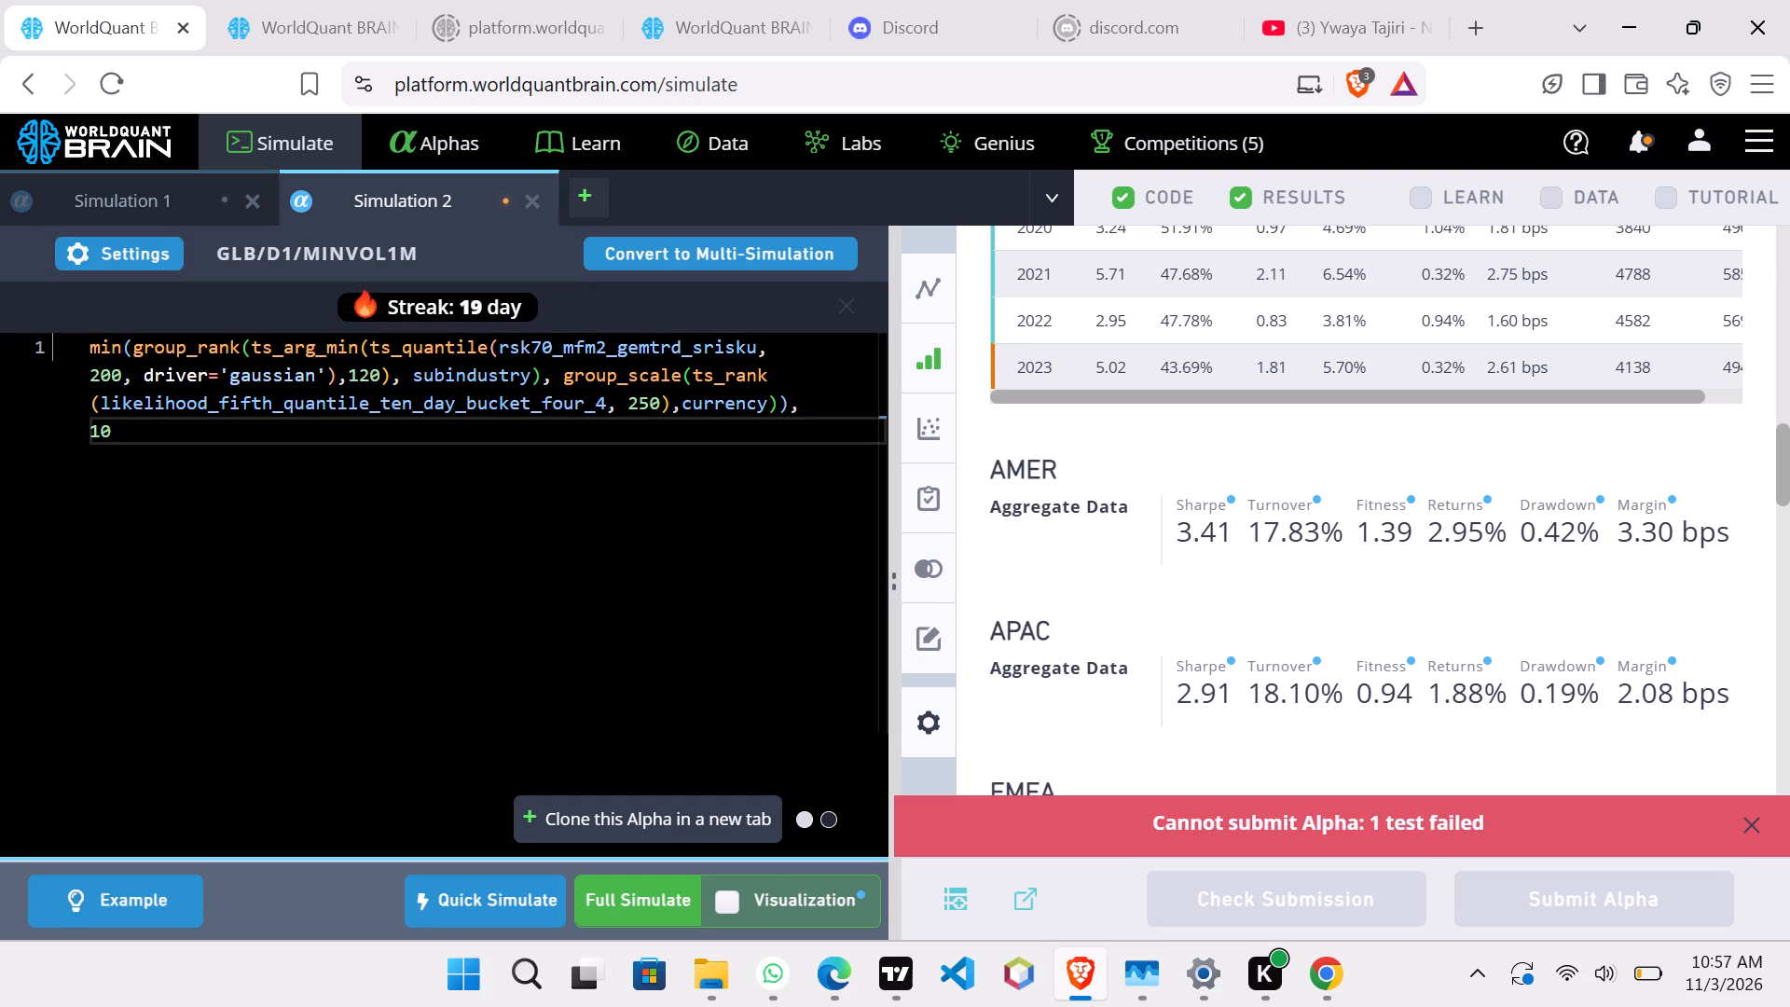
pyautogui.hotkey('shift', ')')
pyautogui.click(93, 343)
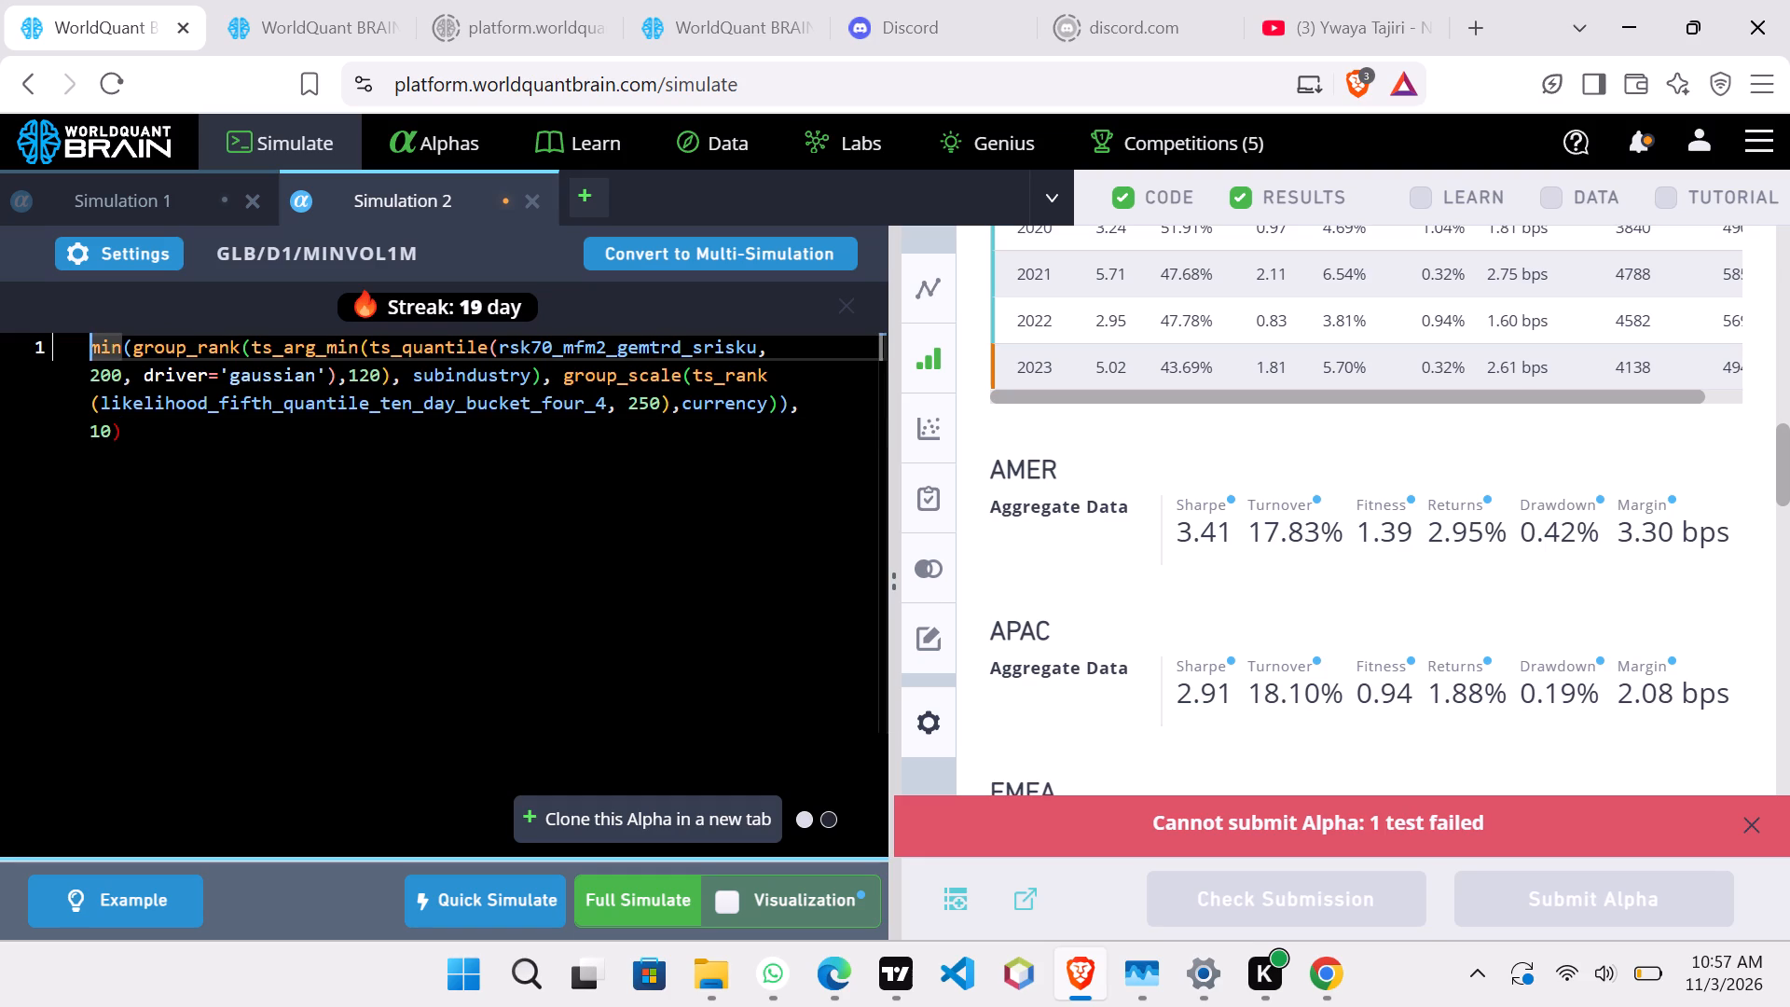
pyautogui.hotkey('shift', '(')
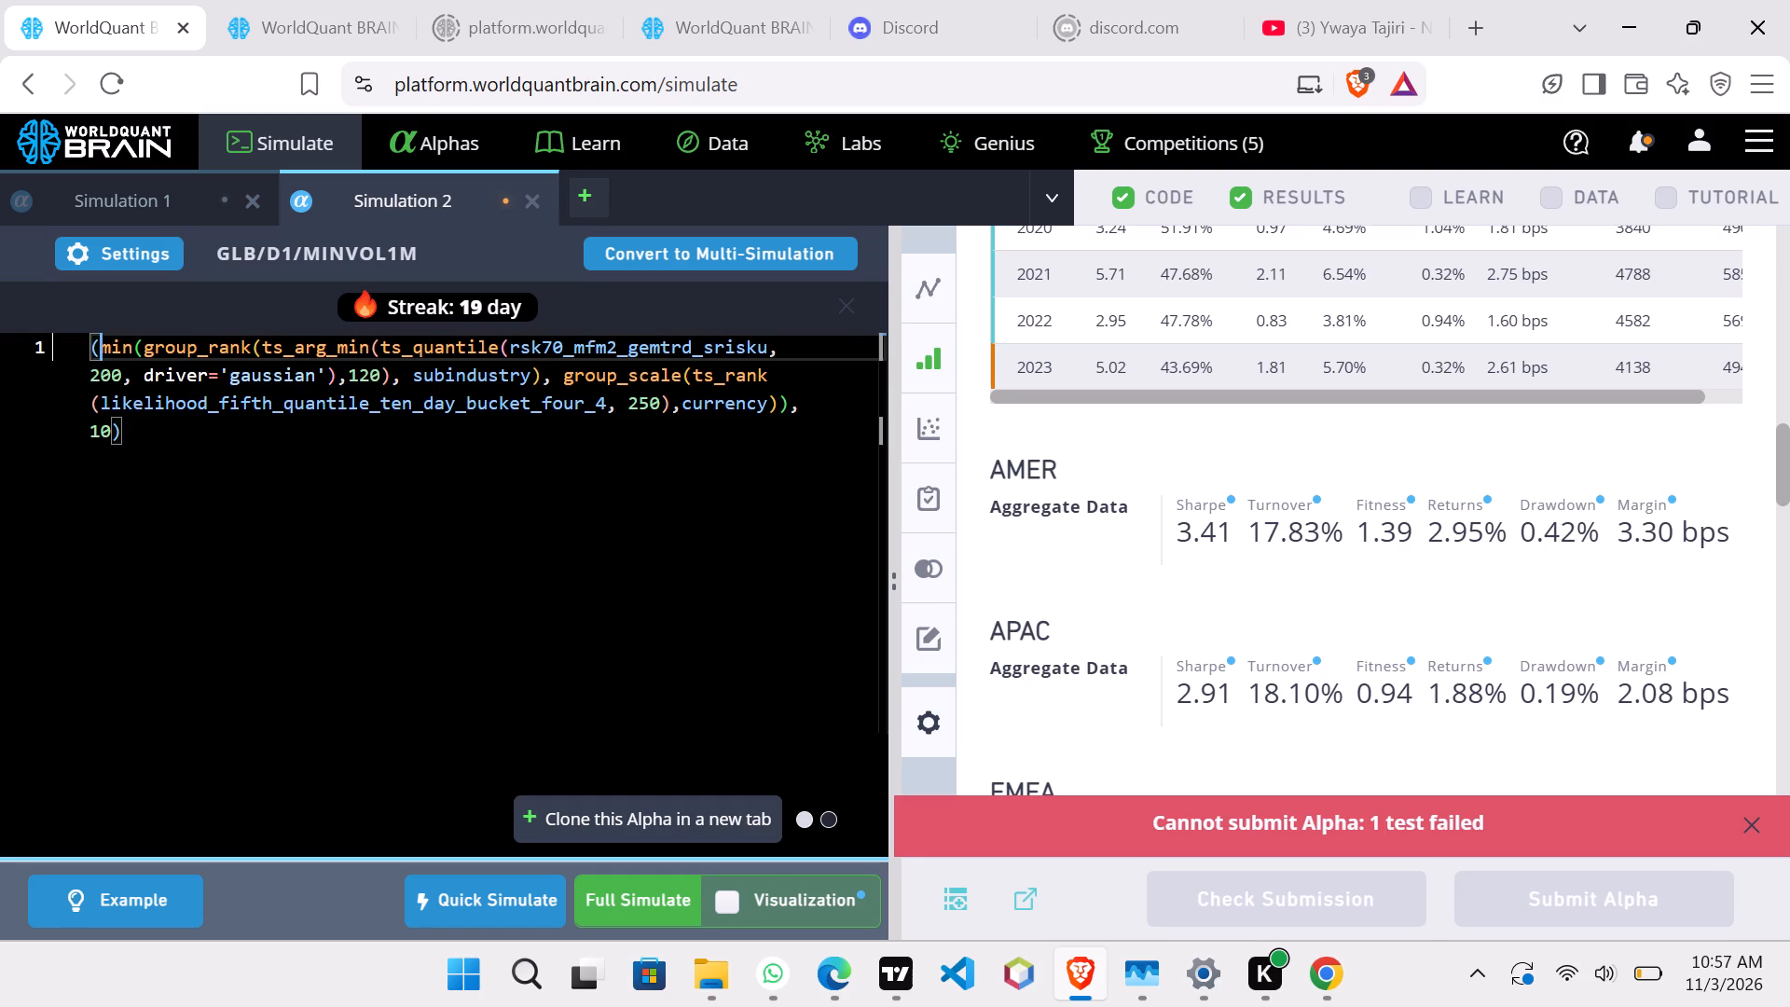
pyautogui.press('Left')
pyautogui.write('tsd')
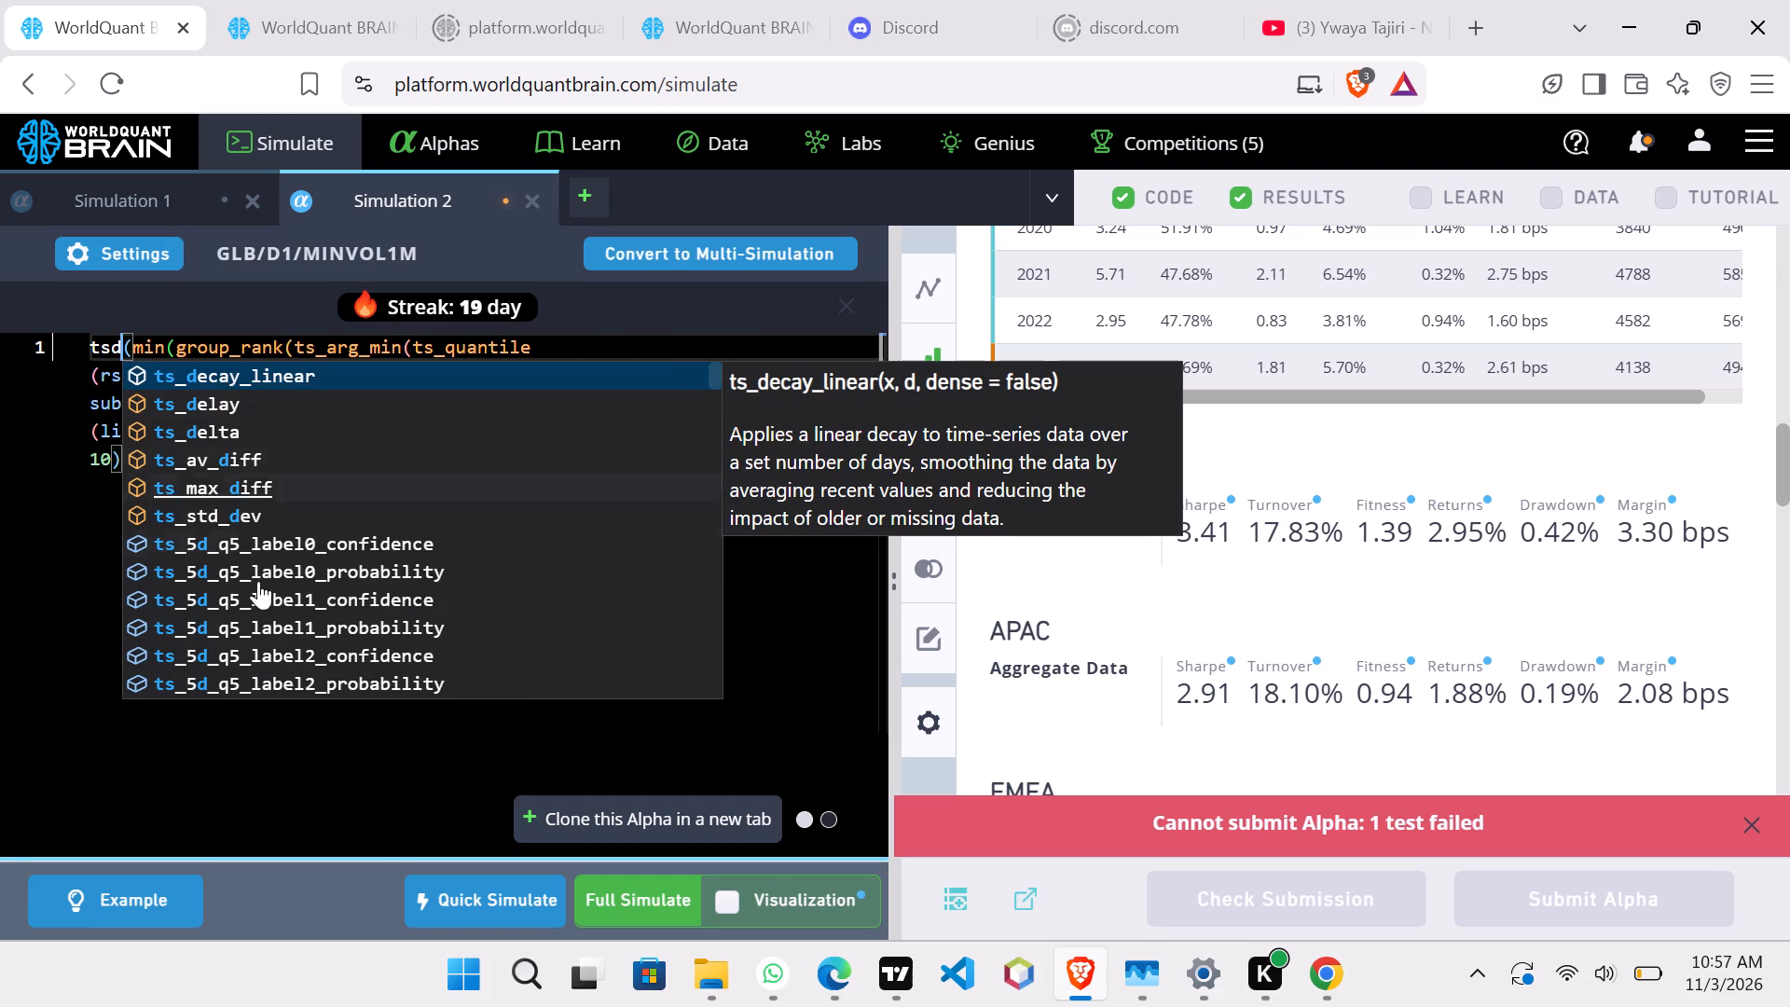
pyautogui.click(239, 373)
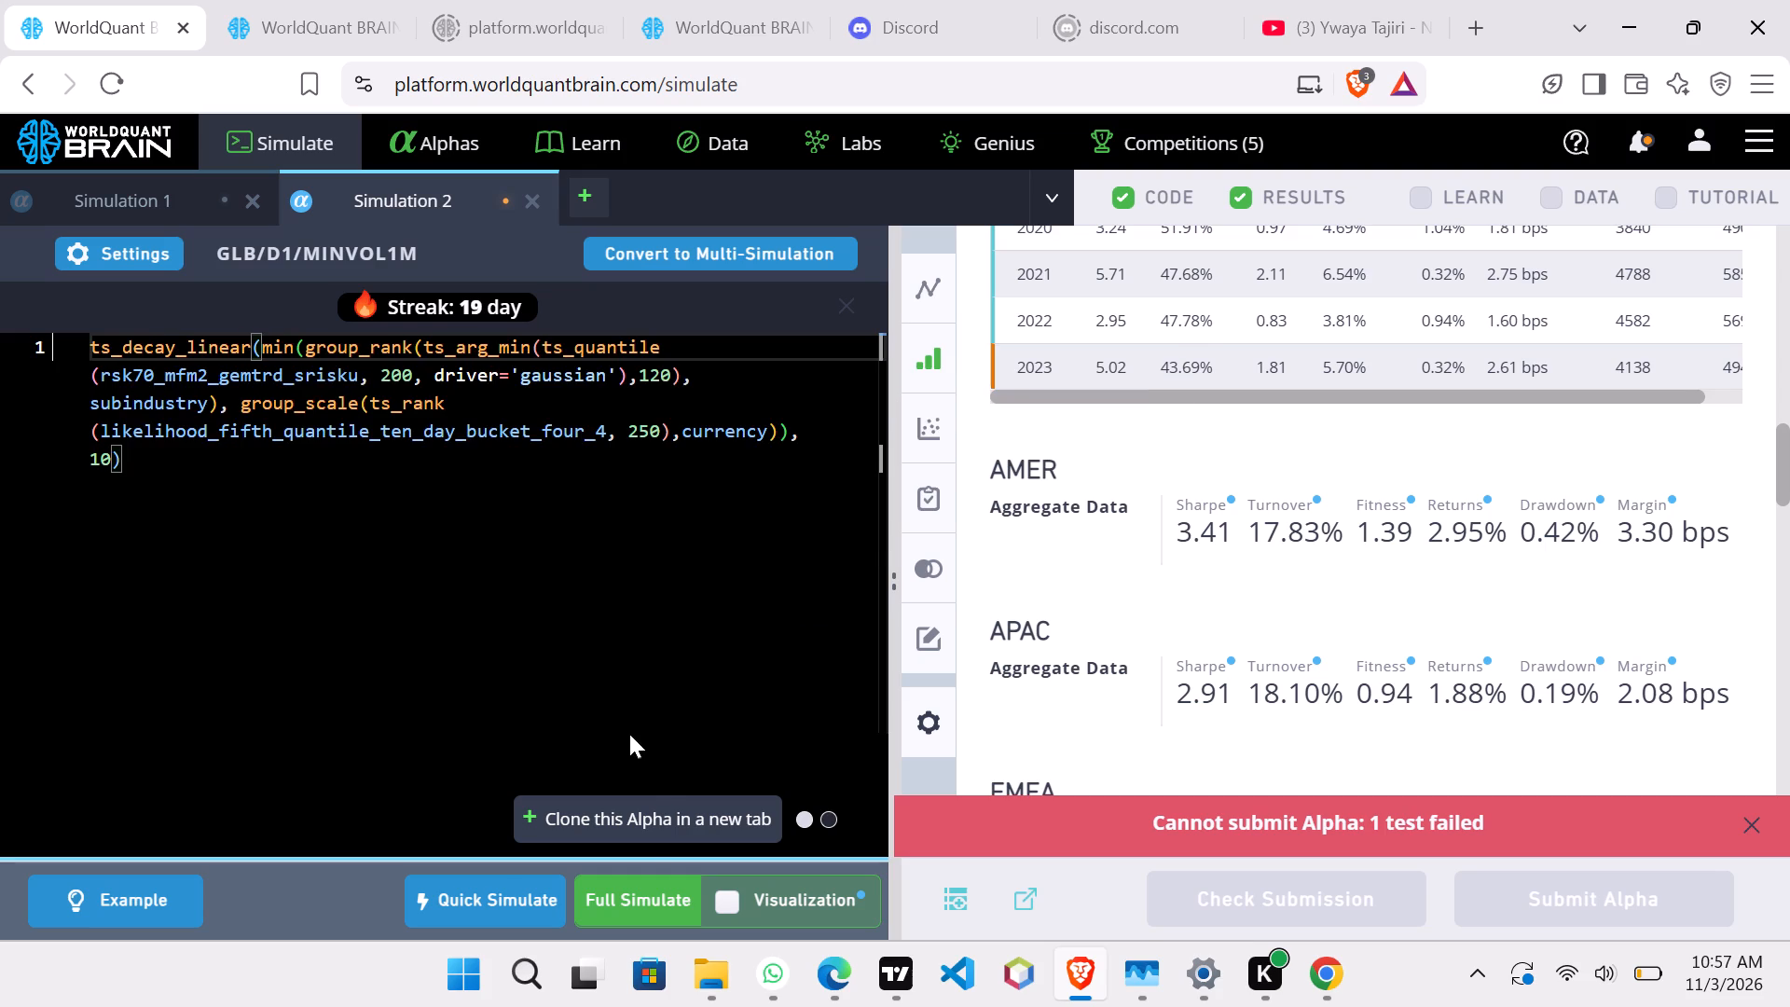
# Run a full simulation of the edited Simulation 2 alpha.
pyautogui.click(637, 899)
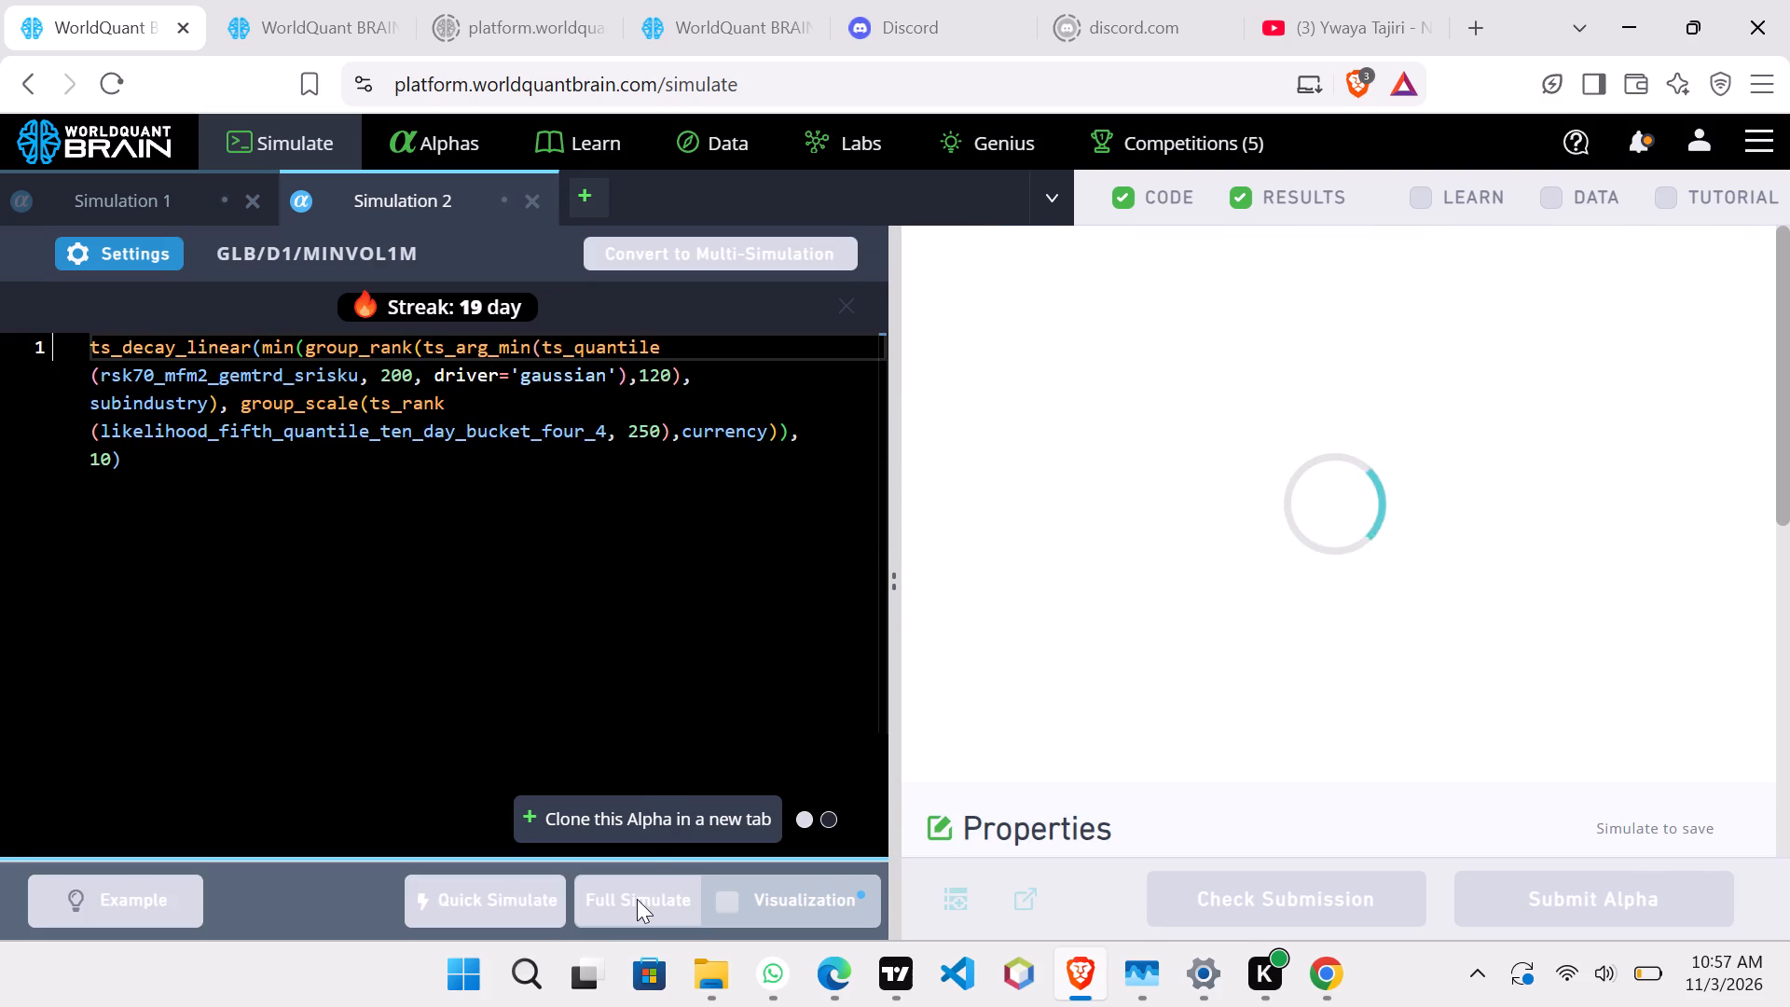
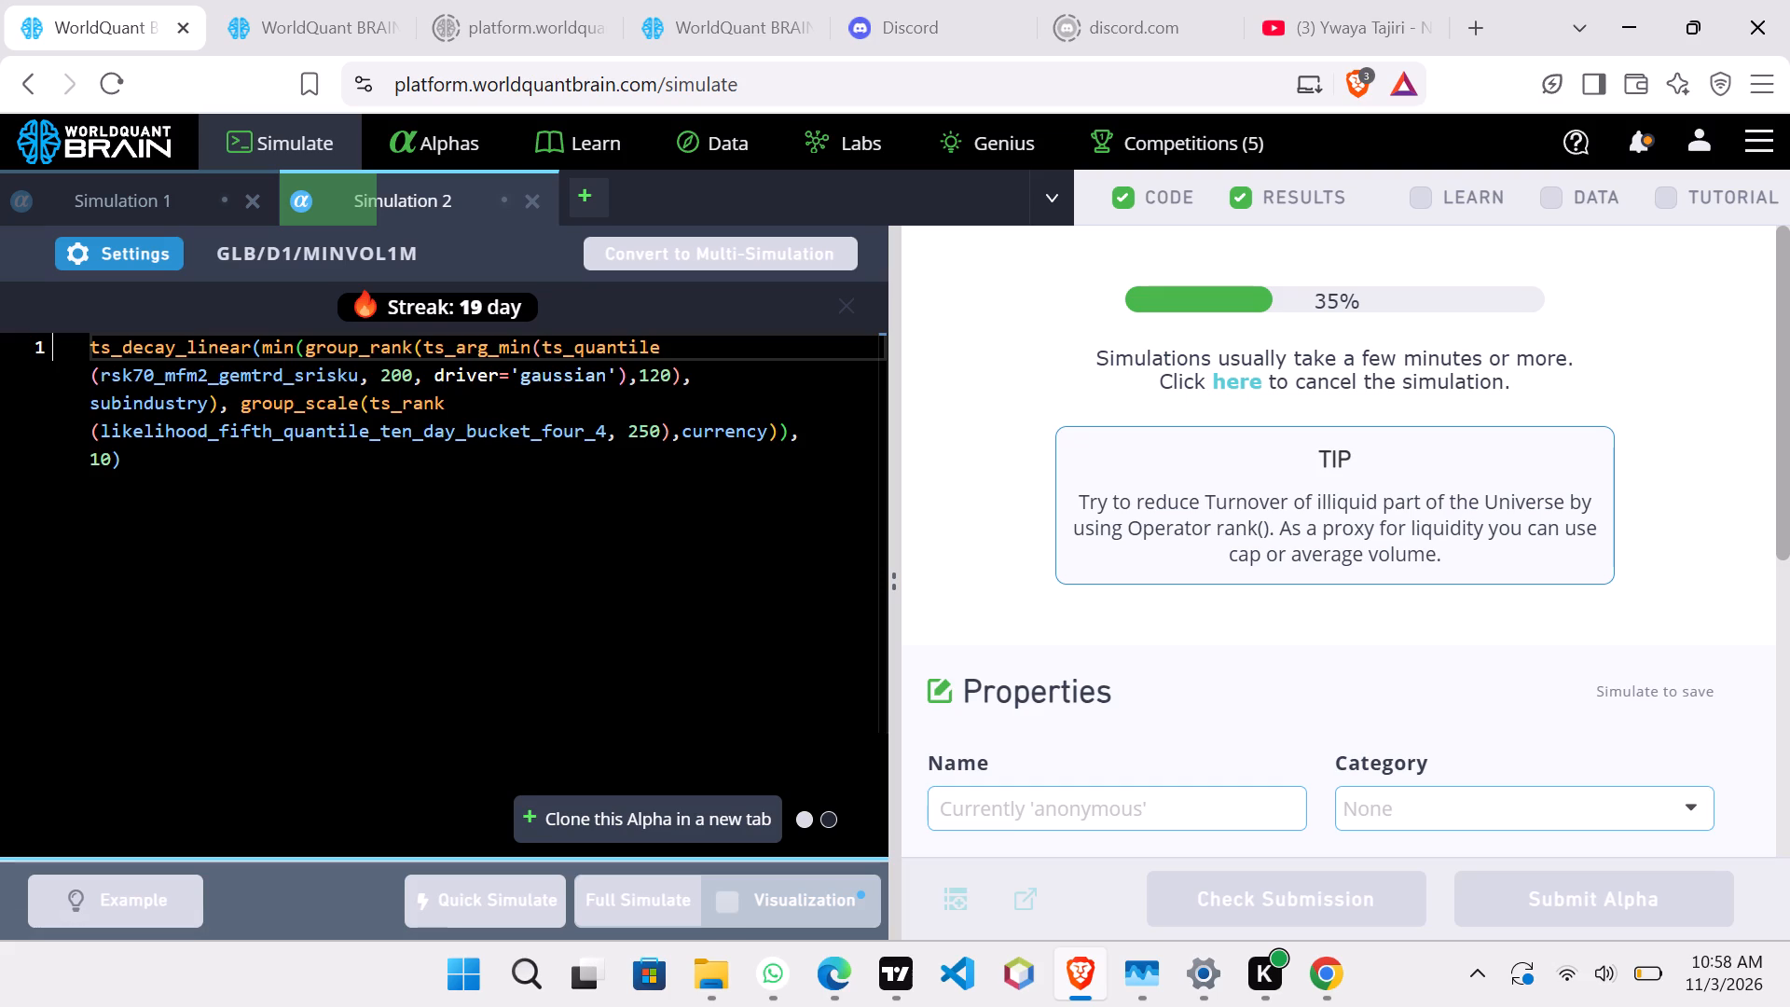
# Clone the ts_decay_linear alpha from Simulation 2 into a new simulation tab.
pyautogui.click(712, 807)
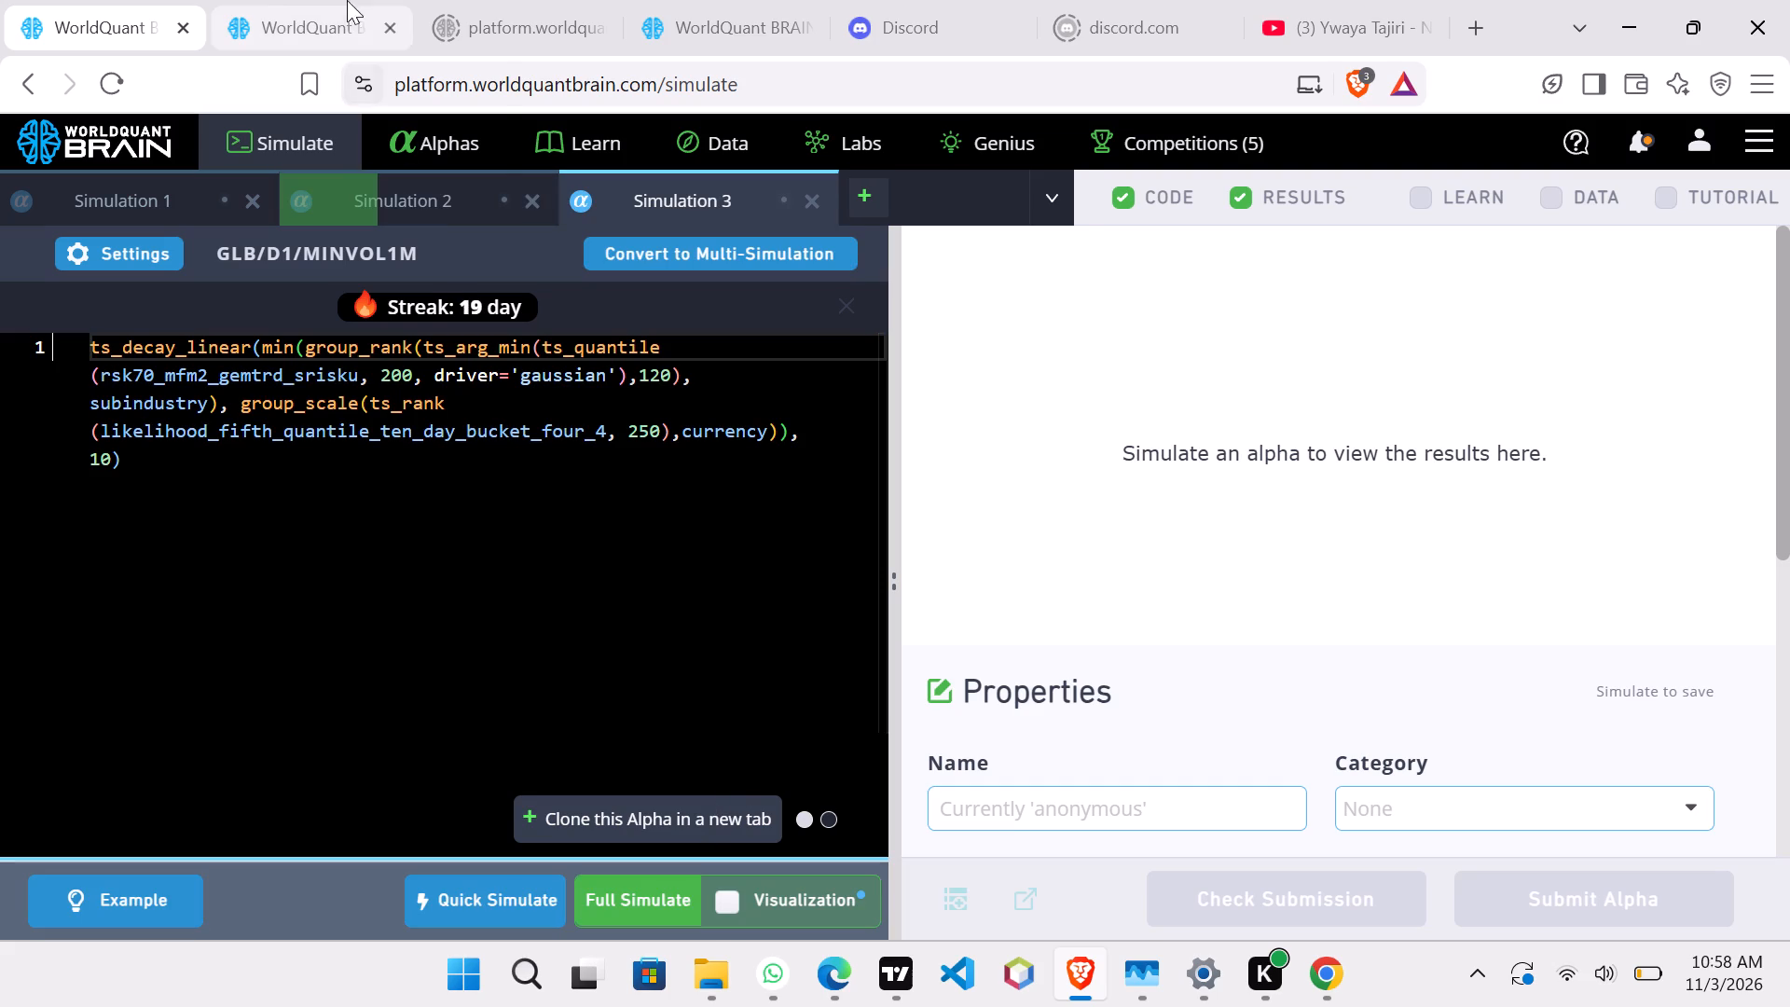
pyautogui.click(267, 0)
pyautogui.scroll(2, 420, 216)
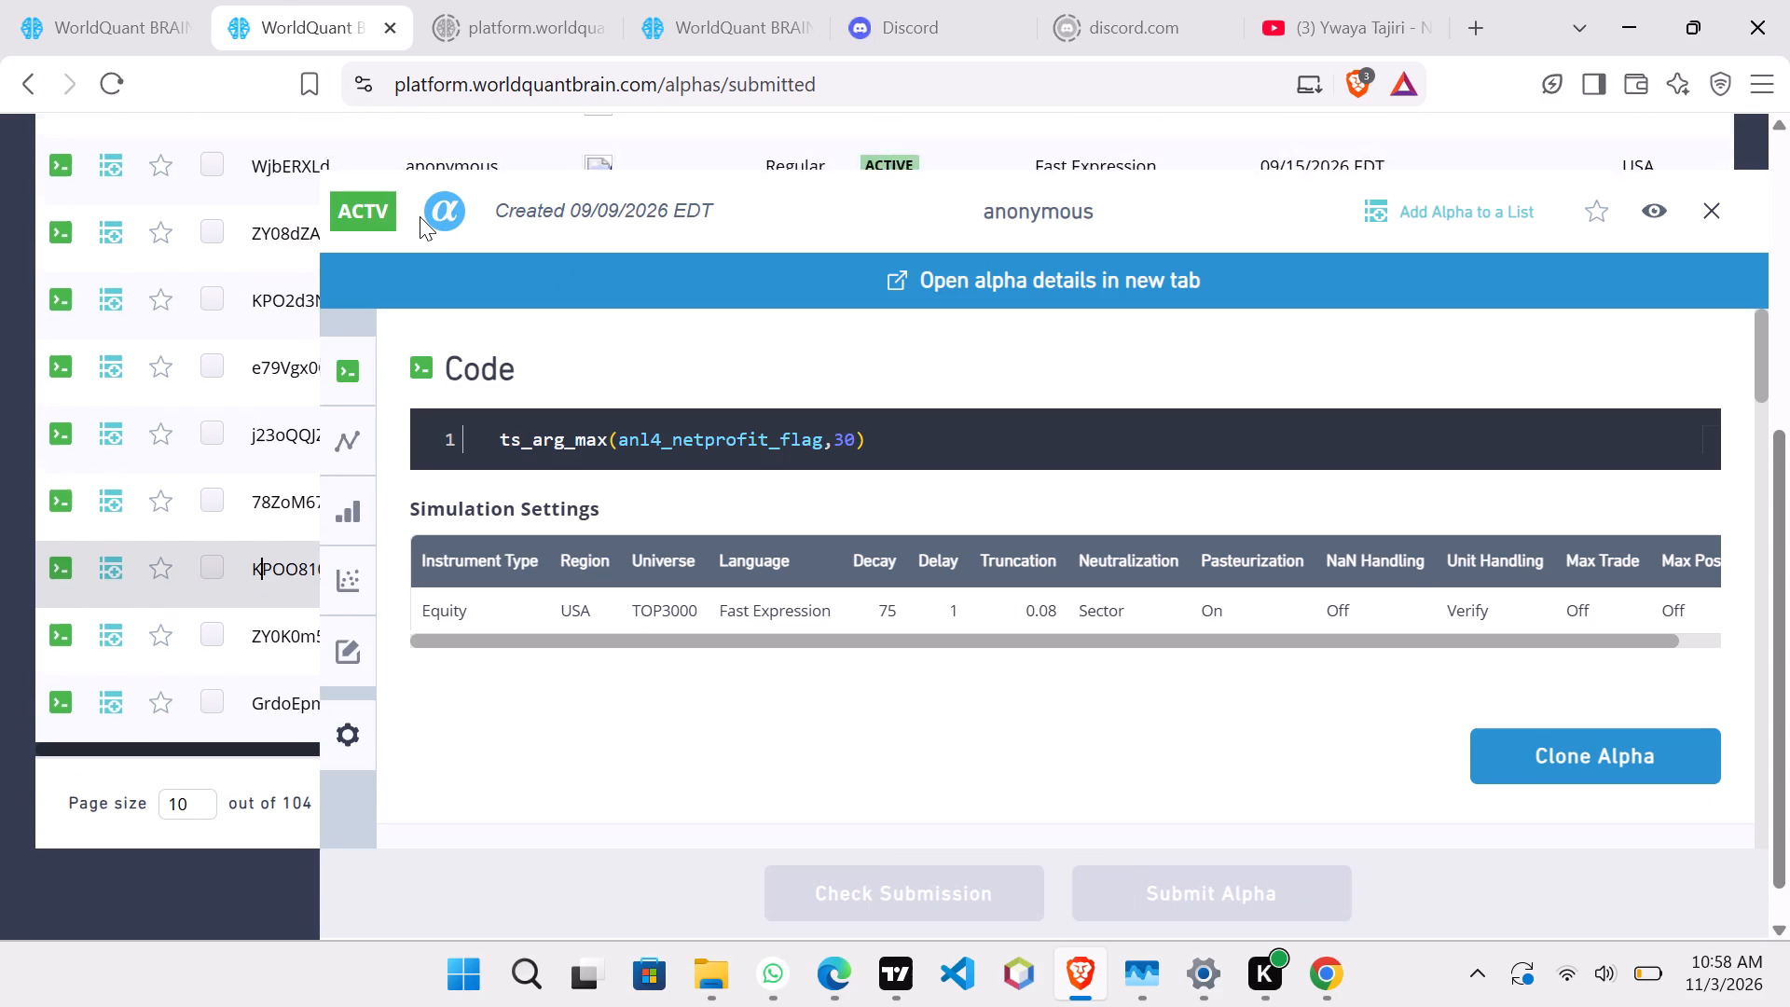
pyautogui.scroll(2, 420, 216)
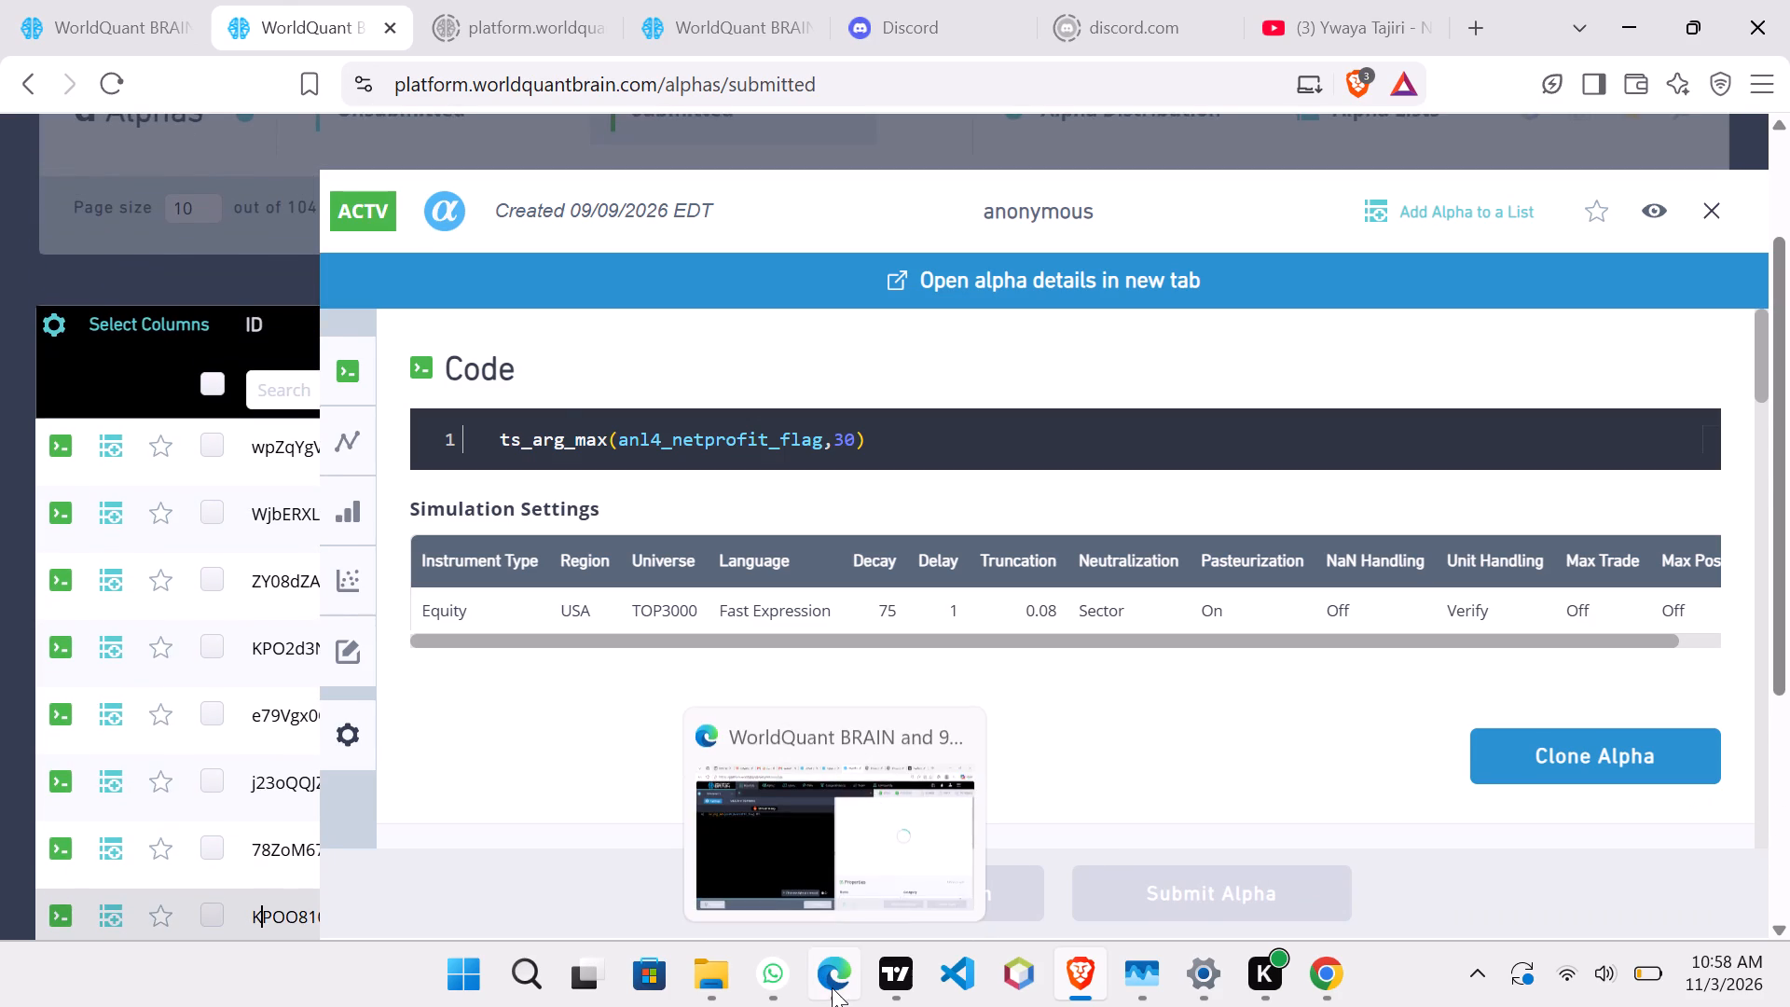
# Switch to Microsoft Edge, dismiss the streak notice, show the test period and submit the ts_arg_max(anl4_netprofit_flag,30) alpha.
pyautogui.click(832, 987)
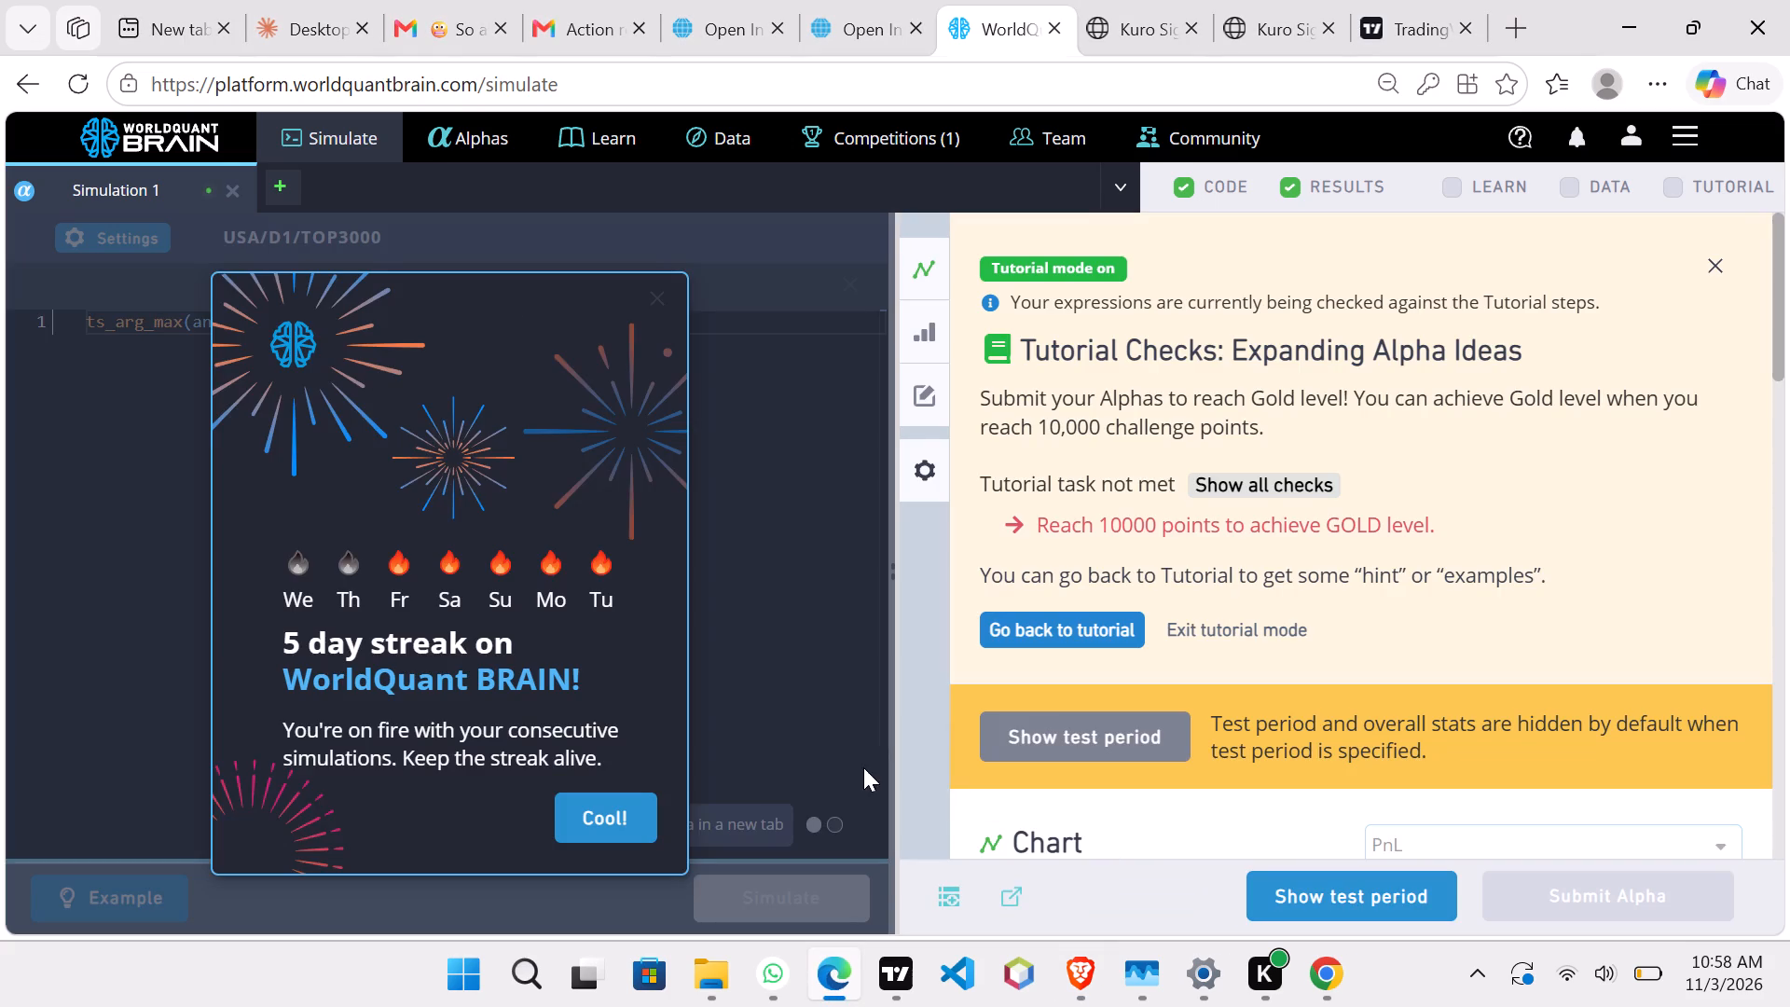
pyautogui.click(619, 818)
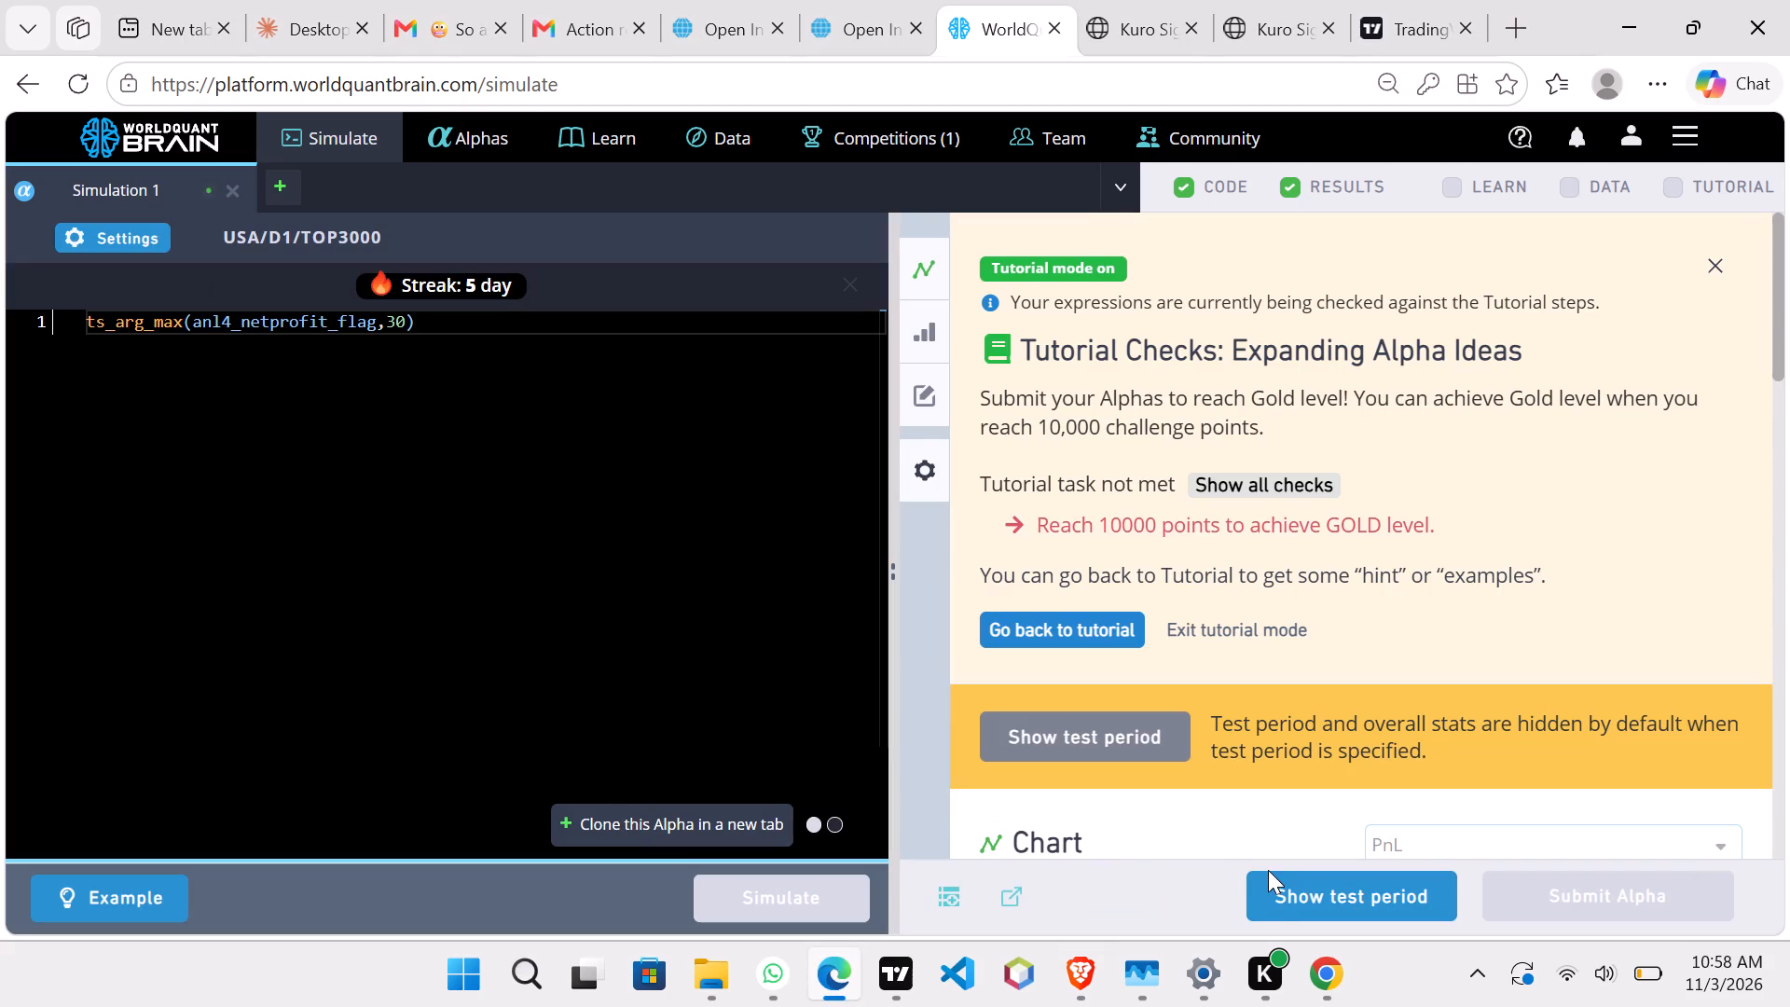
pyautogui.click(1278, 885)
pyautogui.click(1539, 890)
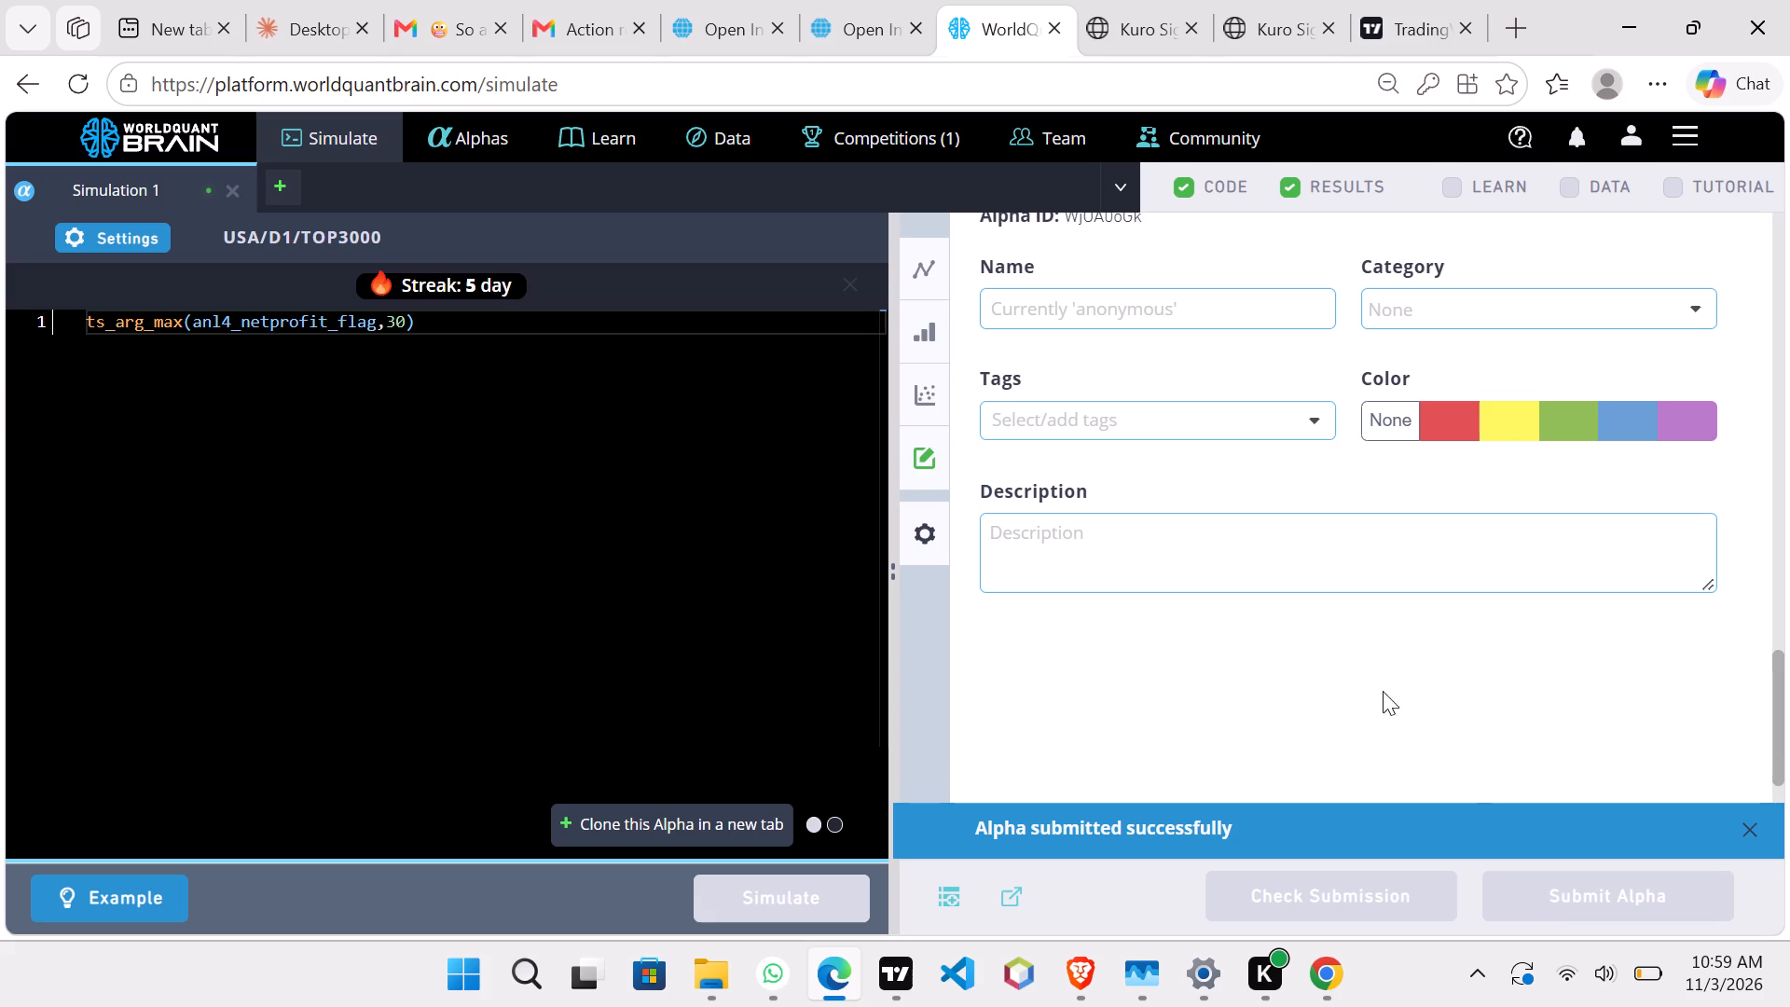
# Open the tutorial view and review the Completion chapter, its Gold level progress and the linked challenge page.
pyautogui.click(1632, 138)
pyautogui.click(1673, 187)
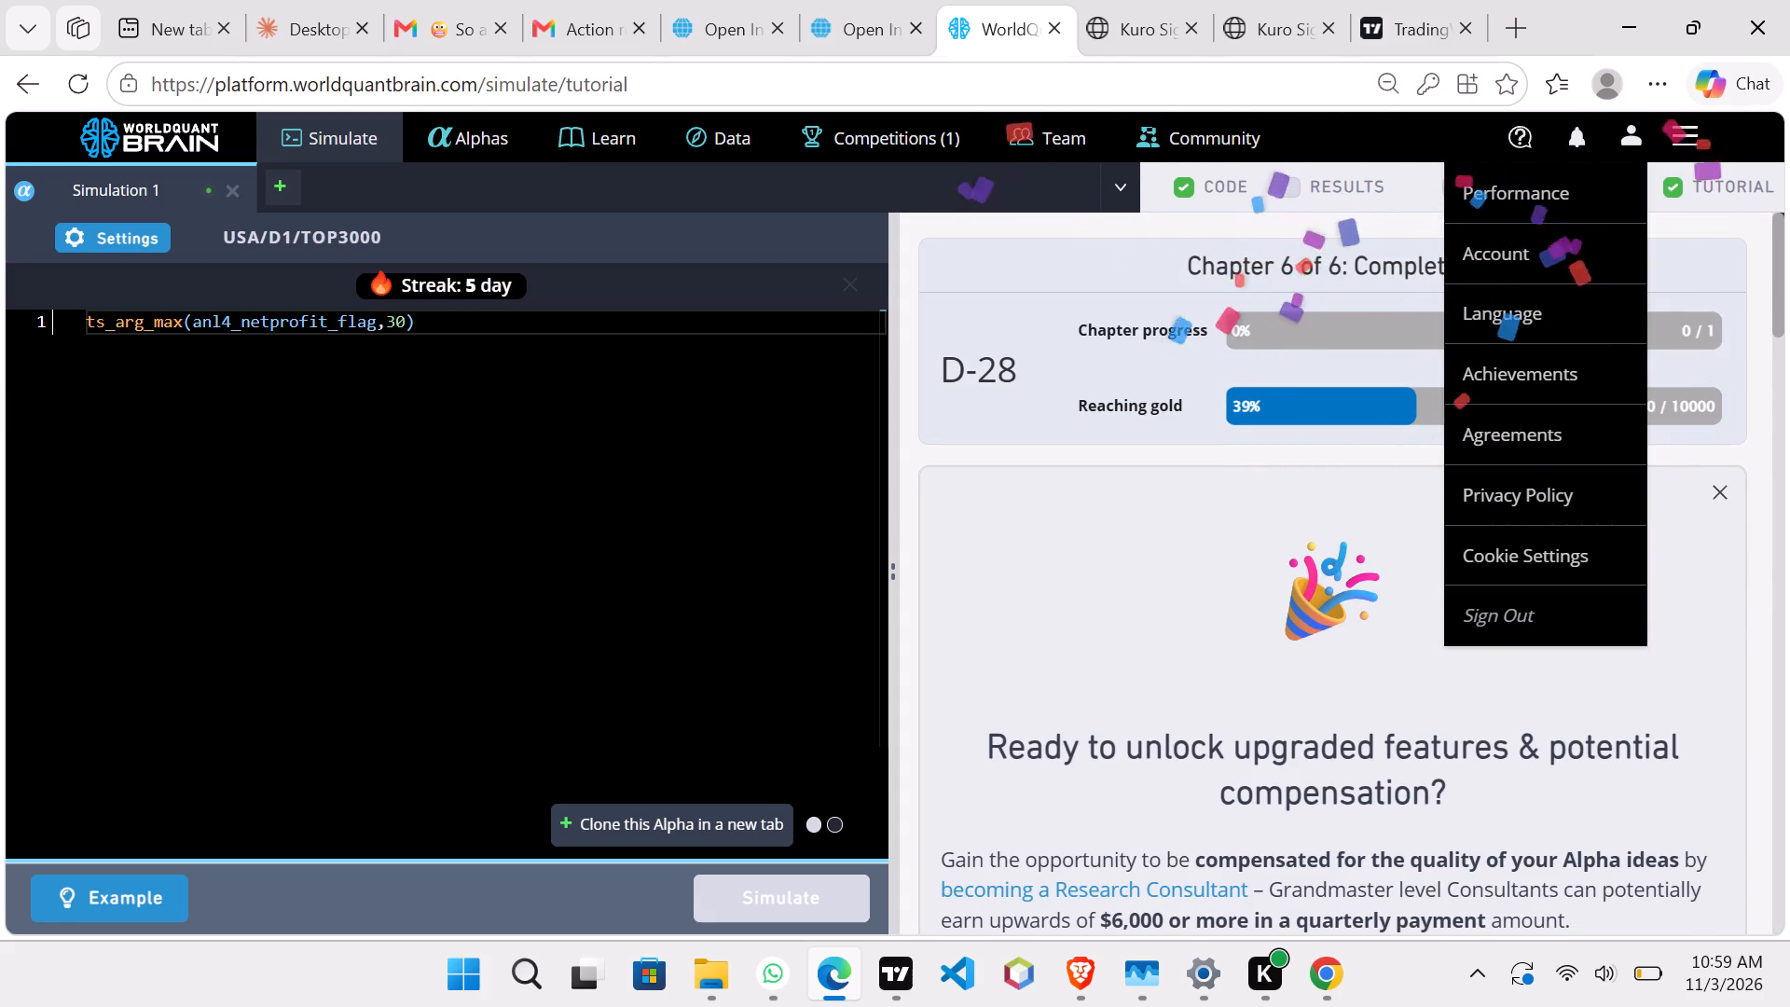
pyautogui.click(1278, 630)
pyautogui.scroll(1, 1278, 630)
pyautogui.scroll(-5, 1278, 630)
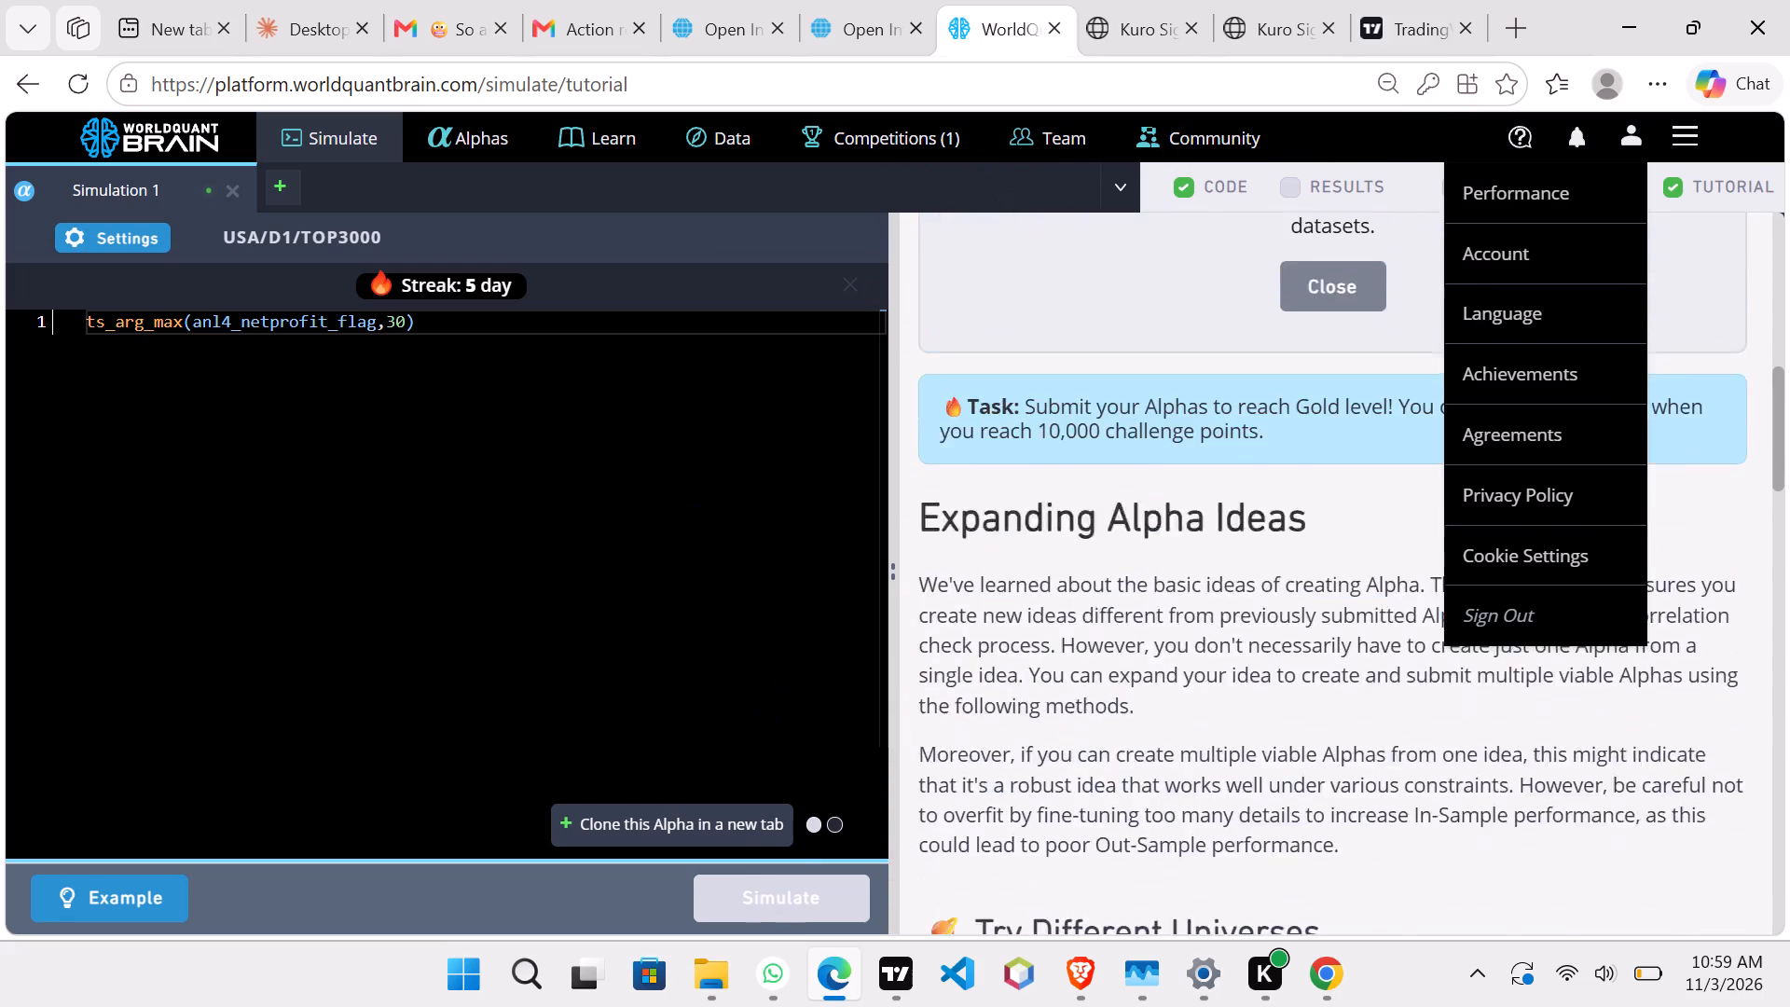
pyautogui.scroll(-9, 1278, 630)
pyautogui.scroll(2, 1278, 630)
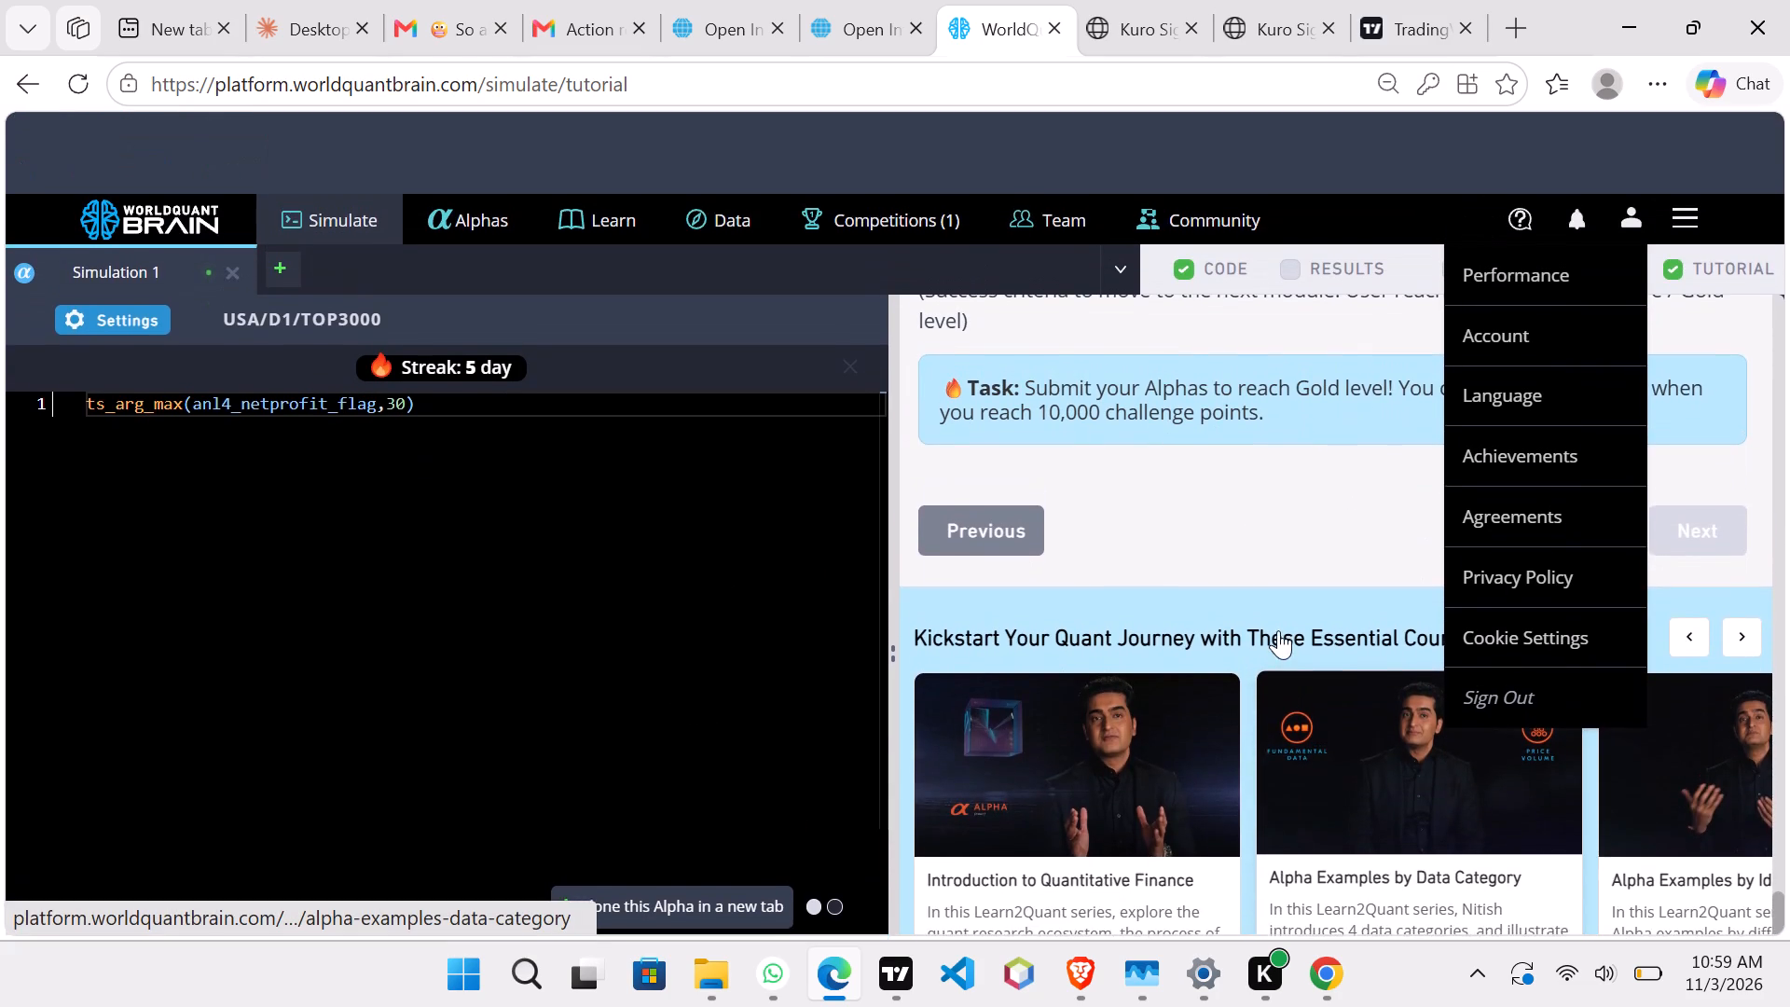
pyautogui.scroll(10, 1080, 464)
pyautogui.click(1112, 406)
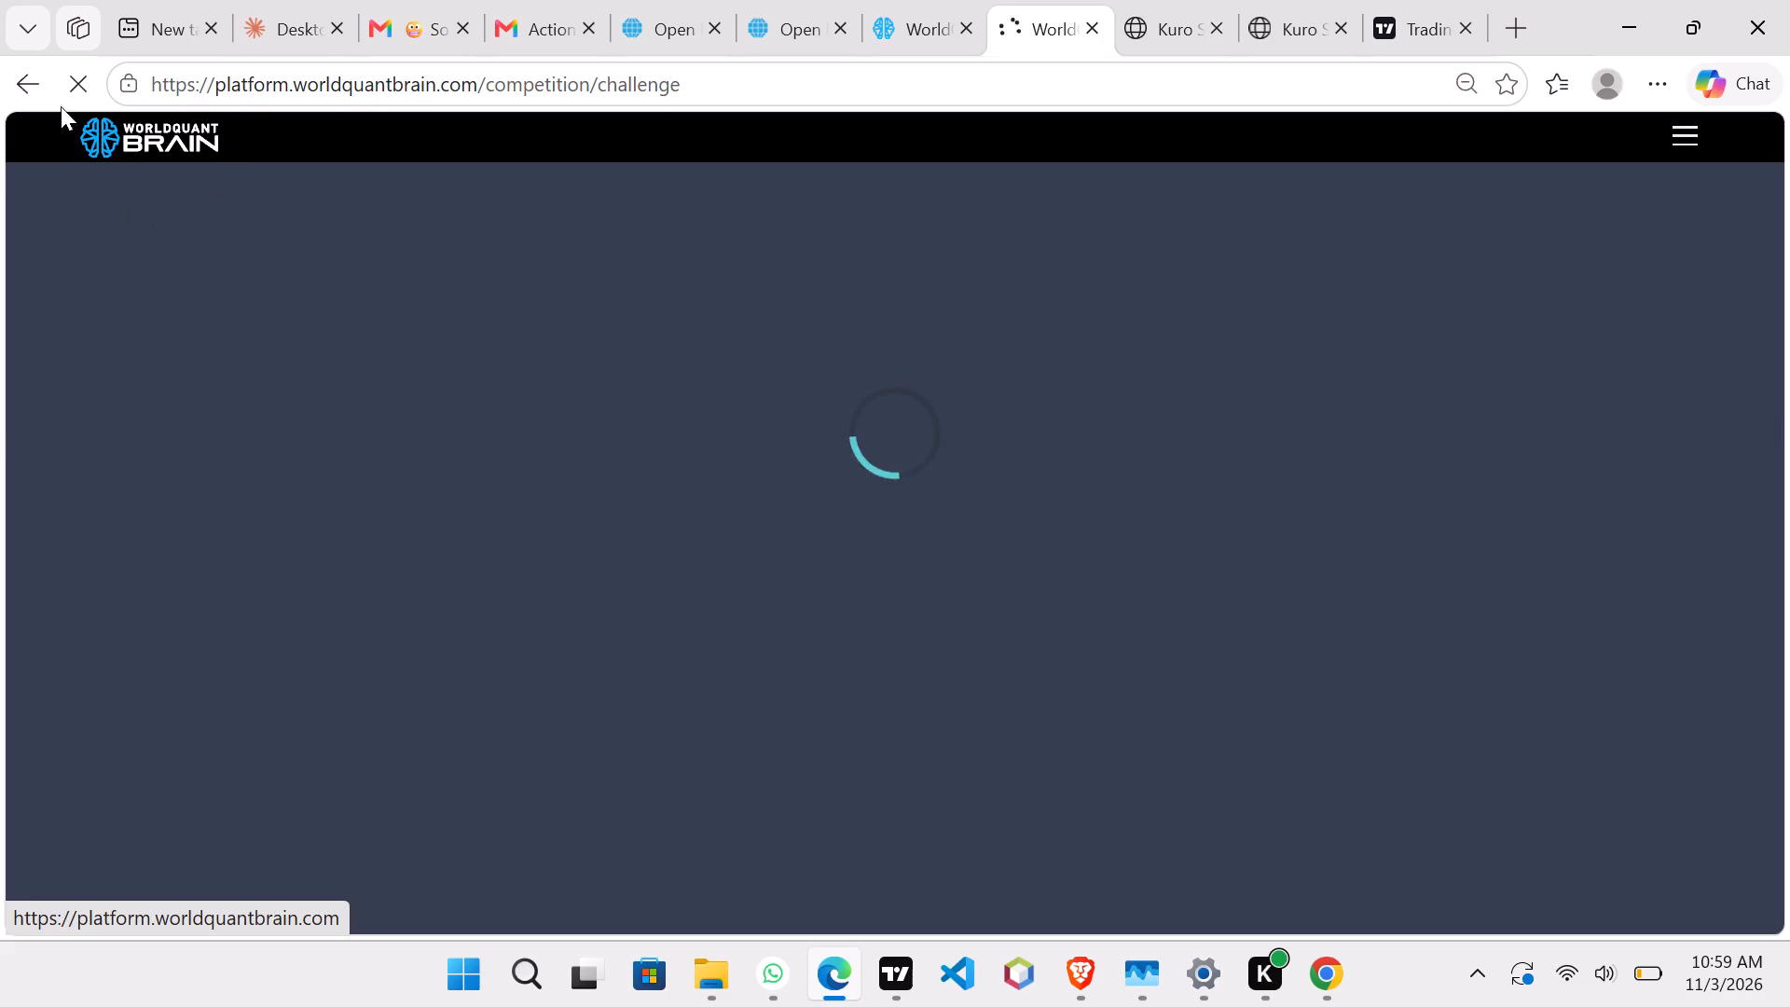
pyautogui.click(890, 16)
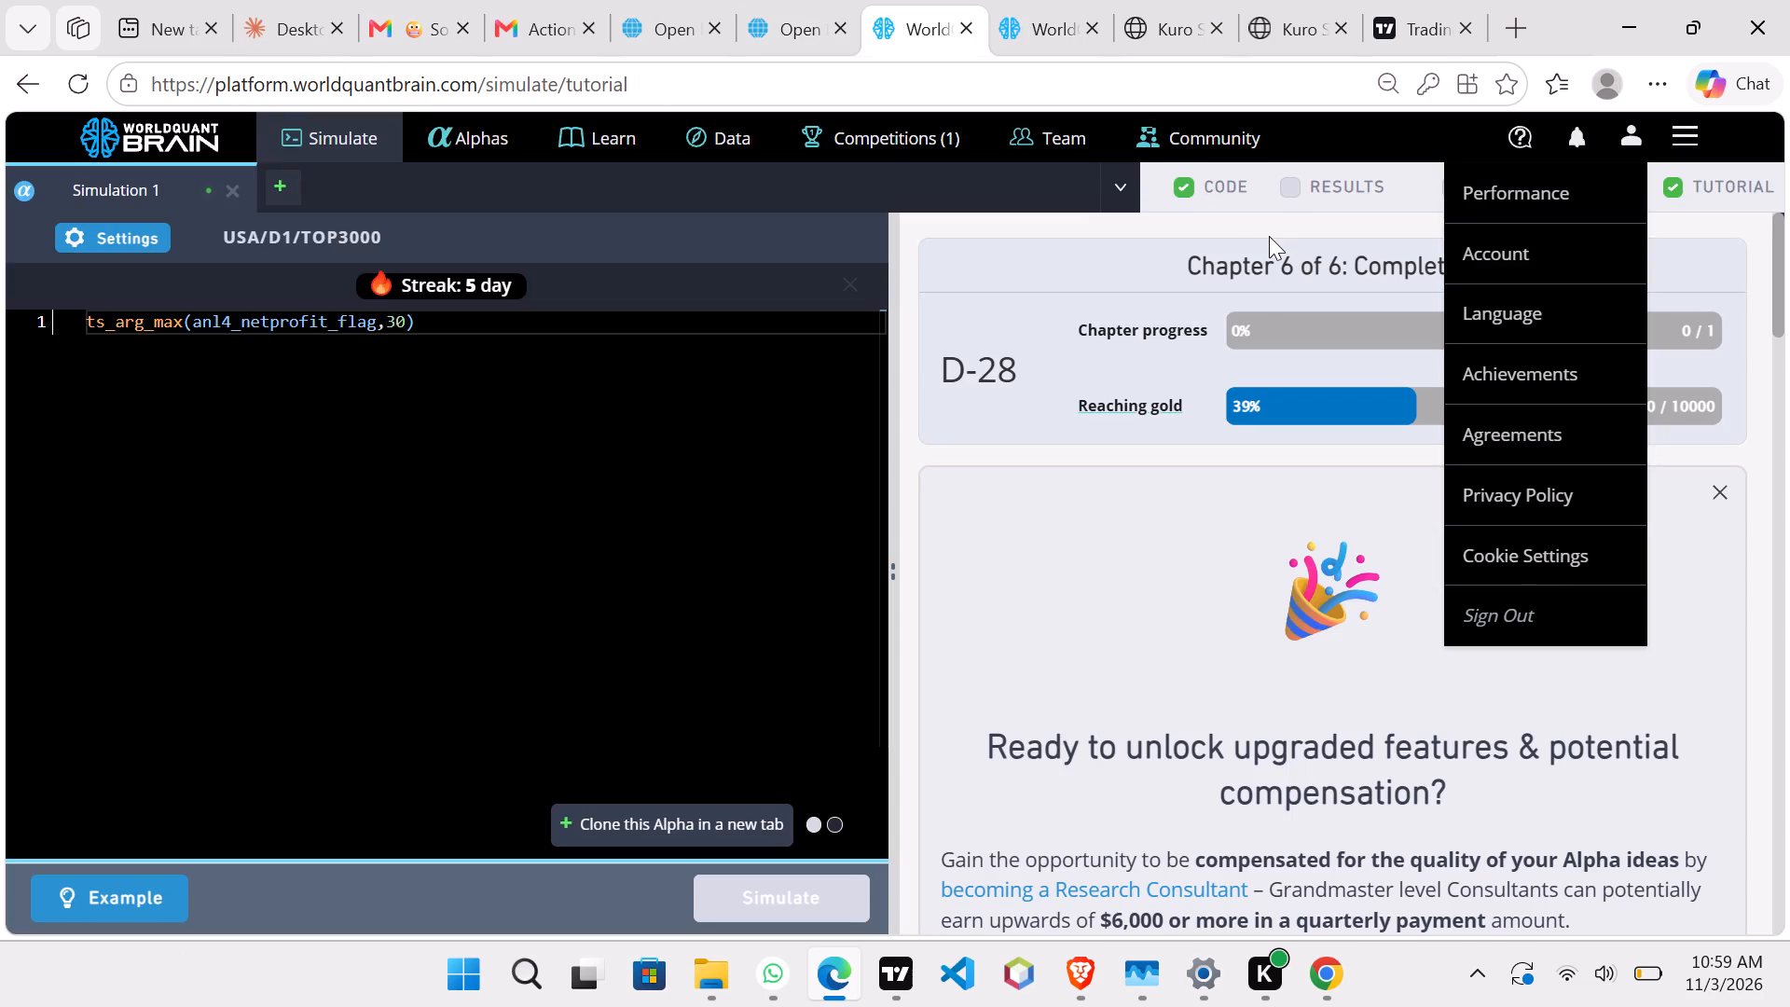
pyautogui.click(1632, 131)
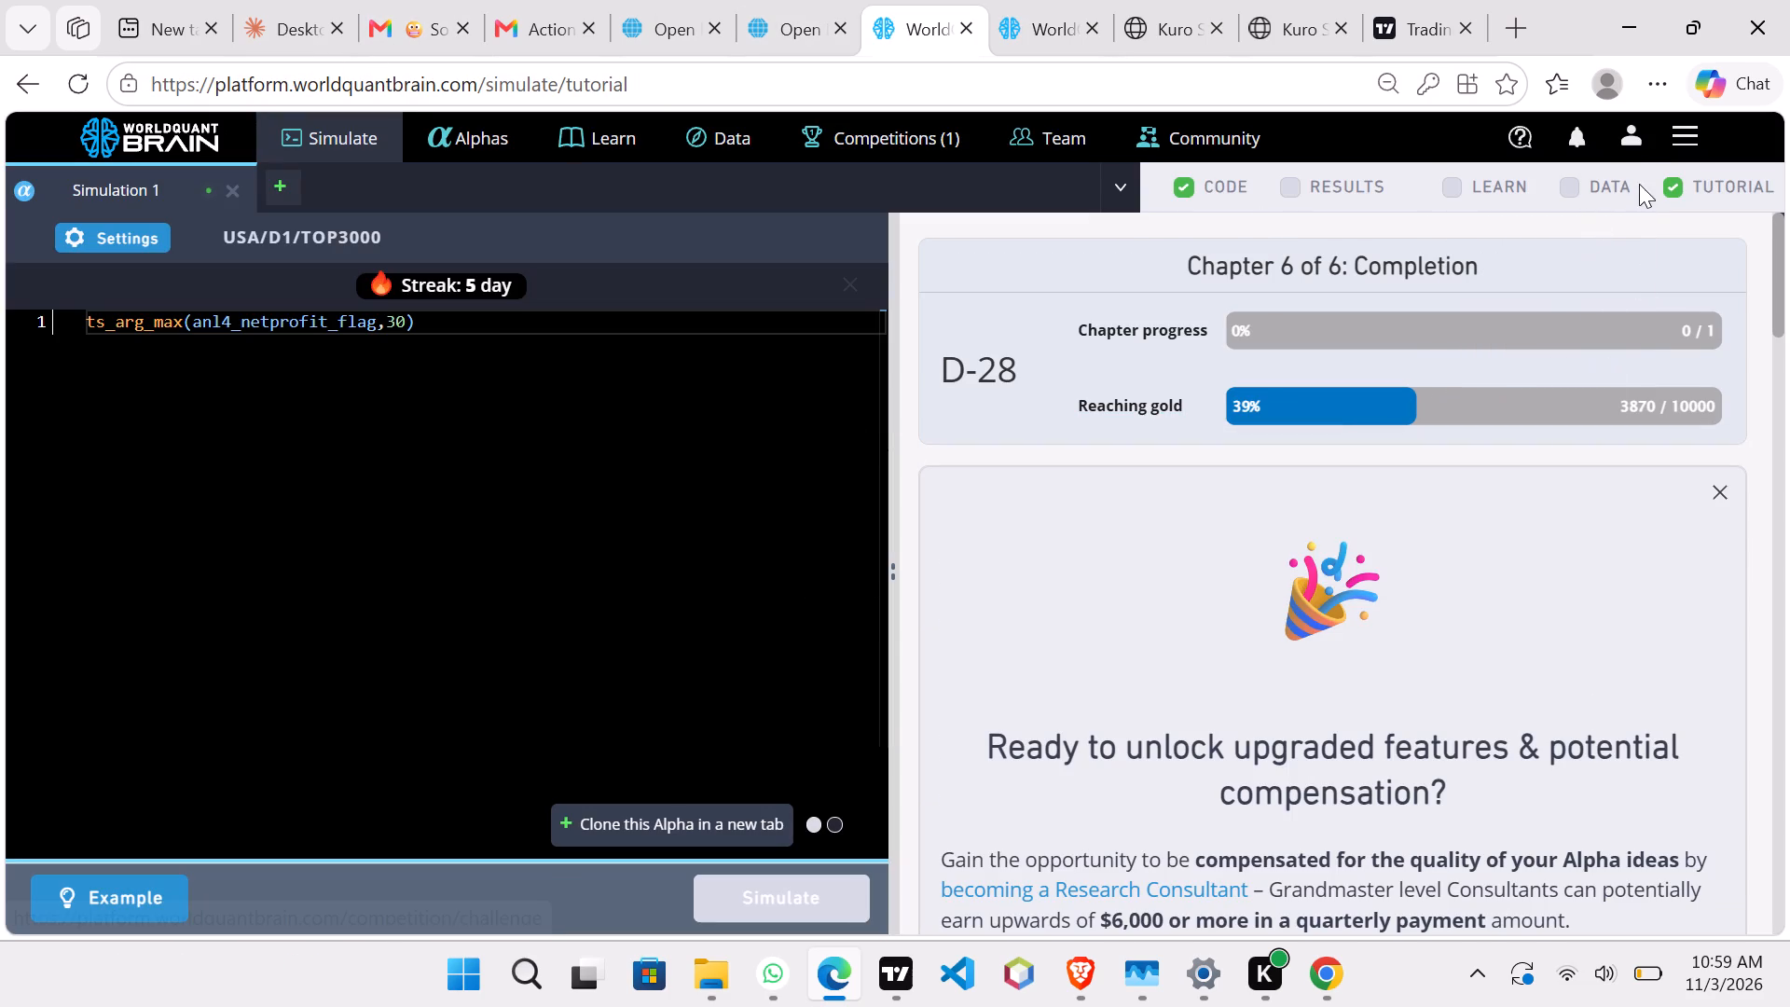
pyautogui.scroll(-8, 1541, 551)
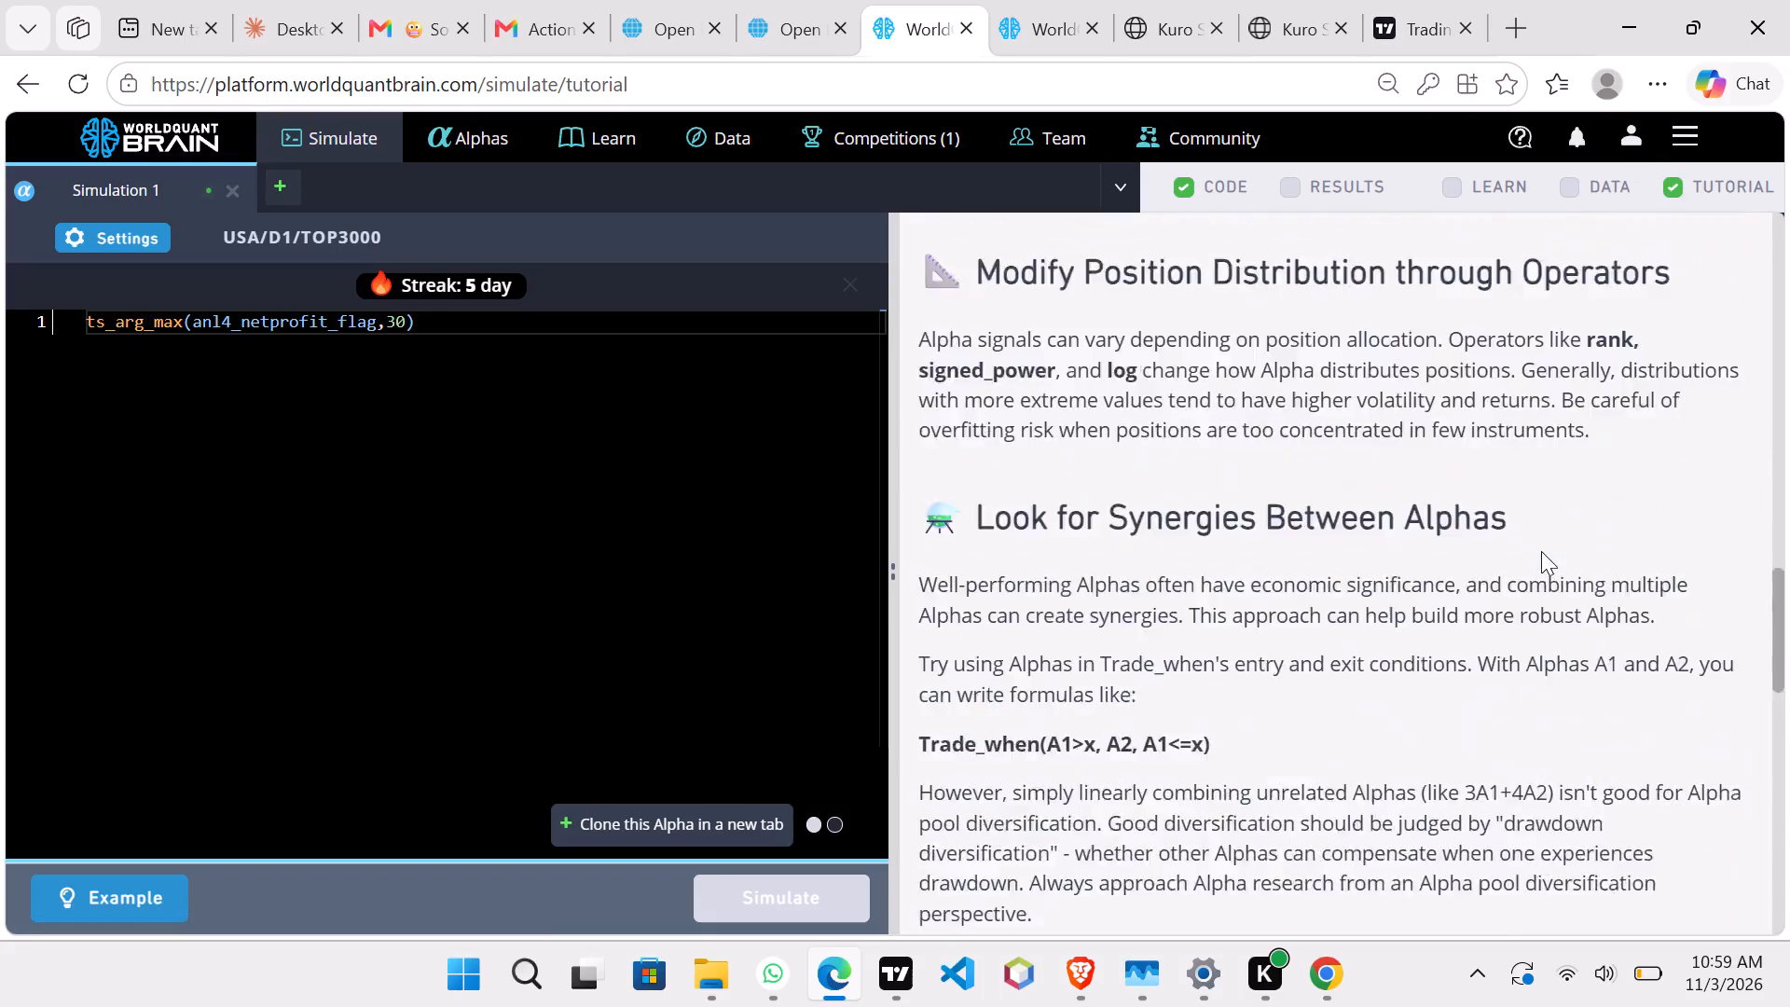
# Sign out of the WorldQuant BRAIN account in Edge.
pyautogui.click(1631, 133)
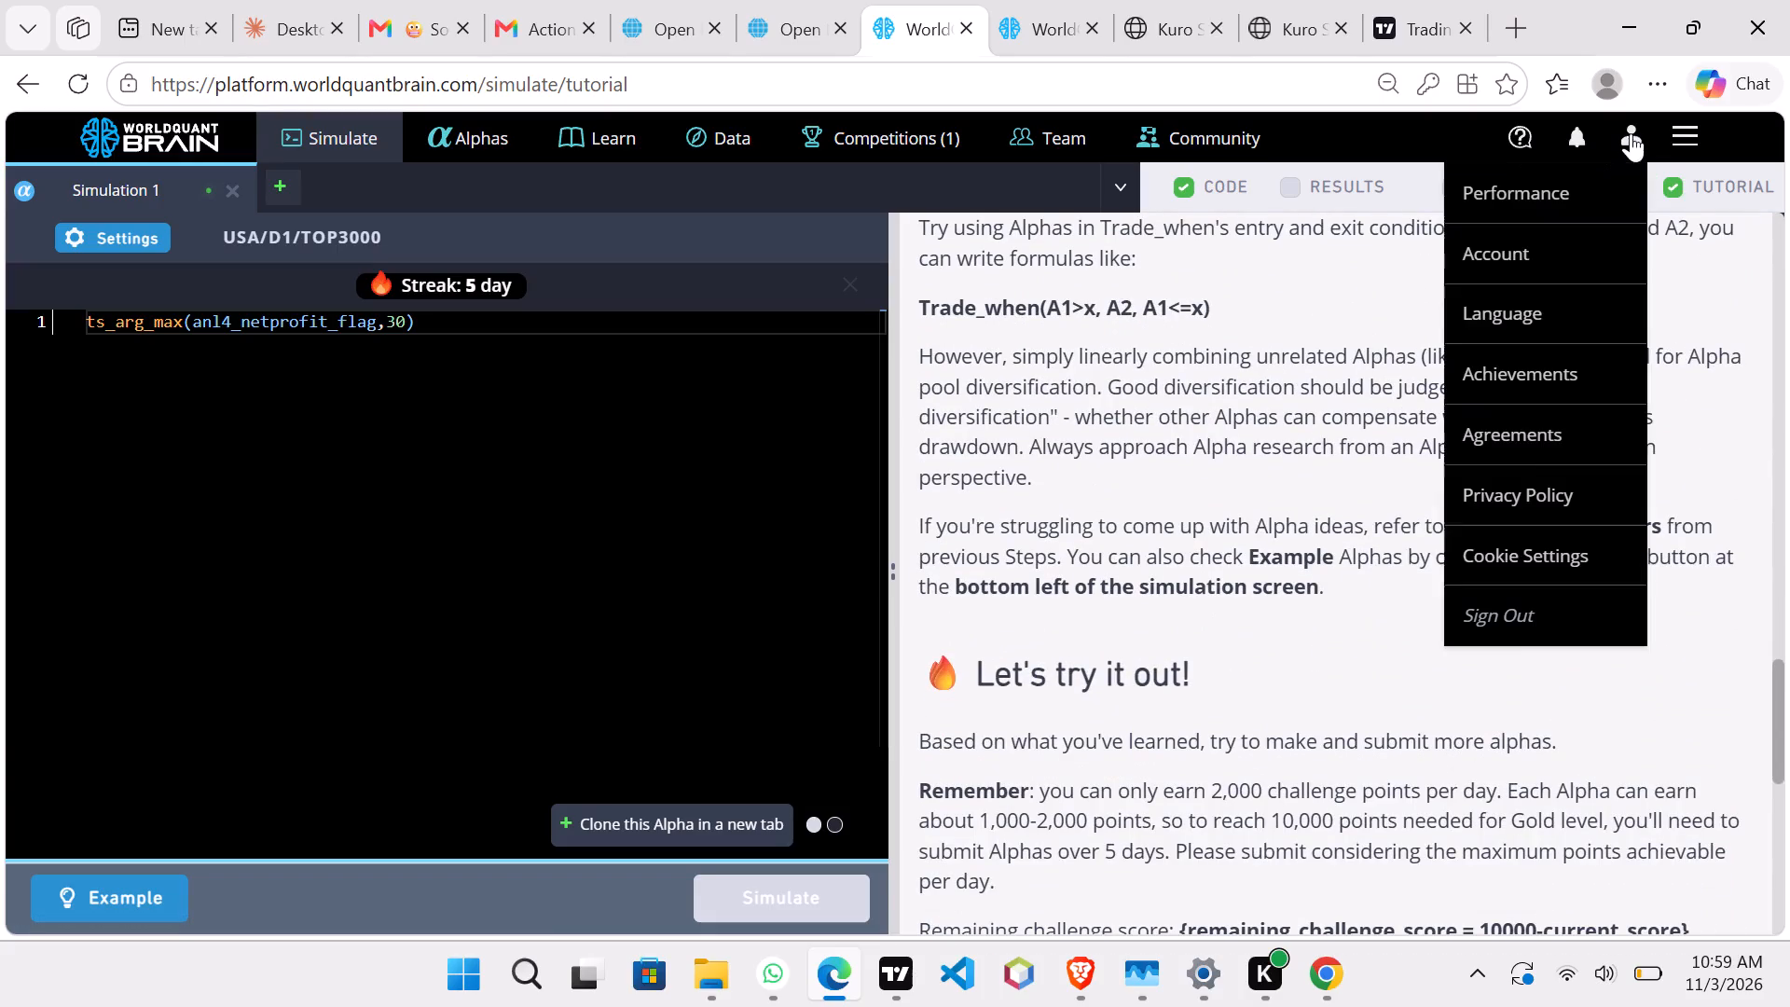
pyautogui.click(1510, 624)
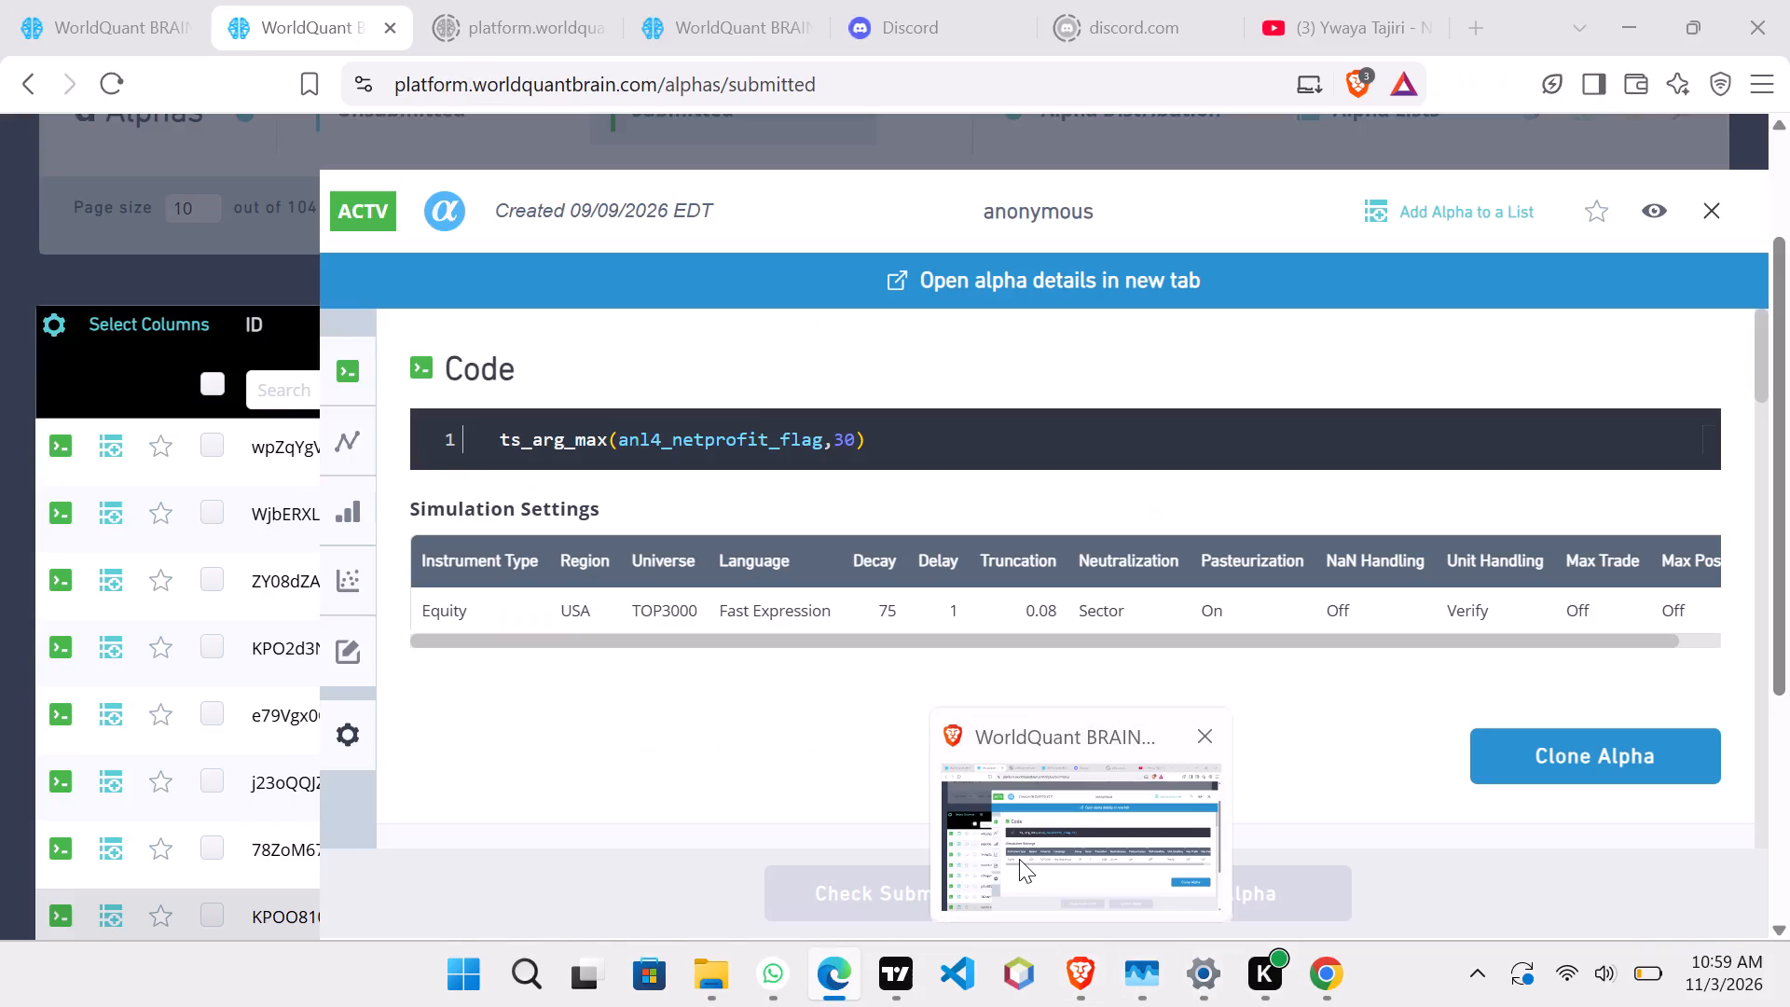
# Switch to Brave and close the details of the submitted ts_arg_max alpha.
pyautogui.click(1019, 859)
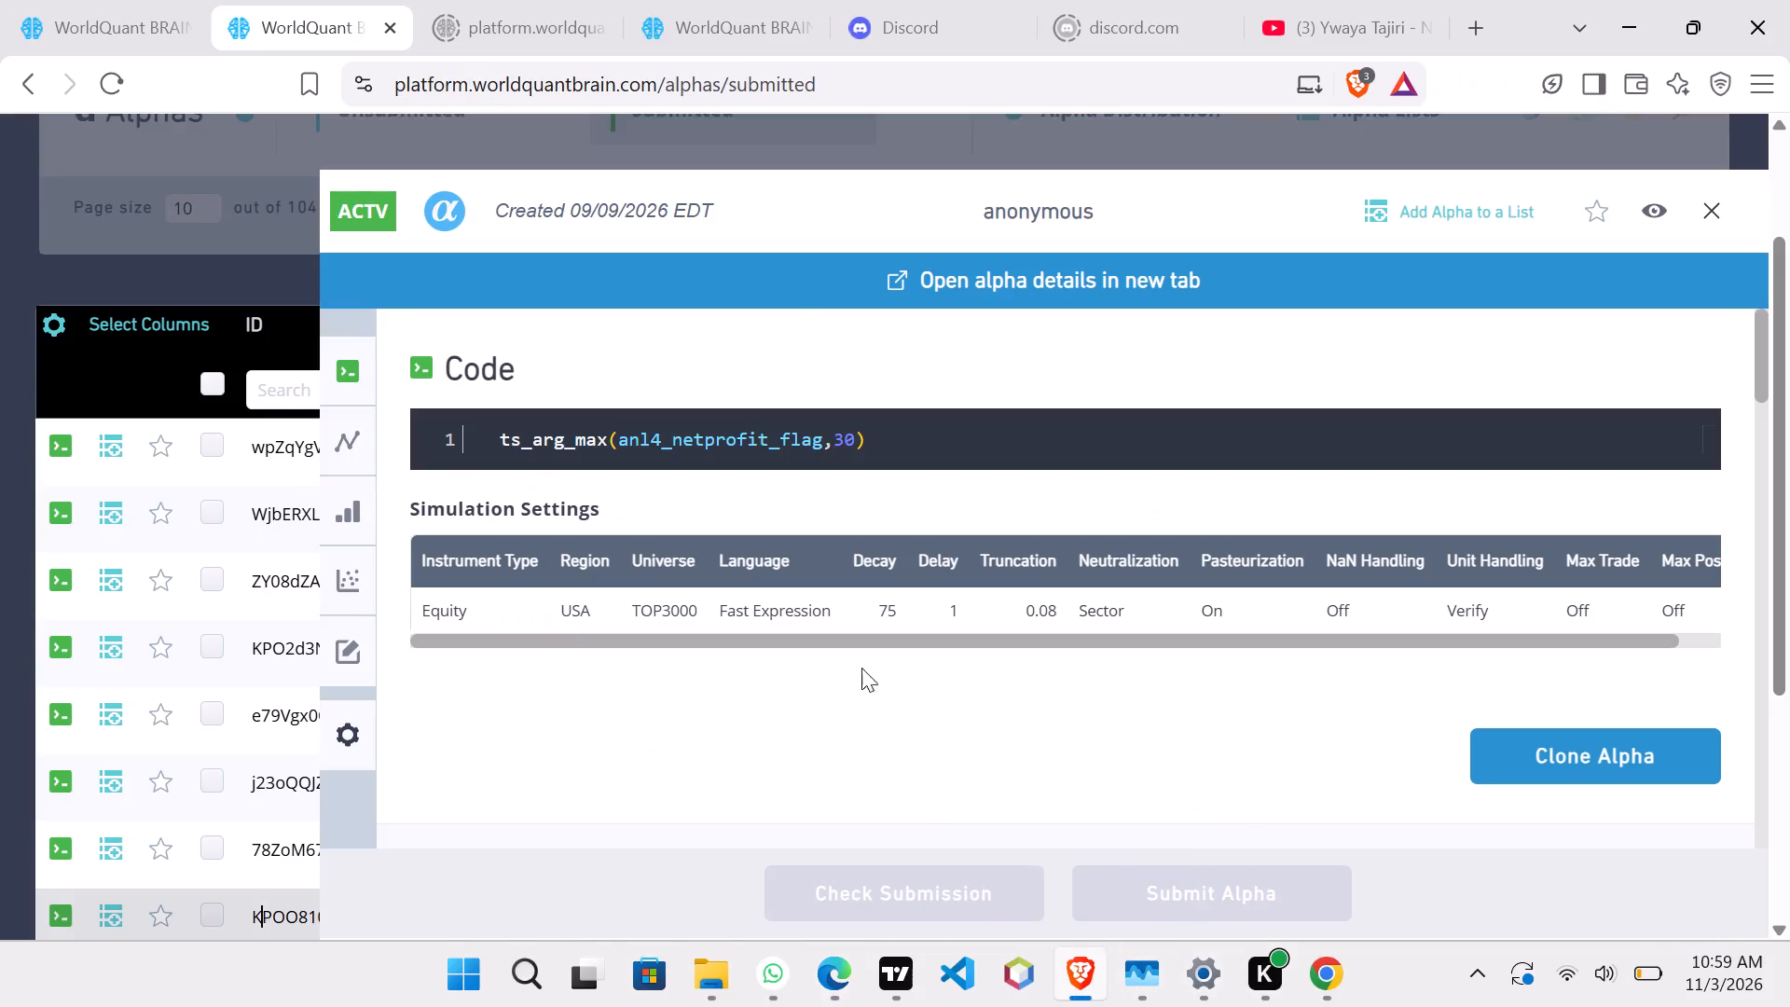
pyautogui.scroll(5, 284, 283)
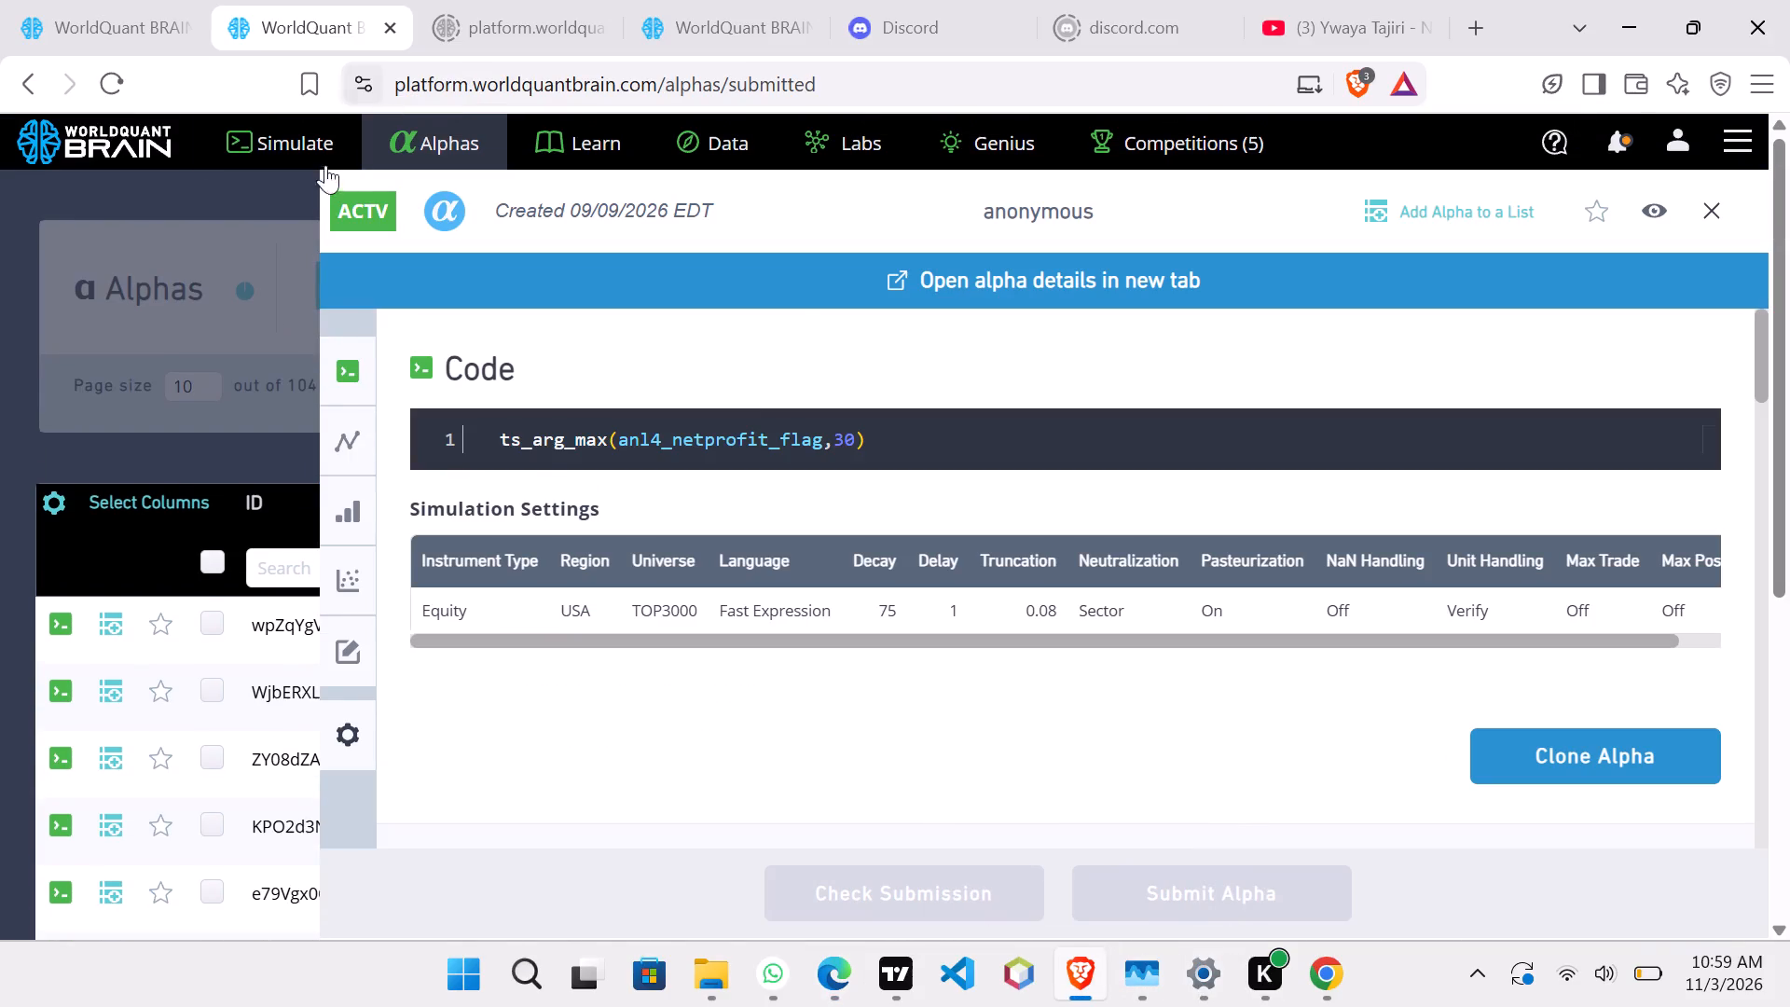
pyautogui.click(321, 171)
pyautogui.click(245, 181)
pyautogui.click(1714, 205)
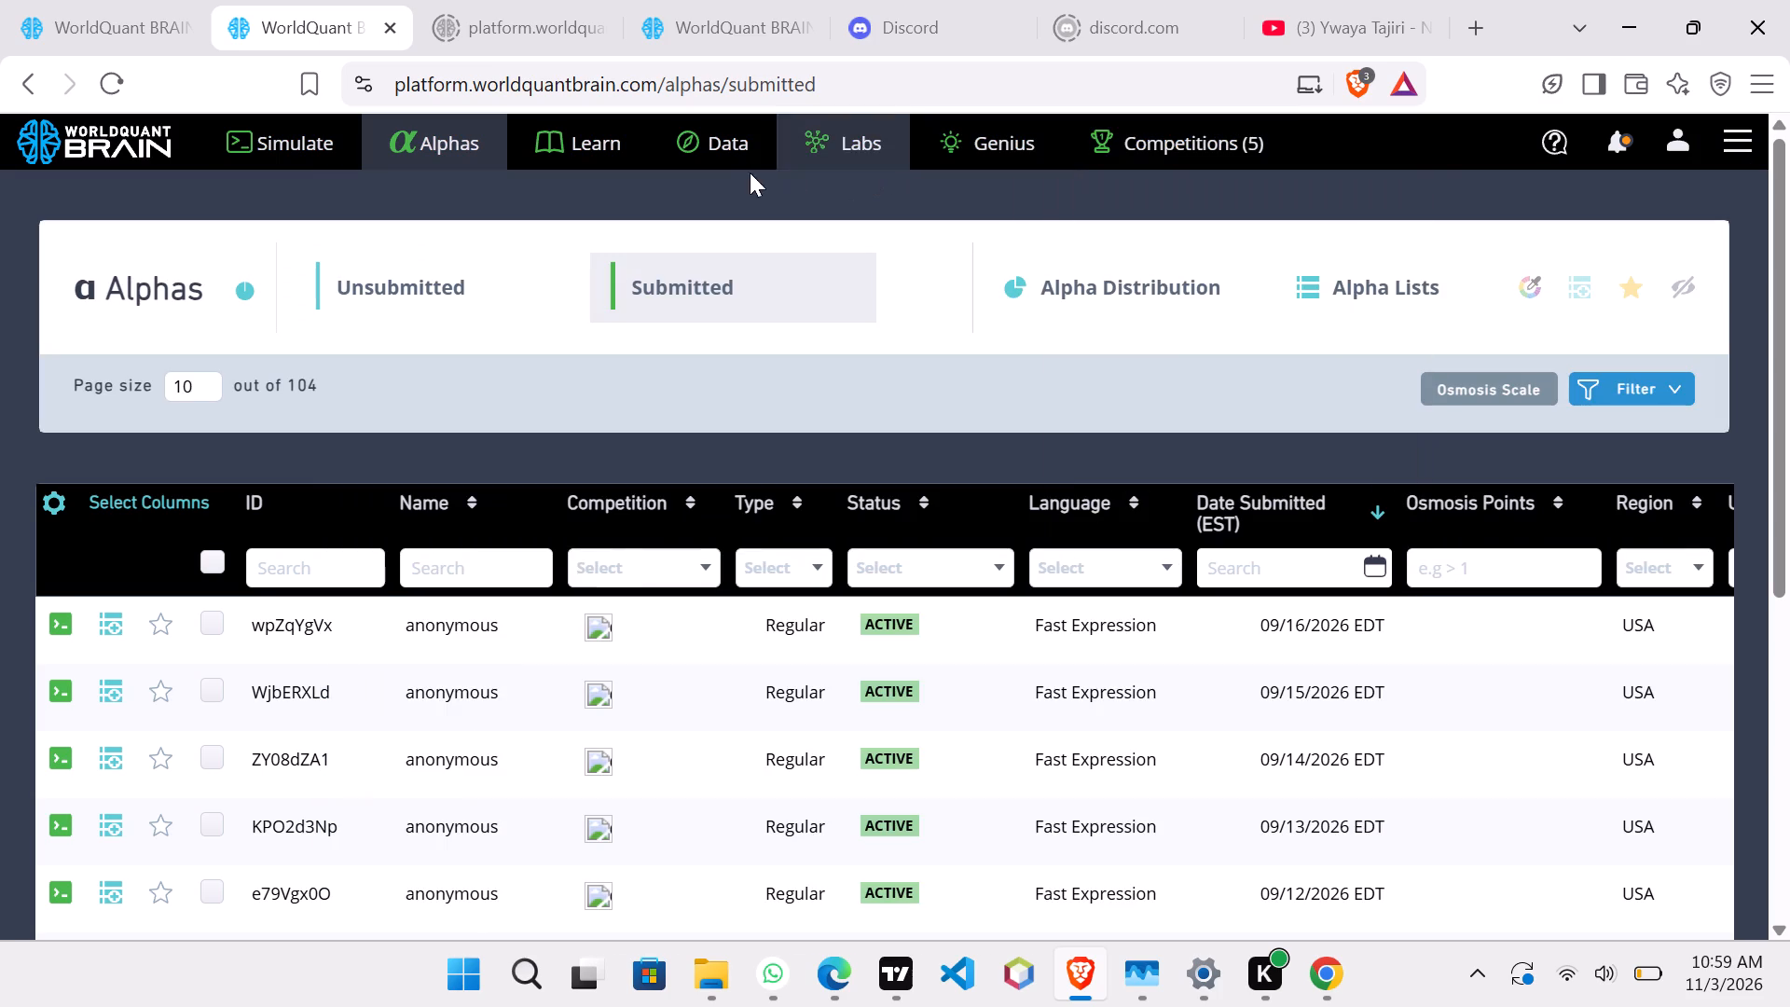
# Search the GLB, delay 1, TOP3000 data for probability_first_bucket_ten_day_label_tech8_1.
pyautogui.click(728, 137)
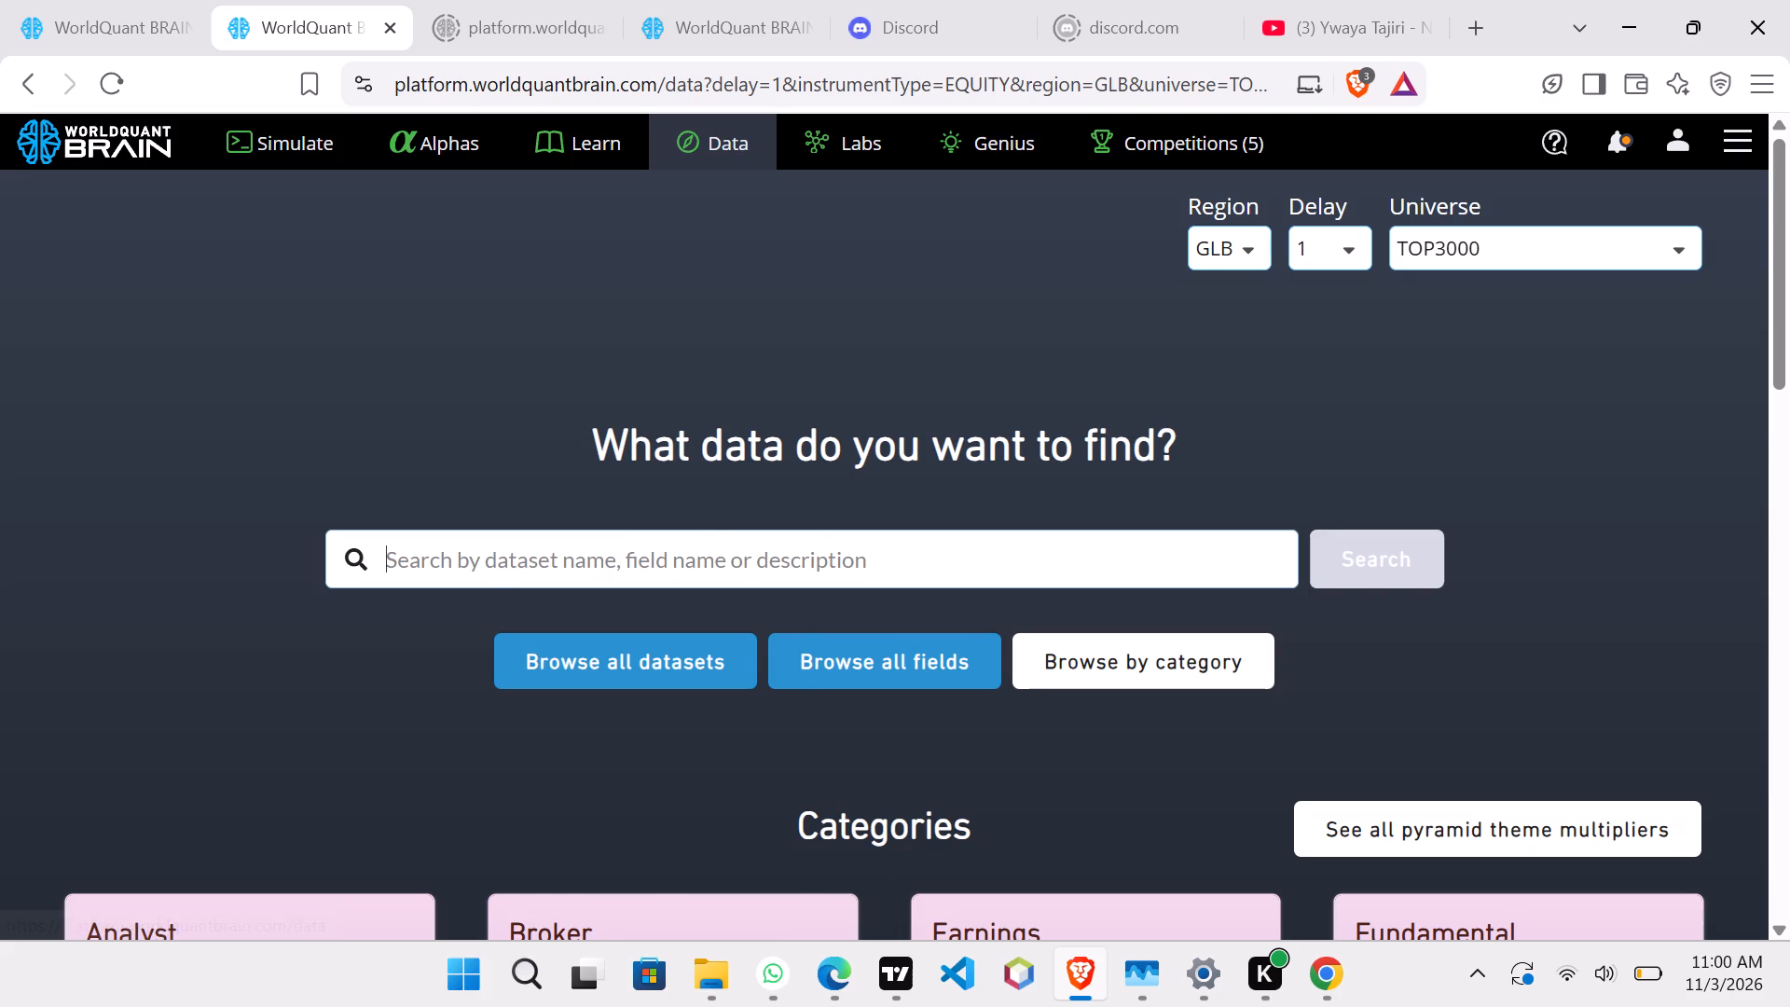
pyautogui.click(715, 567)
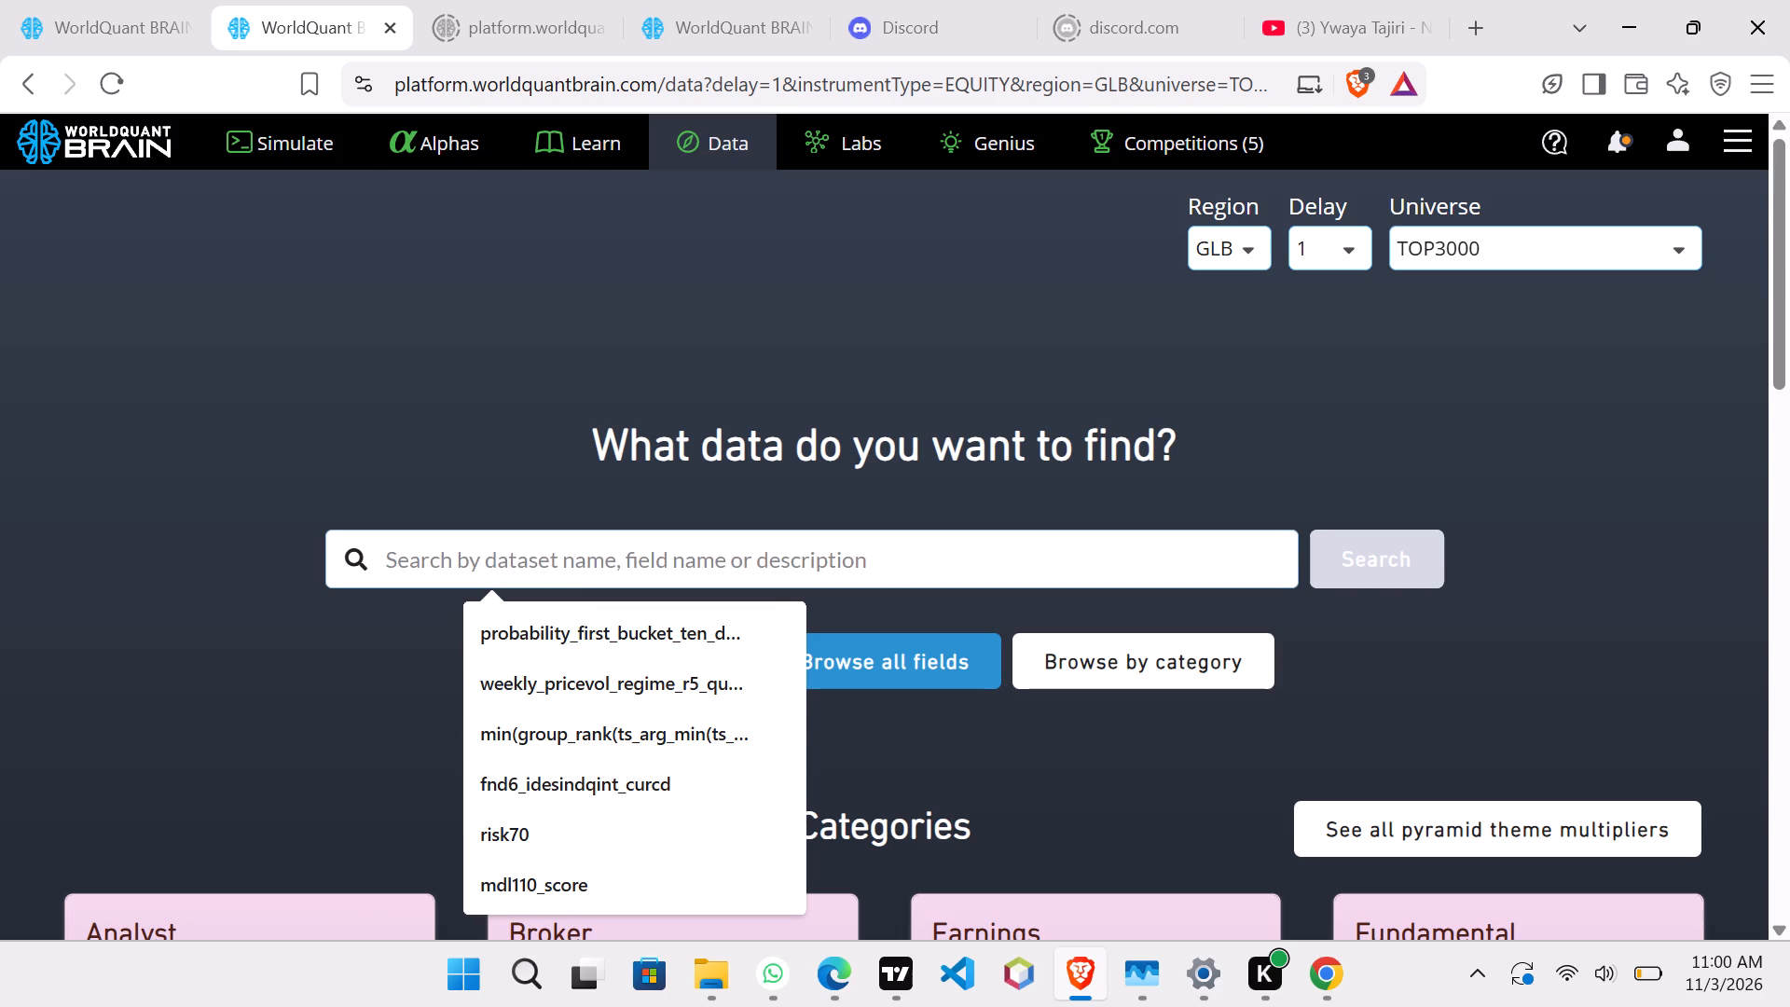
pyautogui.click(552, 649)
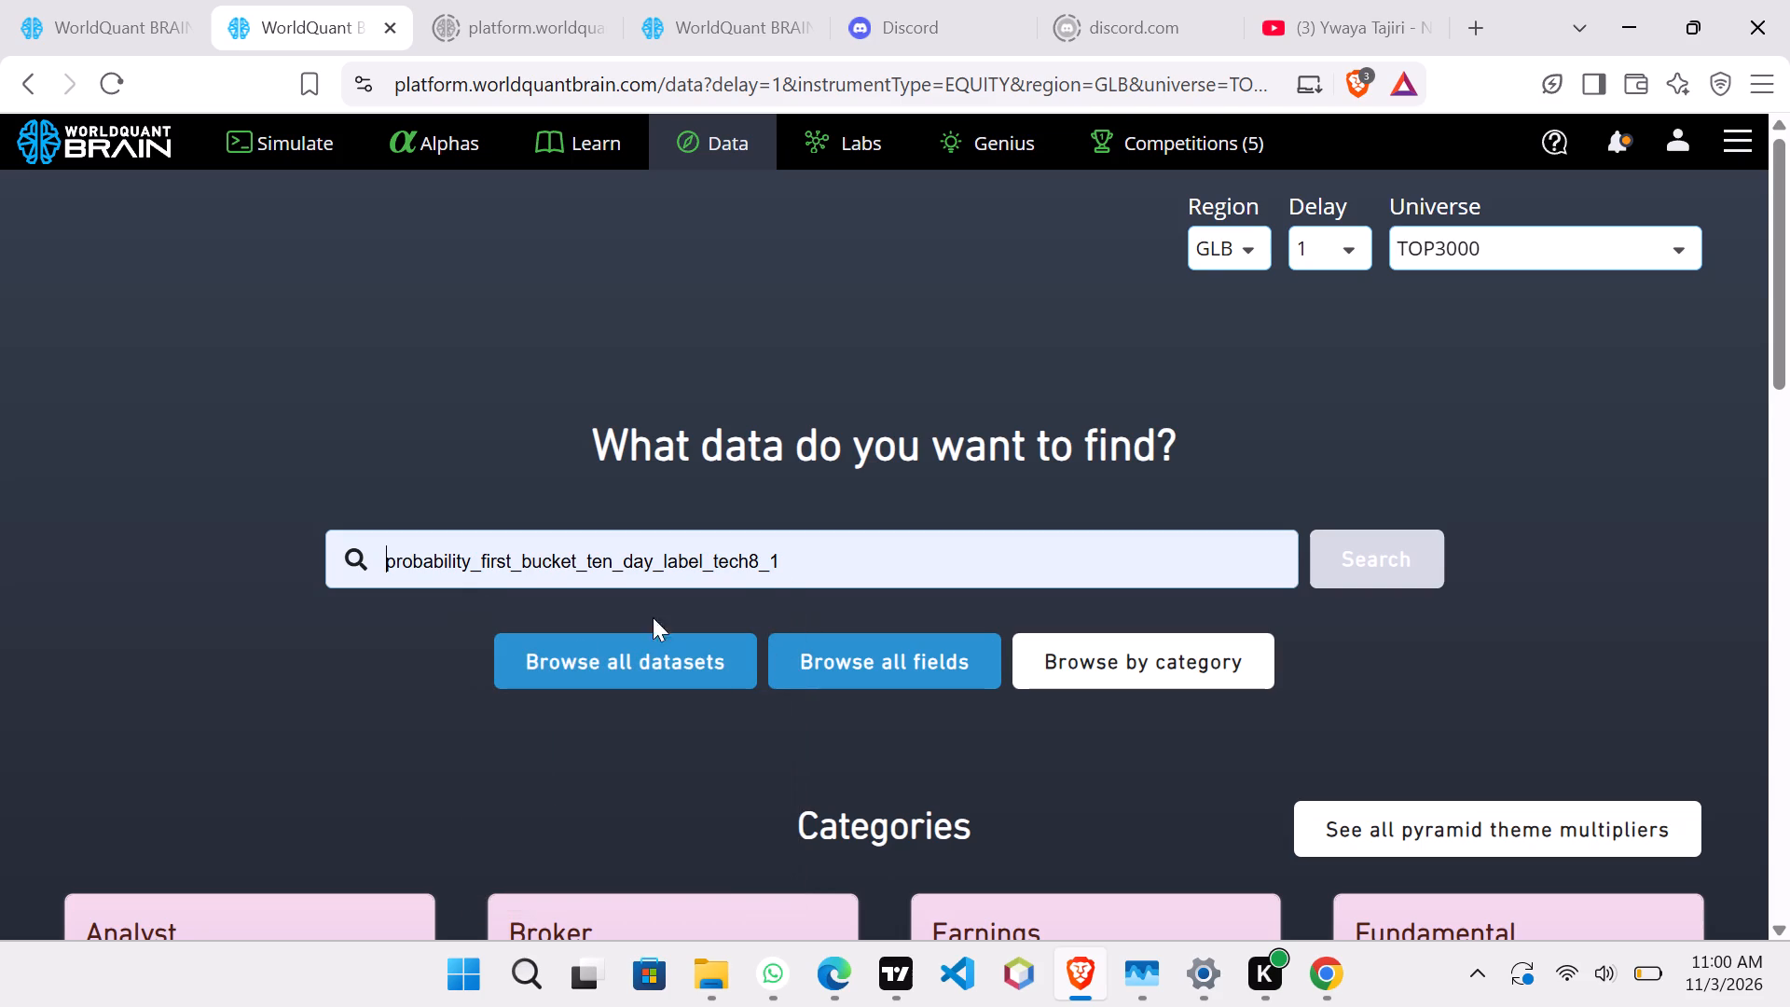
pyautogui.click(1352, 537)
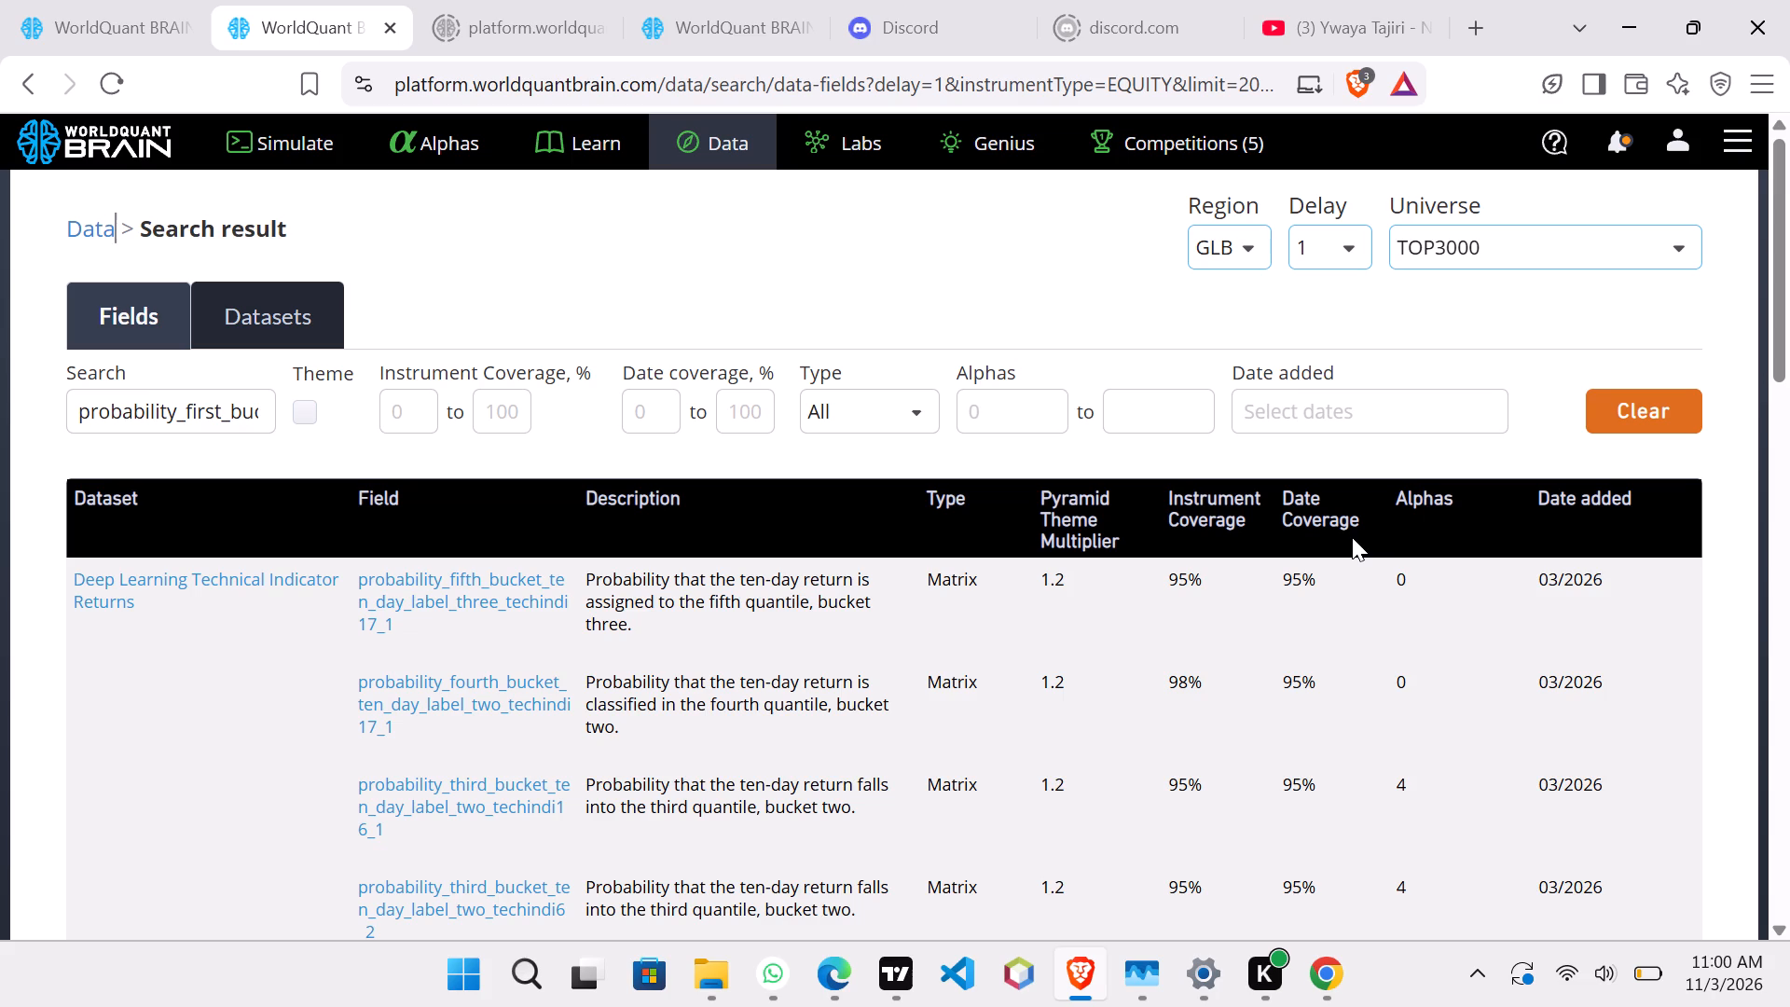
# Examine the matching data fields on result pages 1 and 2, comparing their descriptions, coverage and alpha usage.
pyautogui.scroll(-4, 900, 837)
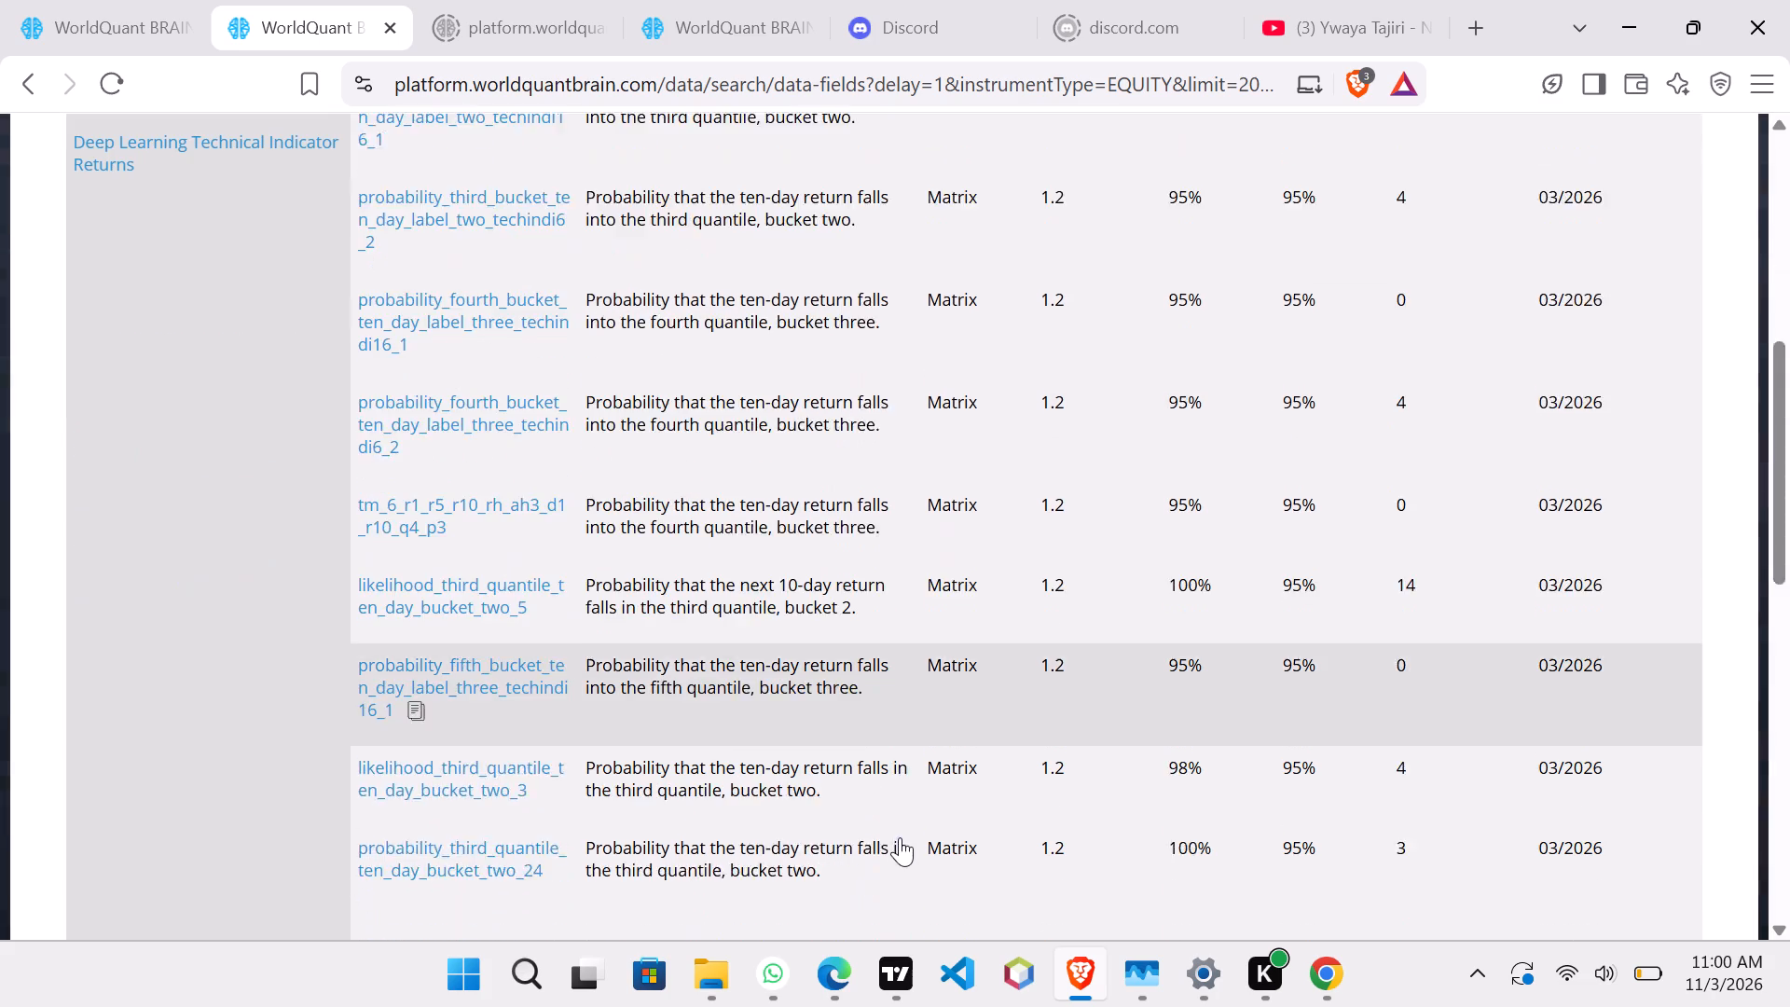
pyautogui.scroll(-7, 900, 837)
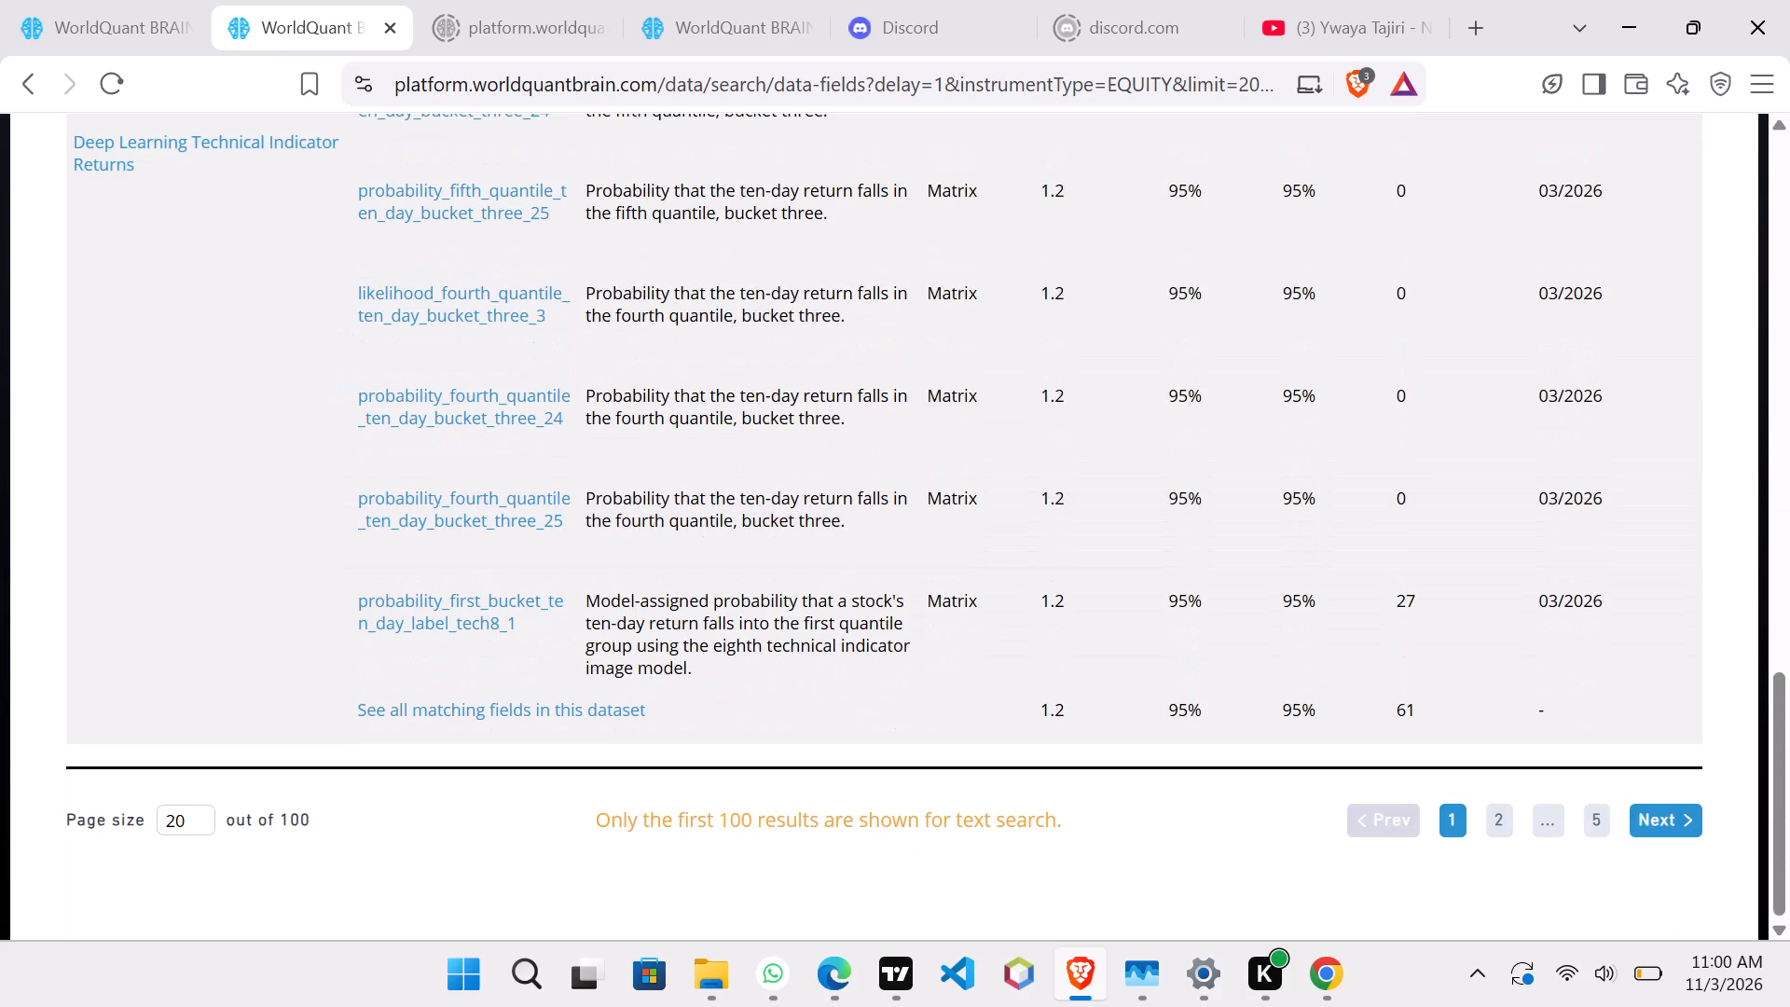
pyautogui.click(1506, 821)
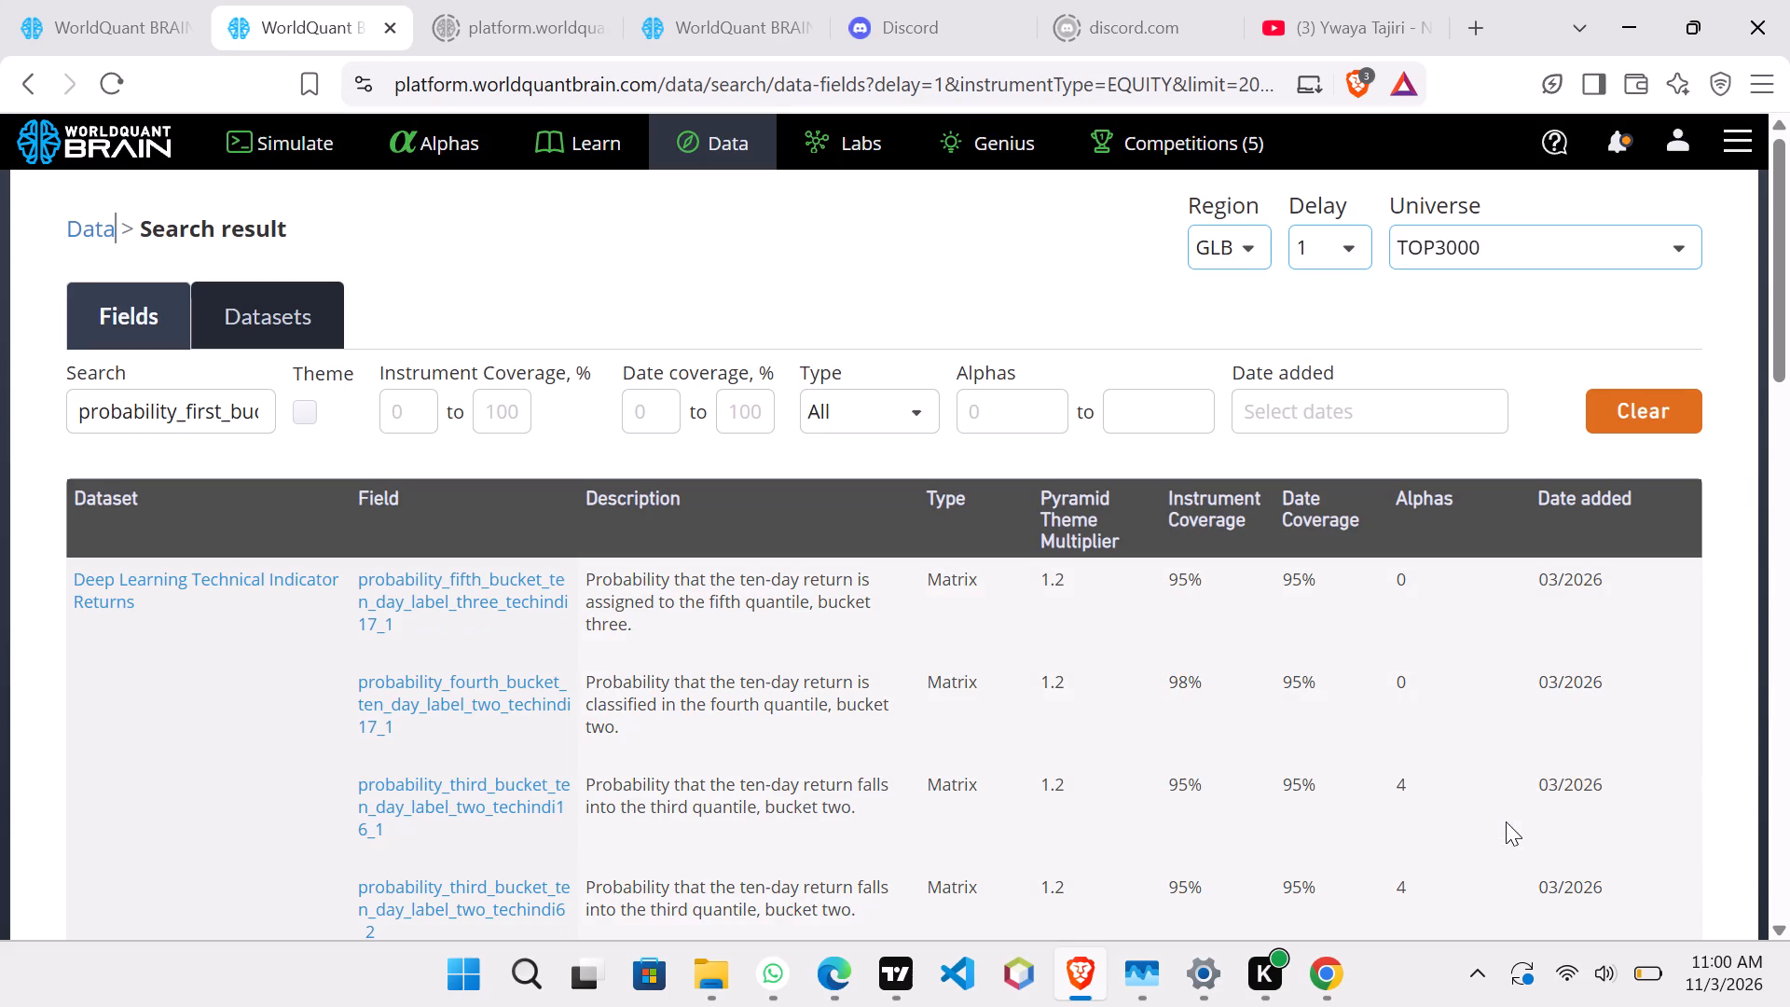
pyautogui.scroll(-1, 1437, 699)
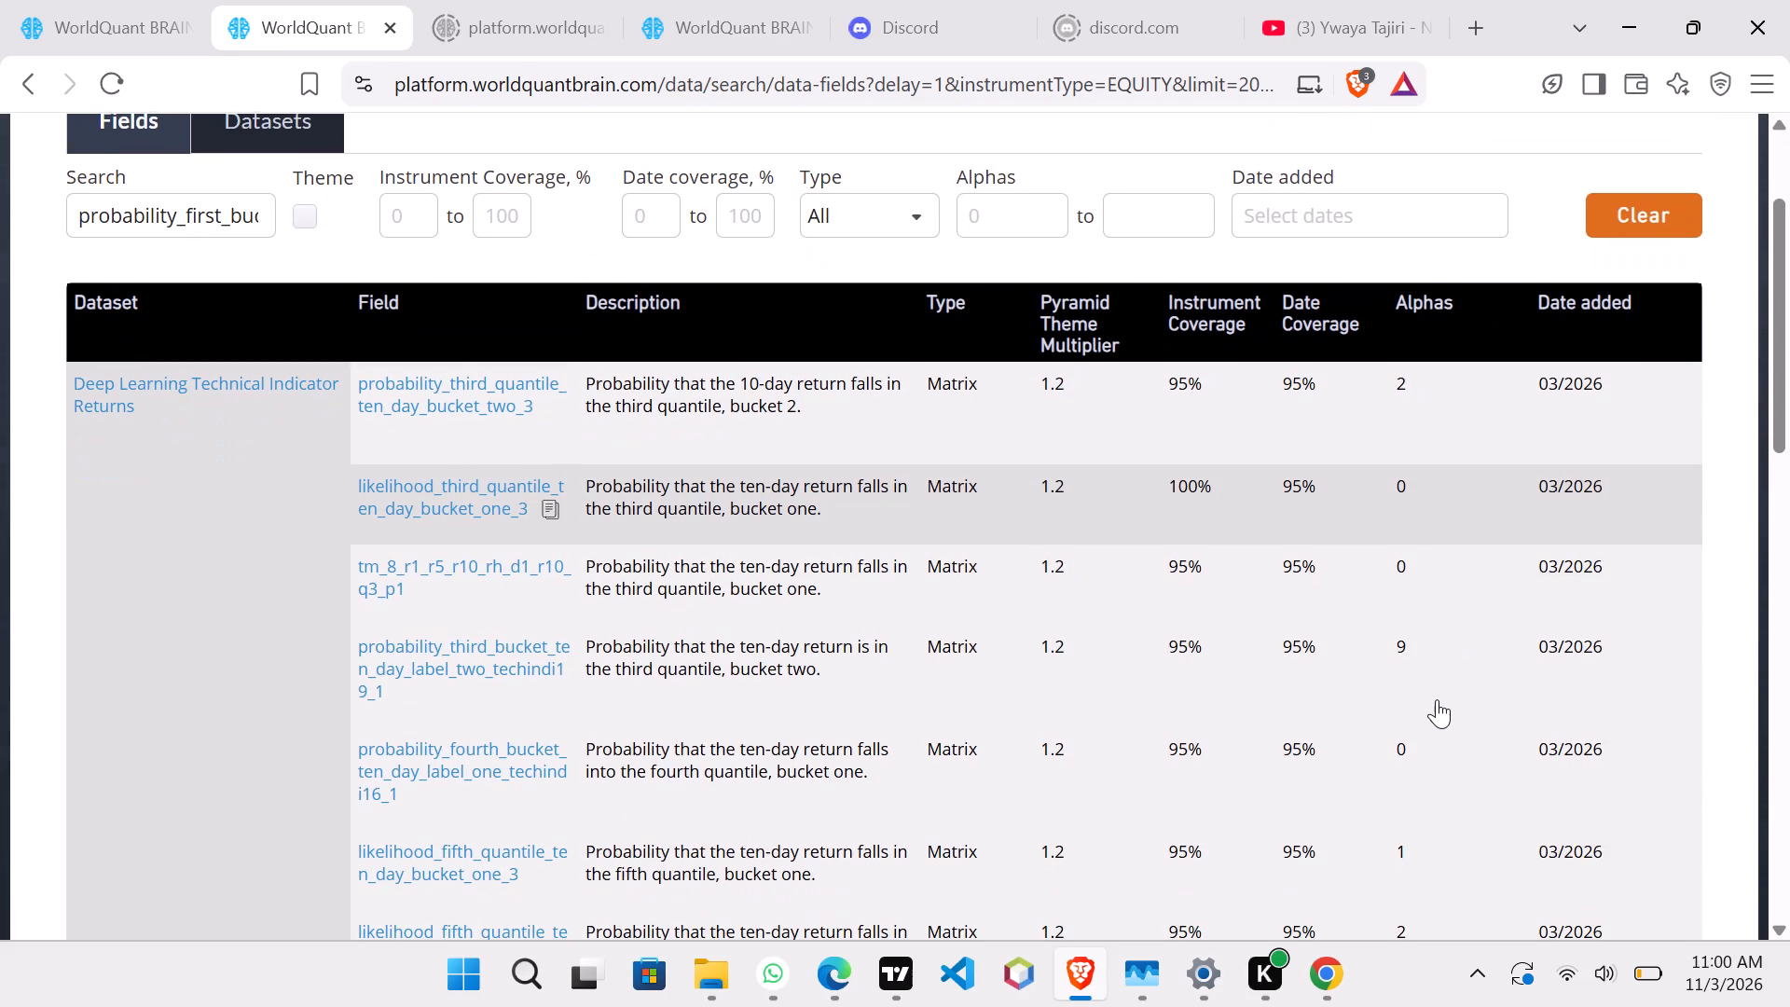
pyautogui.scroll(-1, 1437, 699)
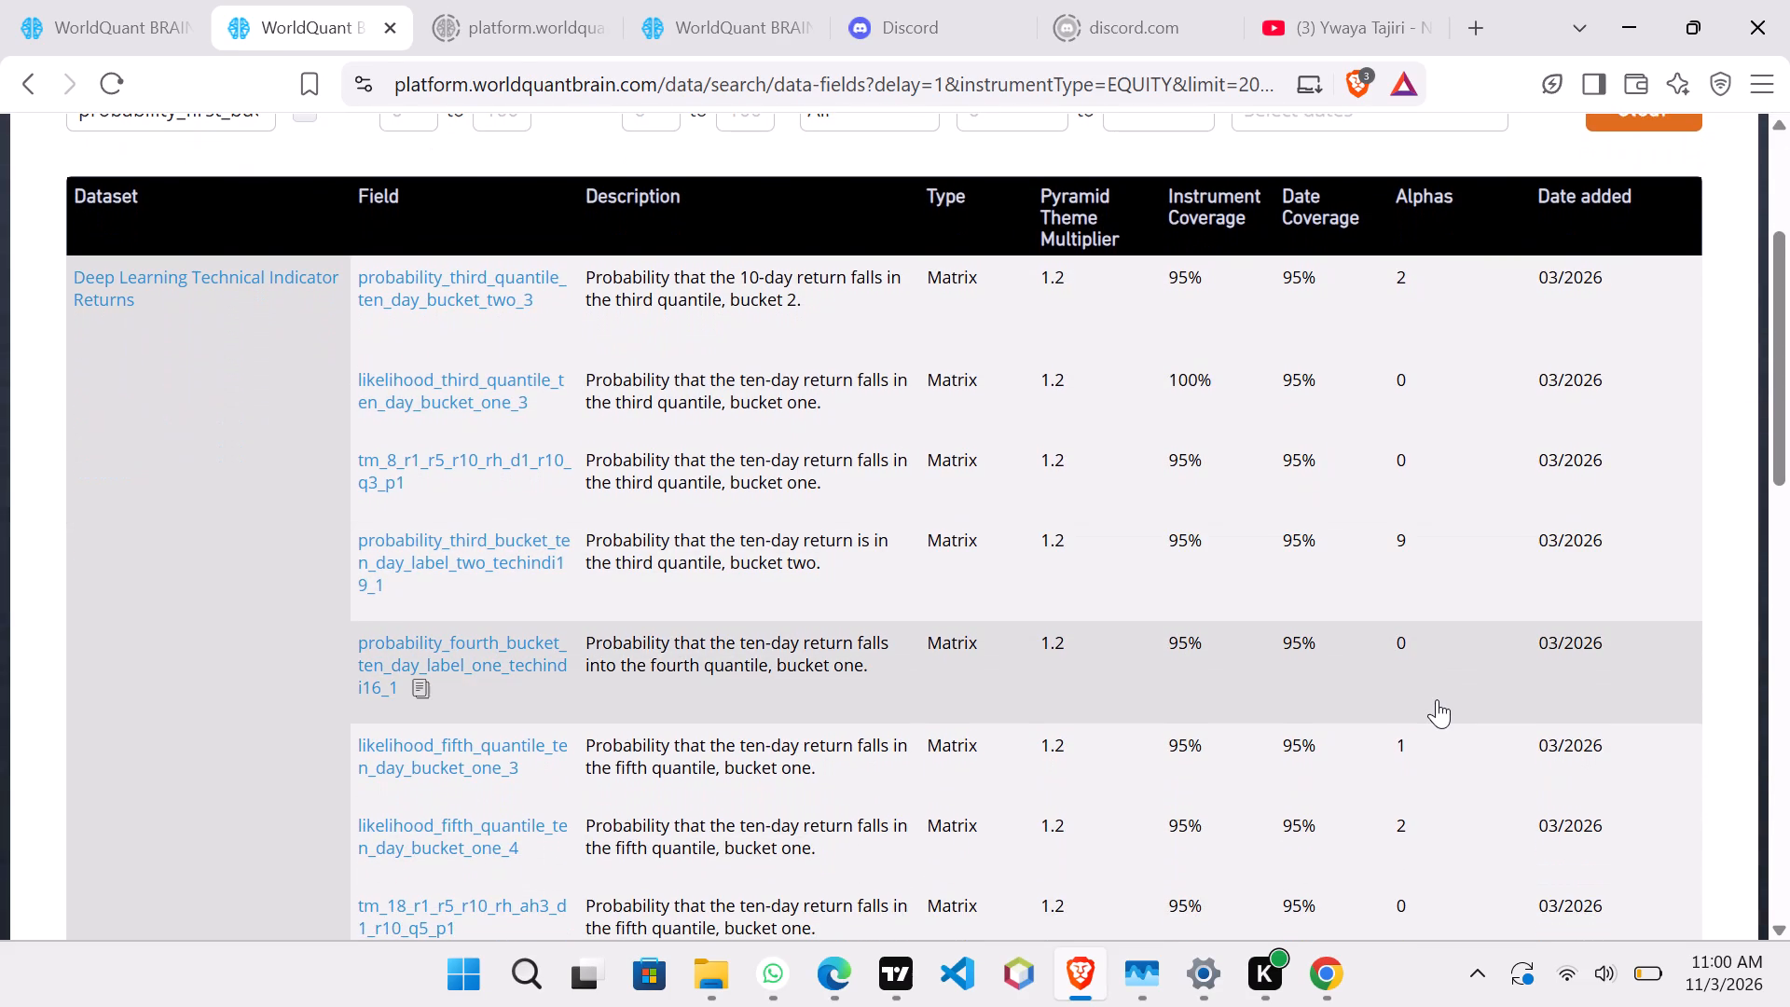
pyautogui.scroll(-5, 1437, 699)
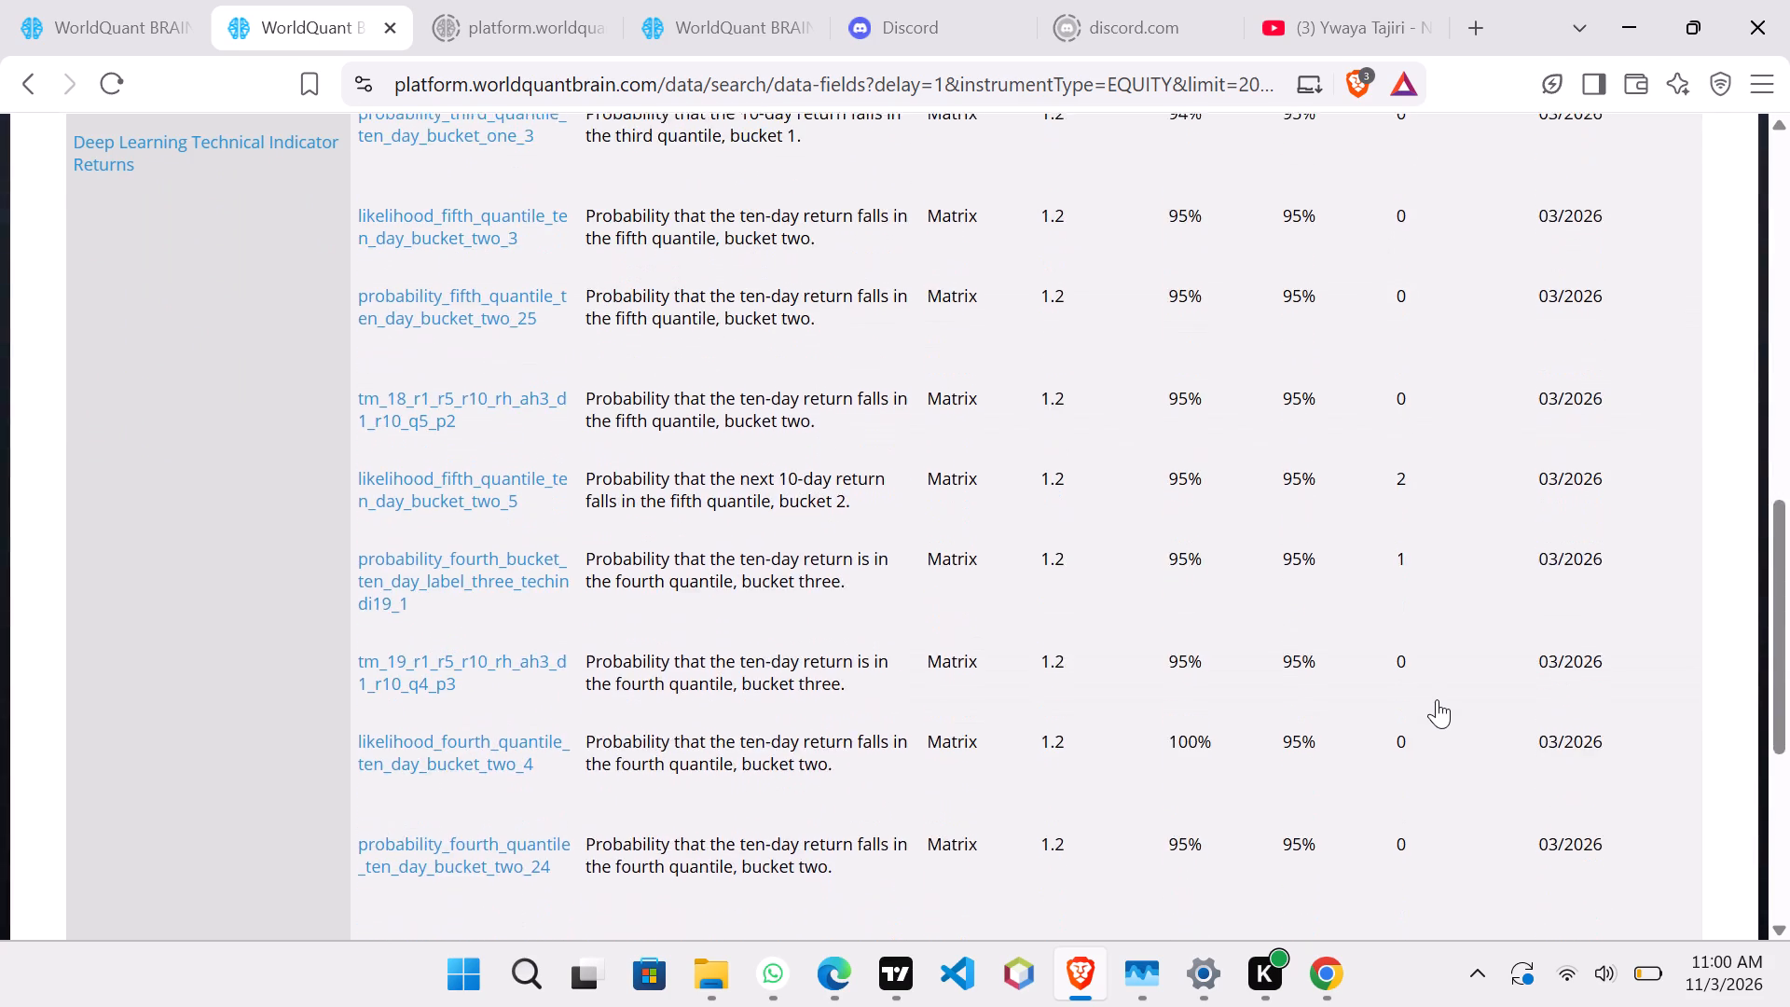
pyautogui.scroll(-1, 1437, 699)
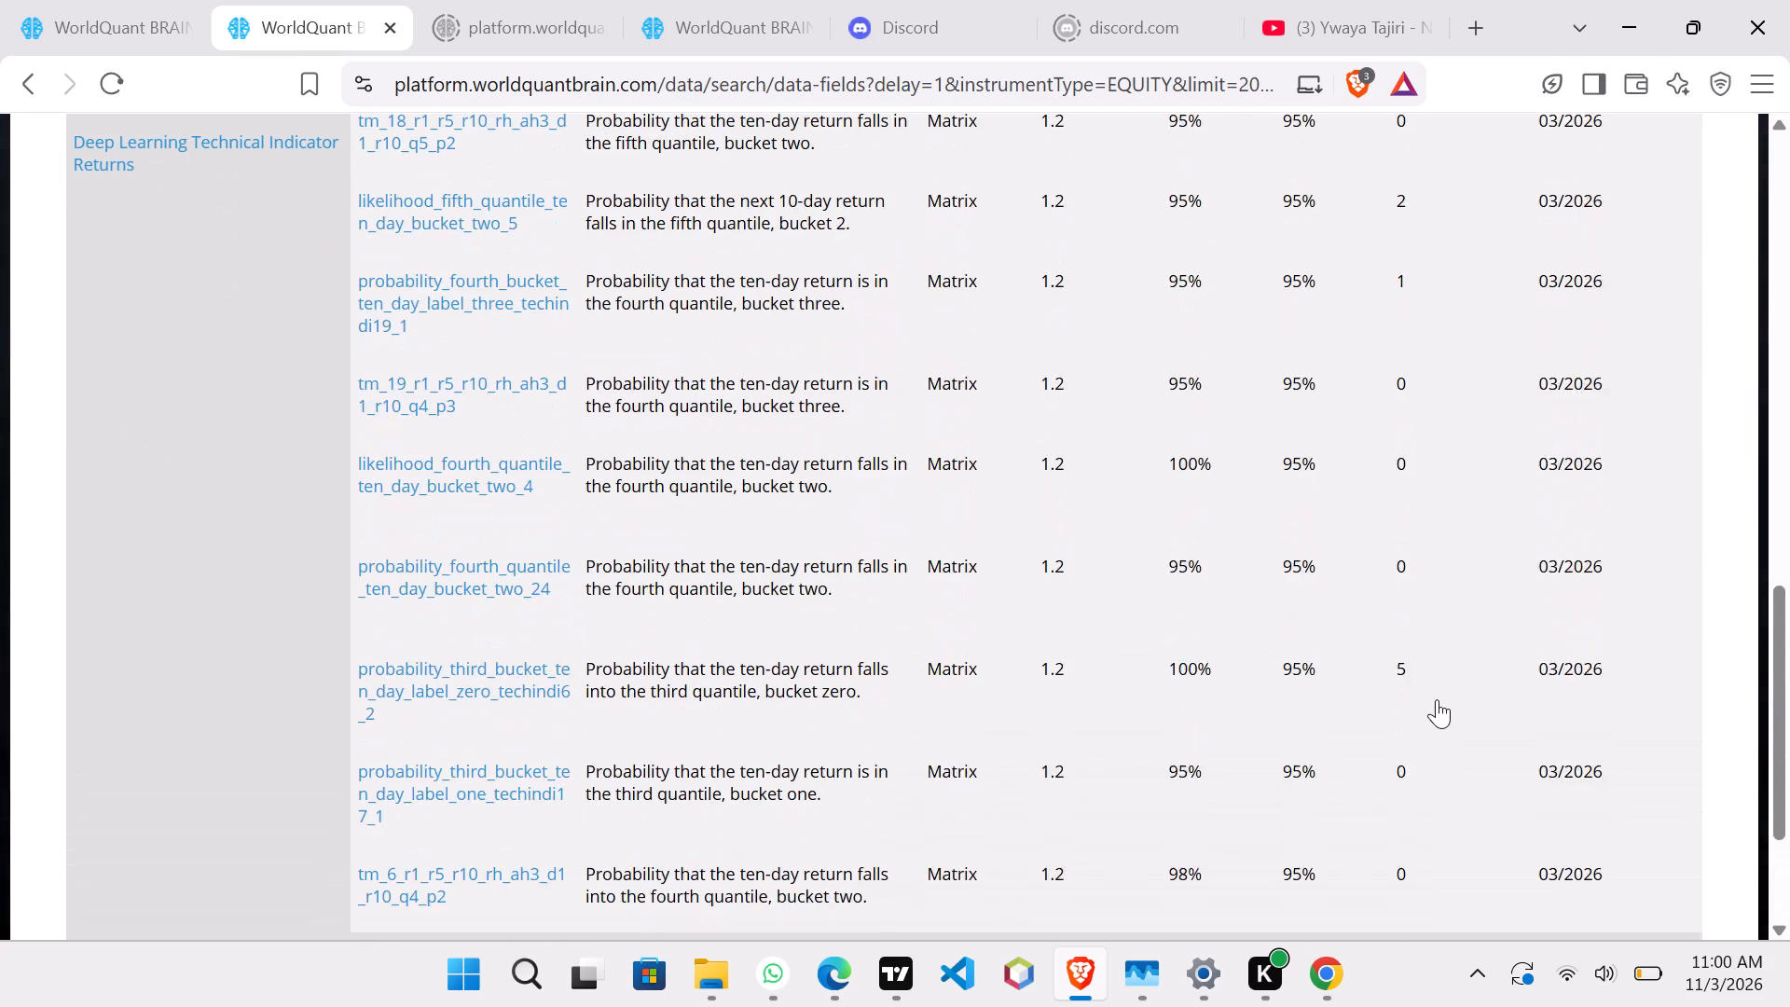
pyautogui.scroll(6, 1437, 699)
pyautogui.scroll(-1, 1437, 699)
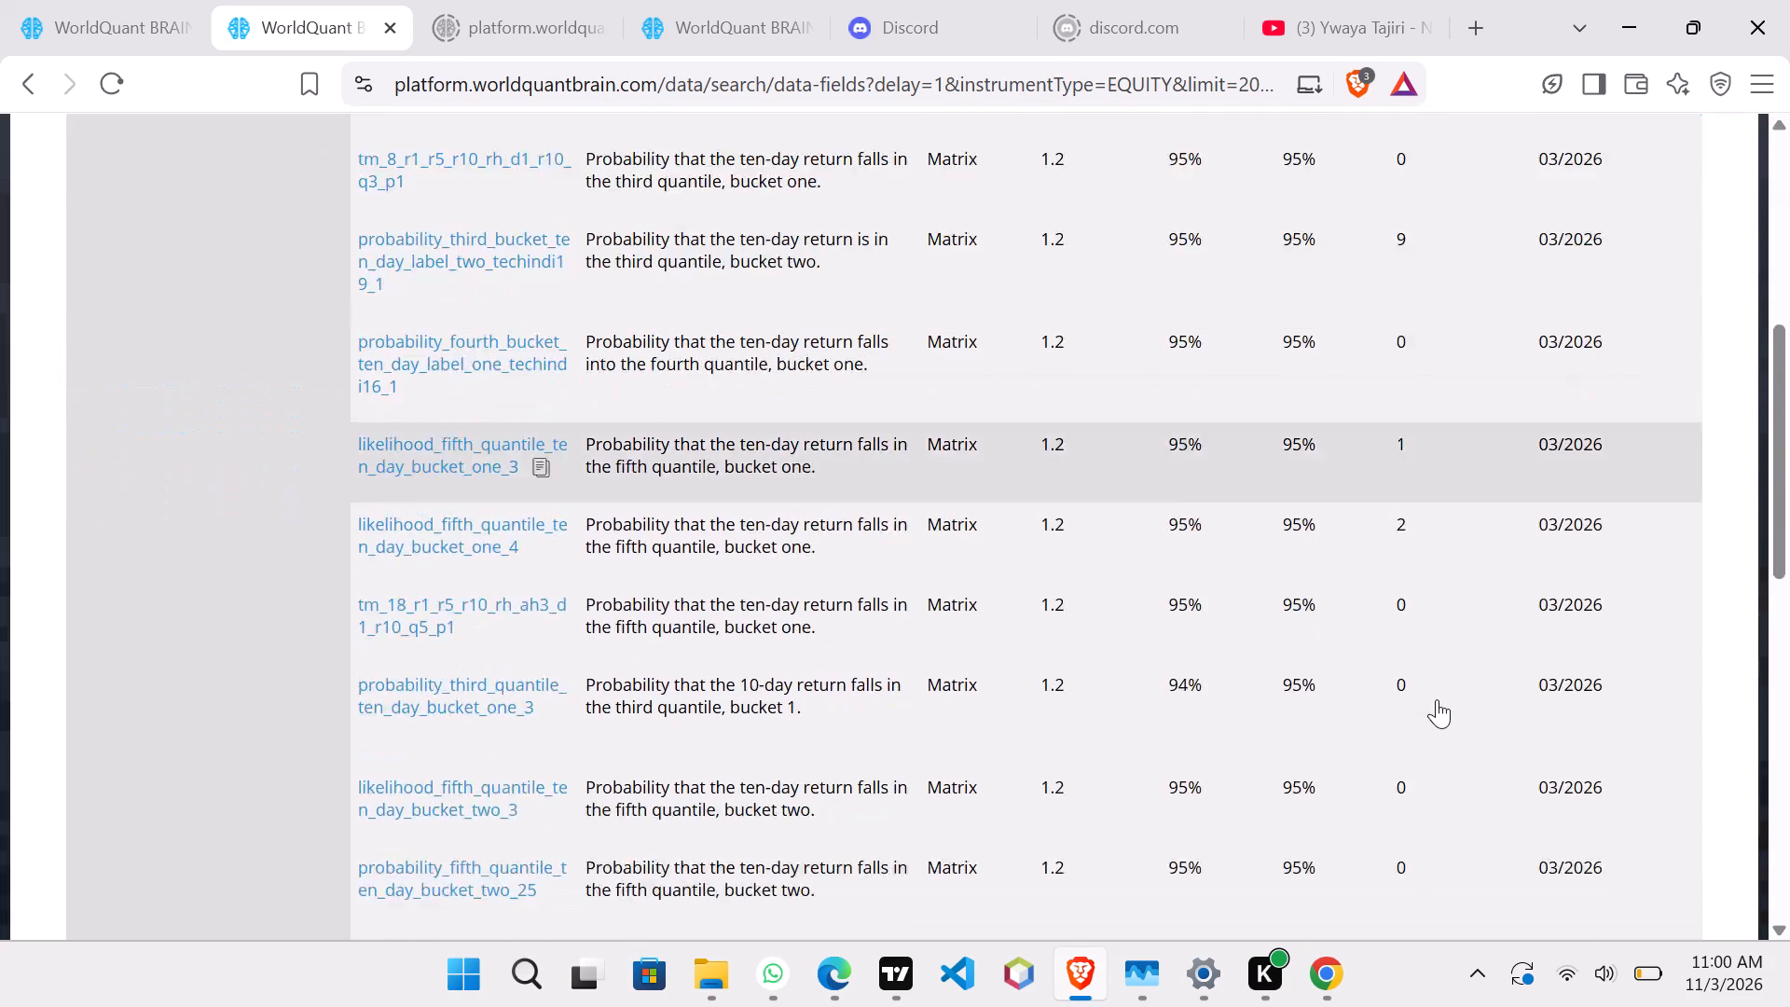
pyautogui.scroll(-2, 1437, 699)
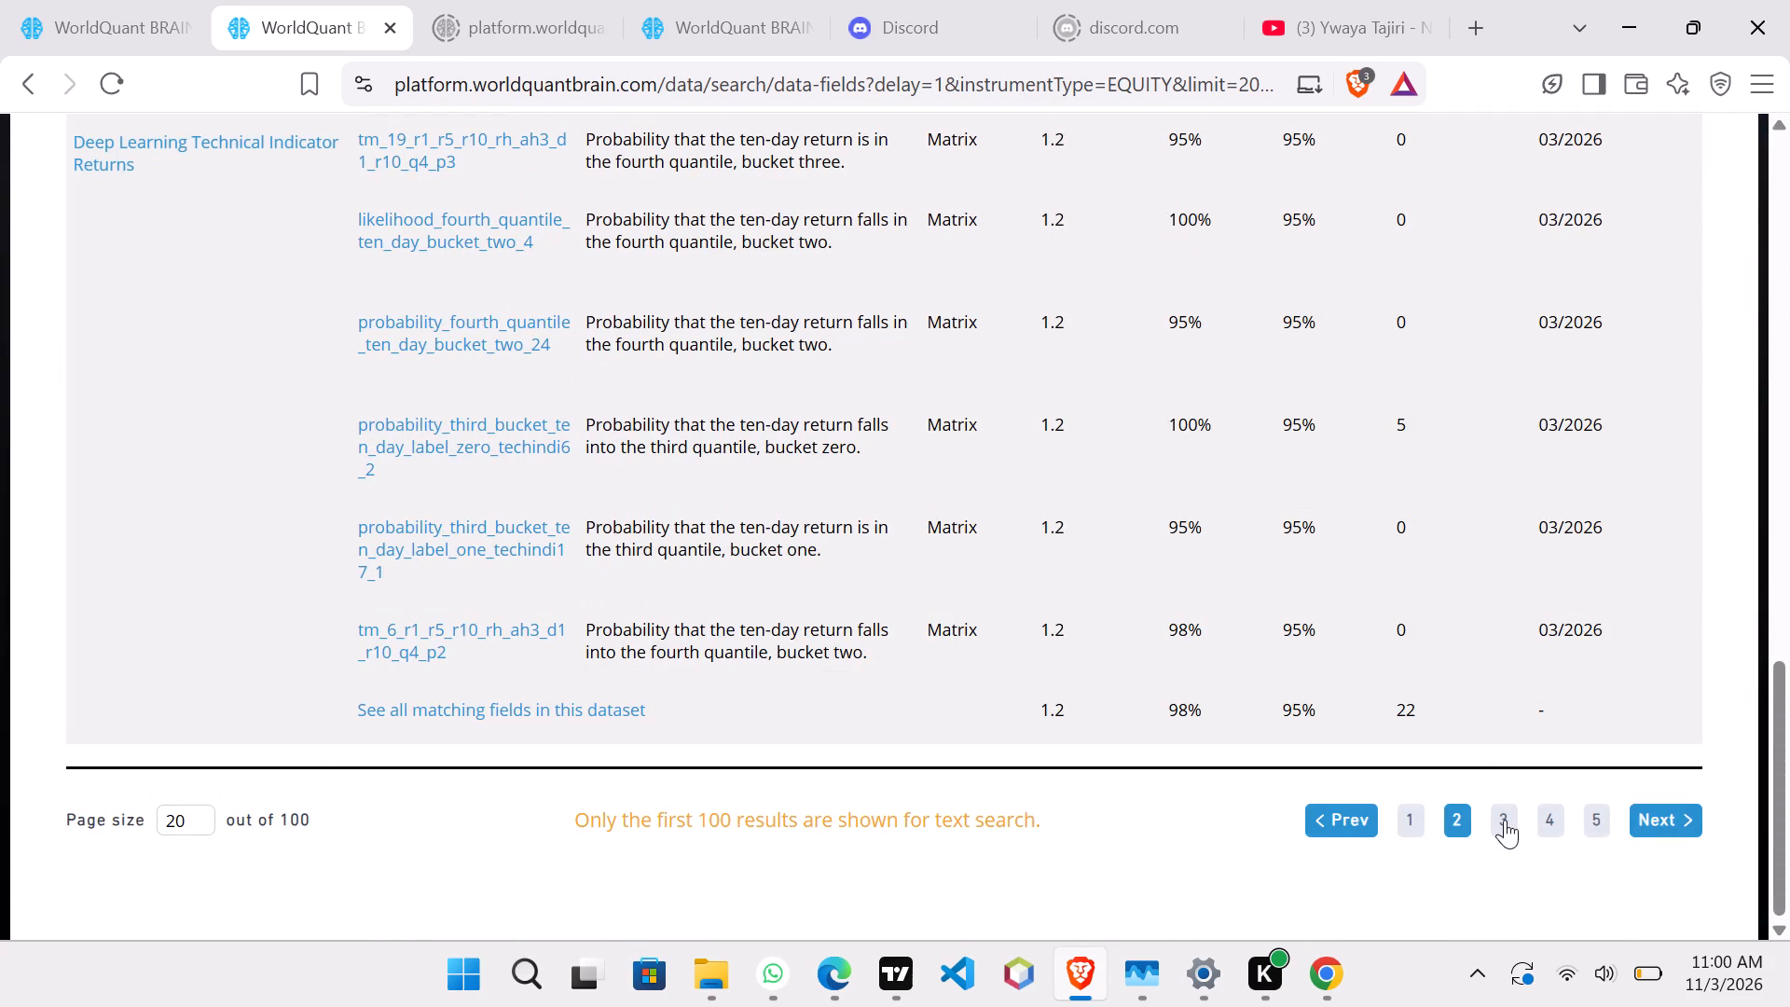
# Examine the matching ten-day return probability fields on result page 3, including their coverage and alpha usage.
pyautogui.click(1505, 820)
pyautogui.scroll(-1, 1481, 755)
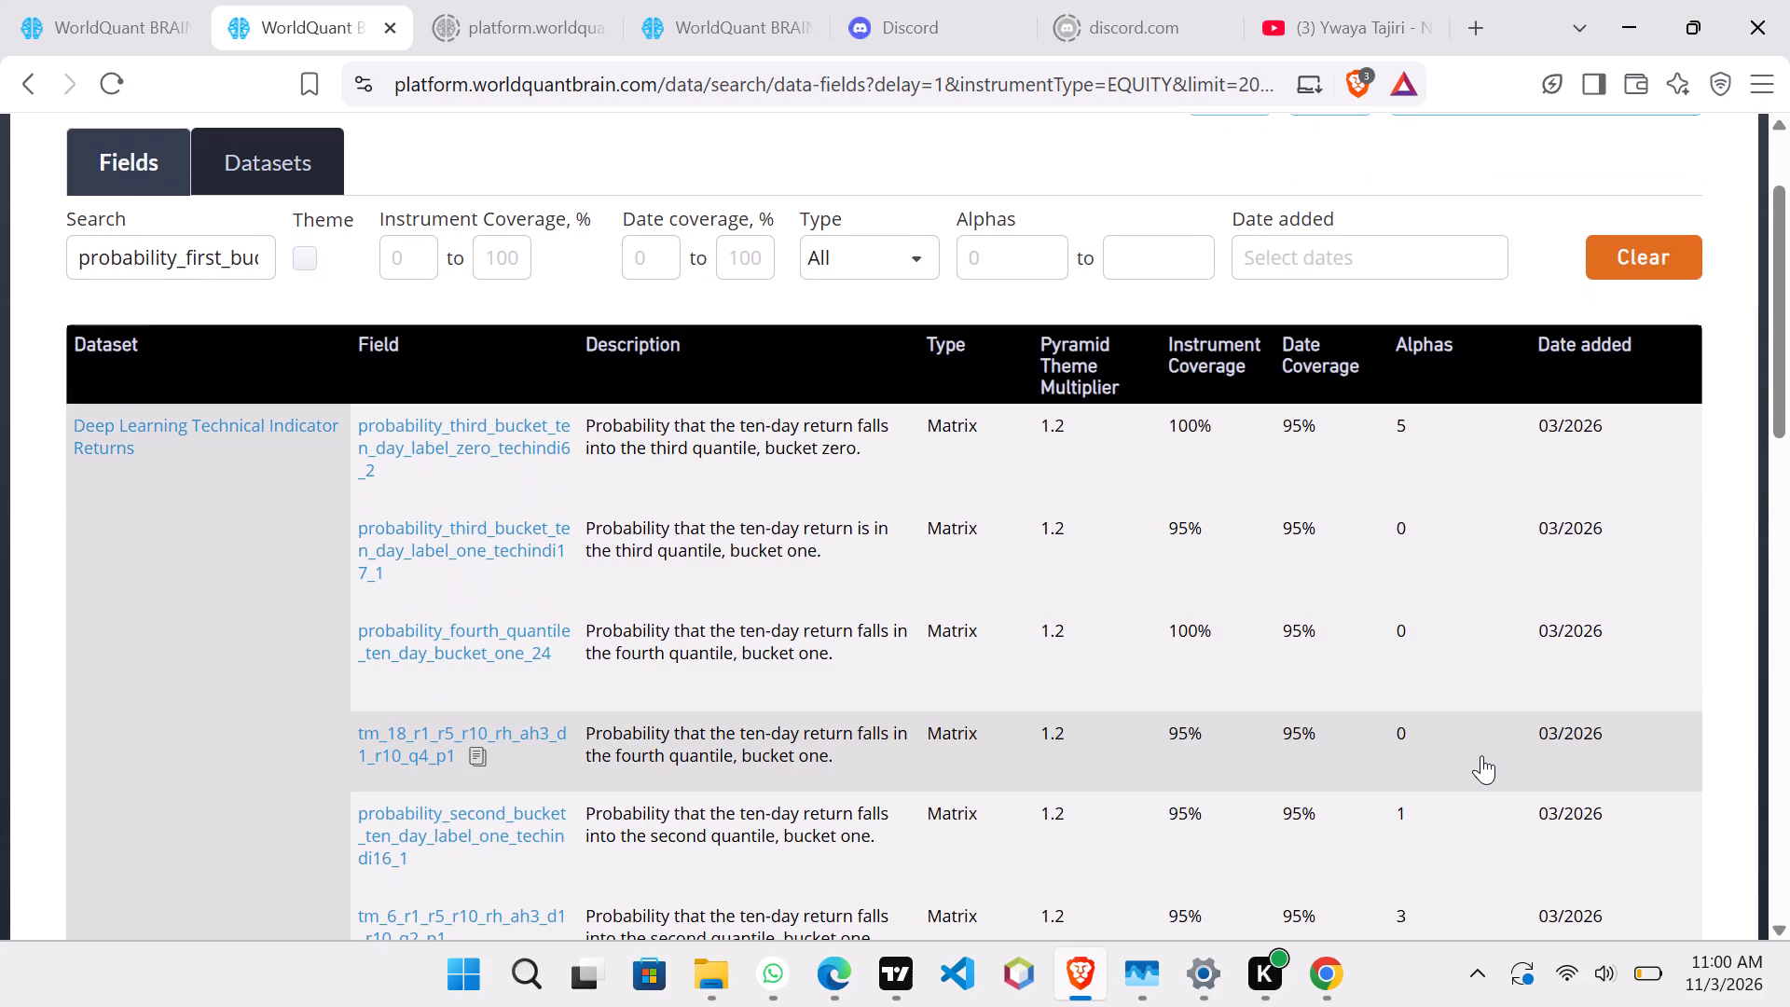
pyautogui.scroll(-6, 1481, 755)
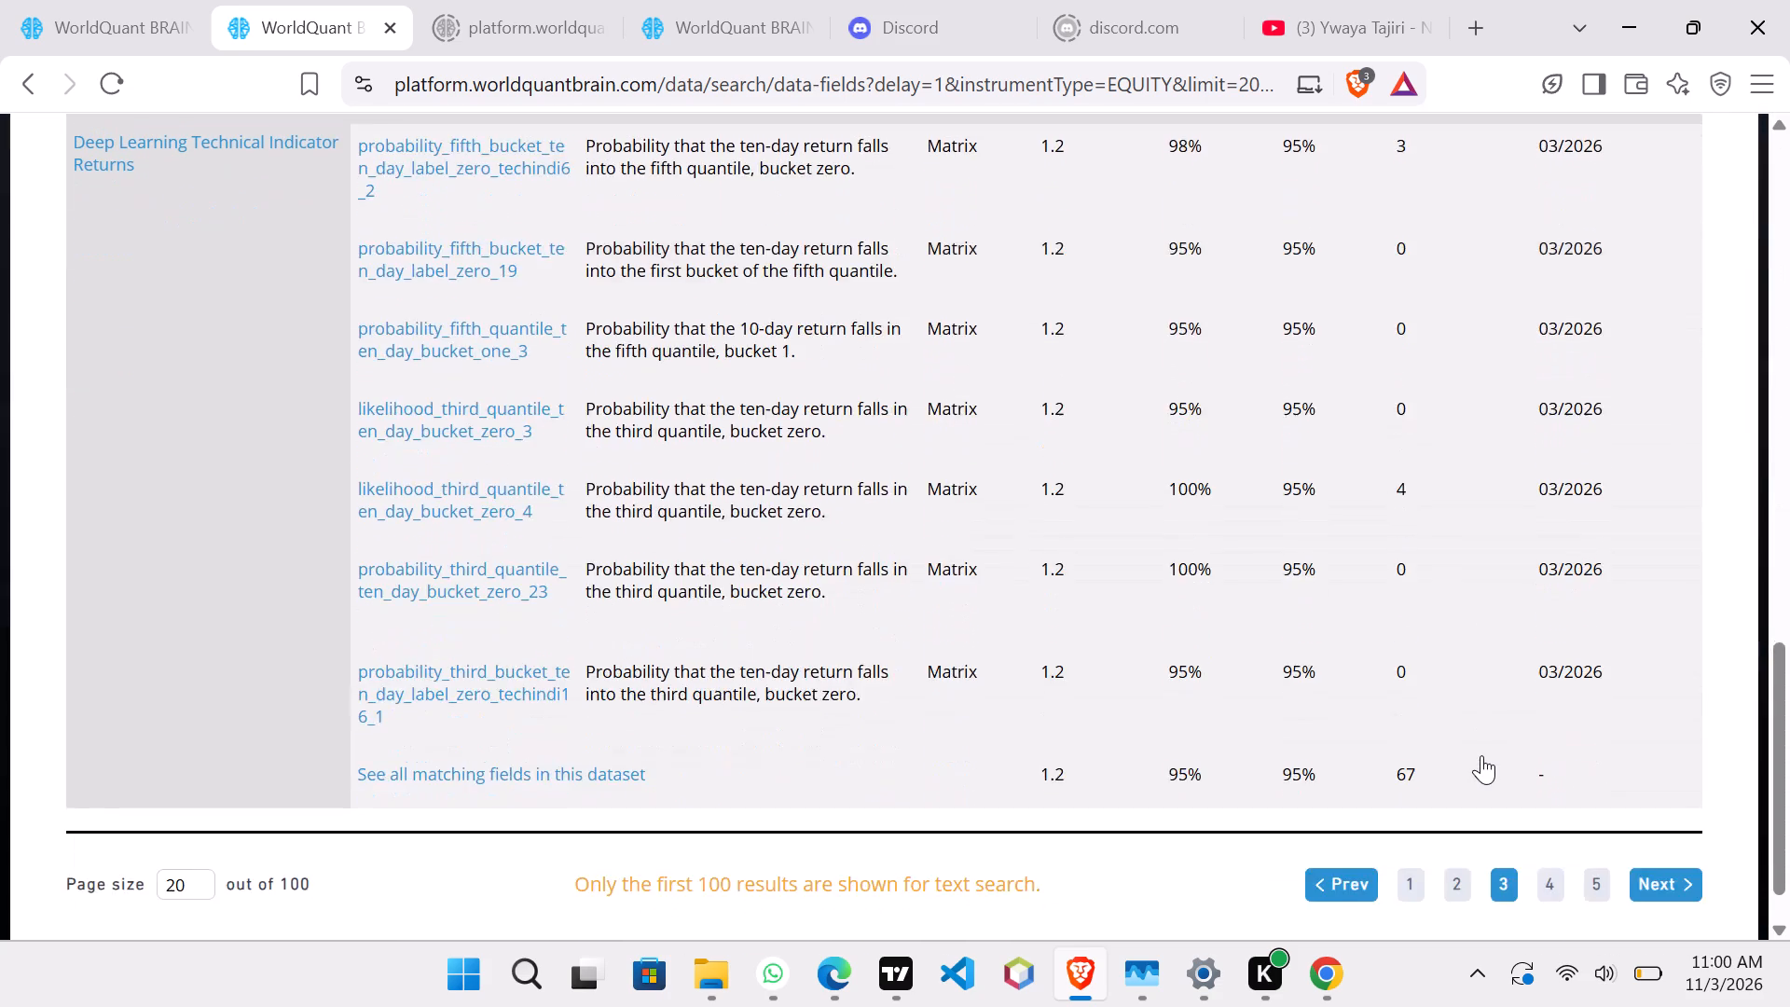
pyautogui.scroll(-2, 1481, 755)
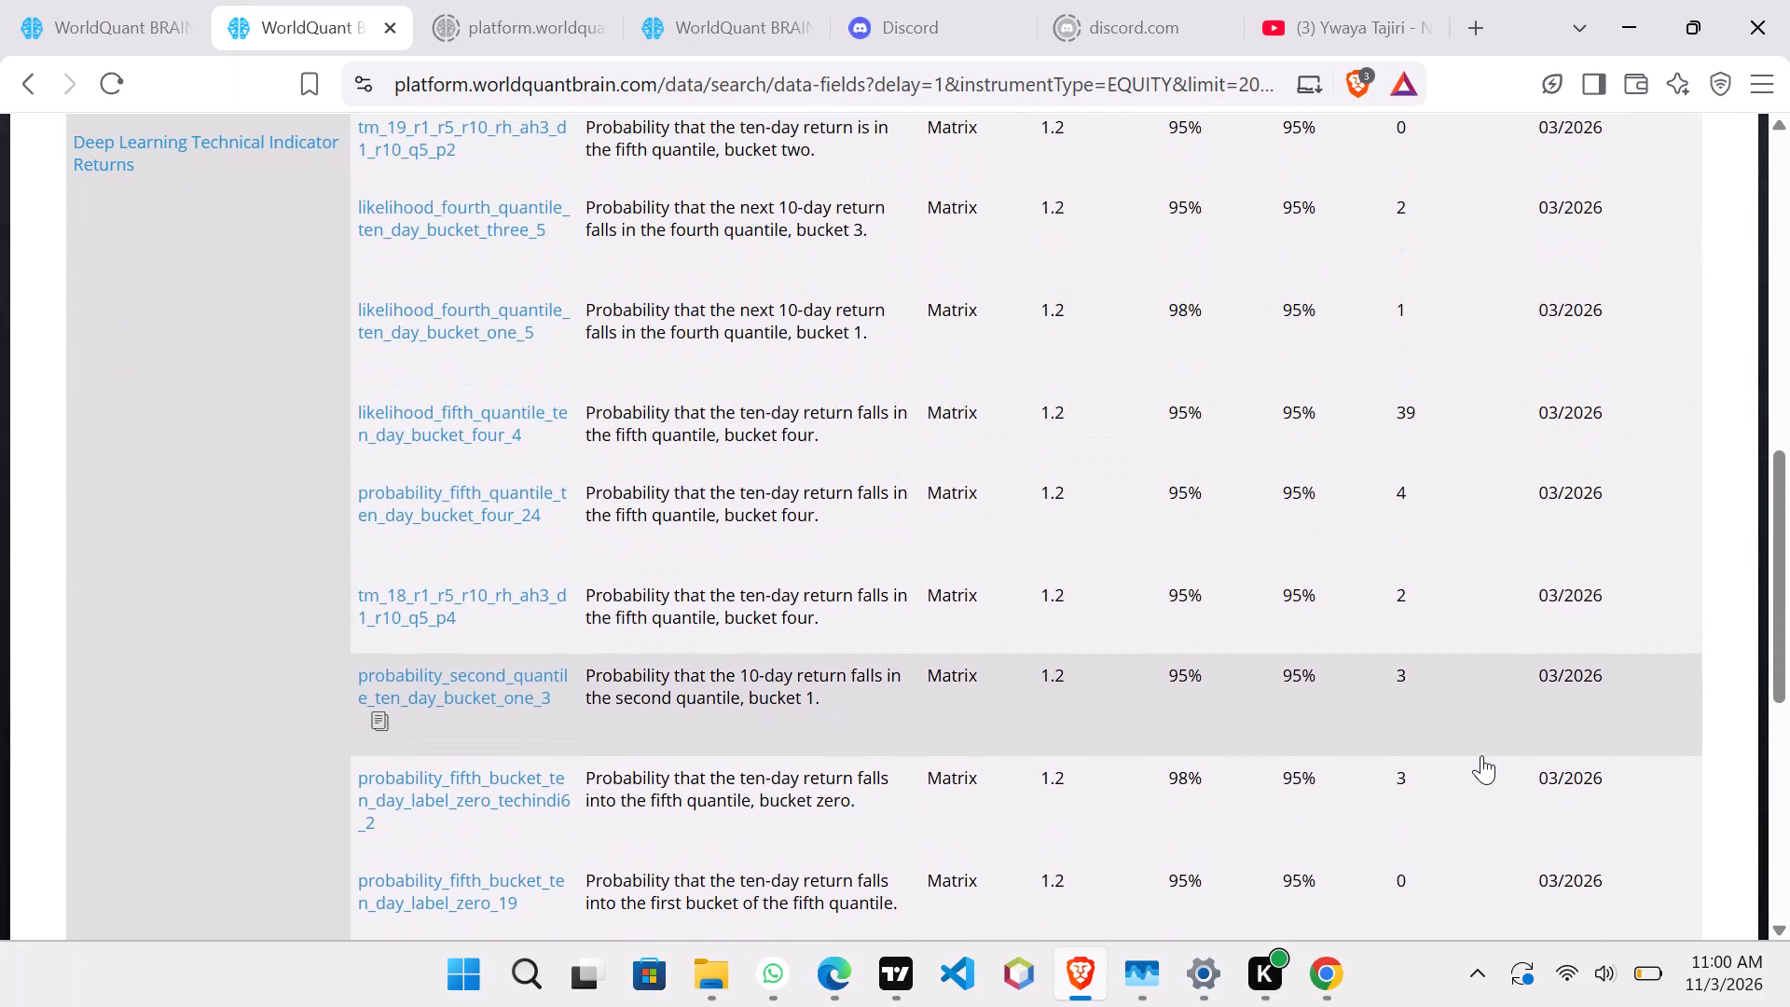
pyautogui.scroll(-1, 1481, 755)
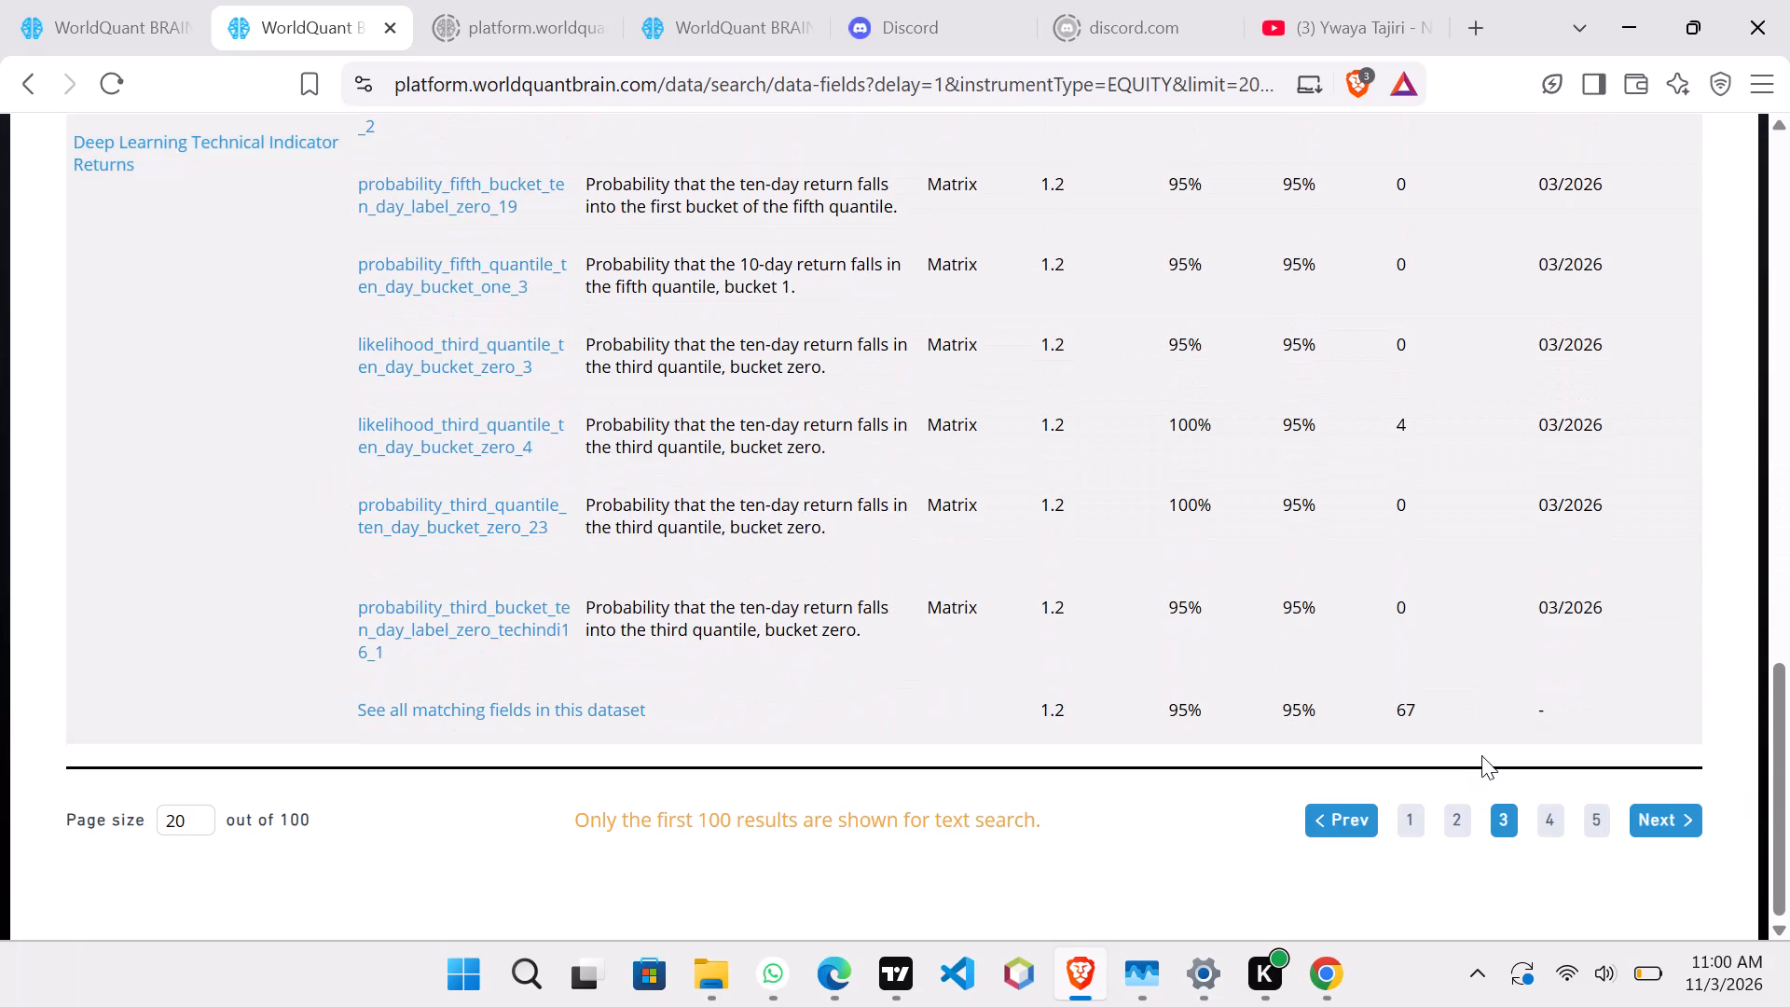
# Examine the remaining matching data fields on result pages 4 and 5, comparing coverage and alpha usage.
pyautogui.click(1540, 815)
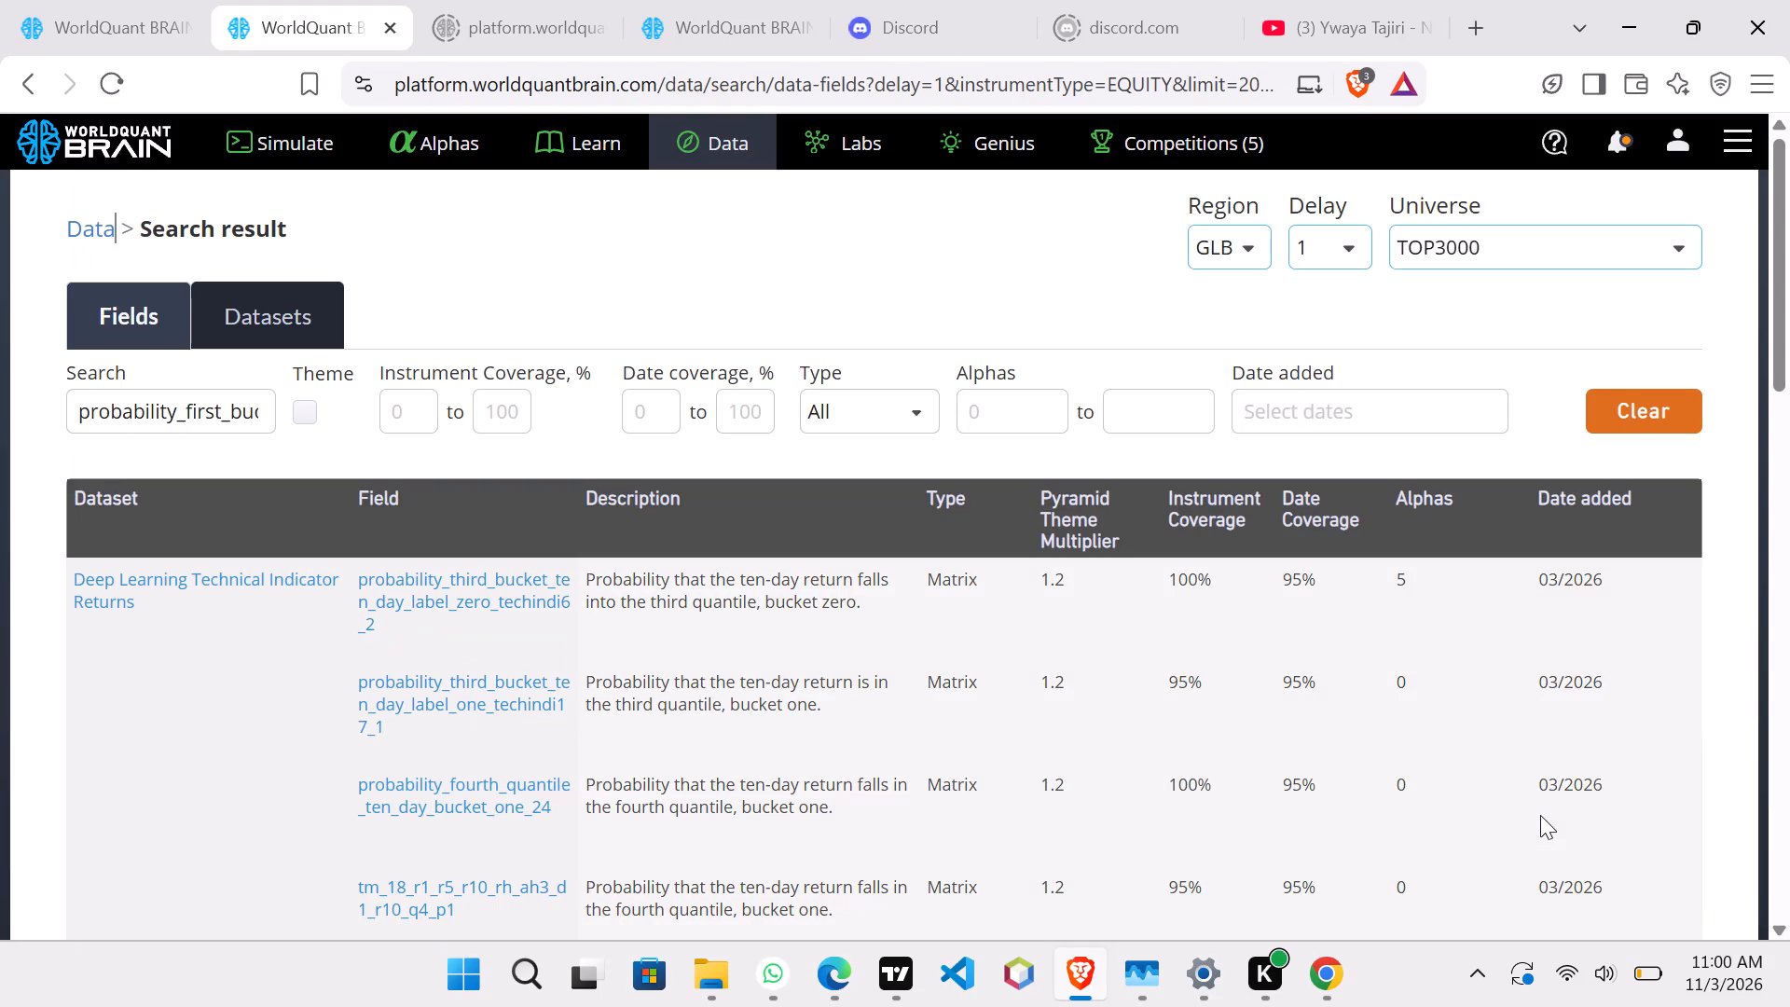
pyautogui.scroll(-3, 1354, 790)
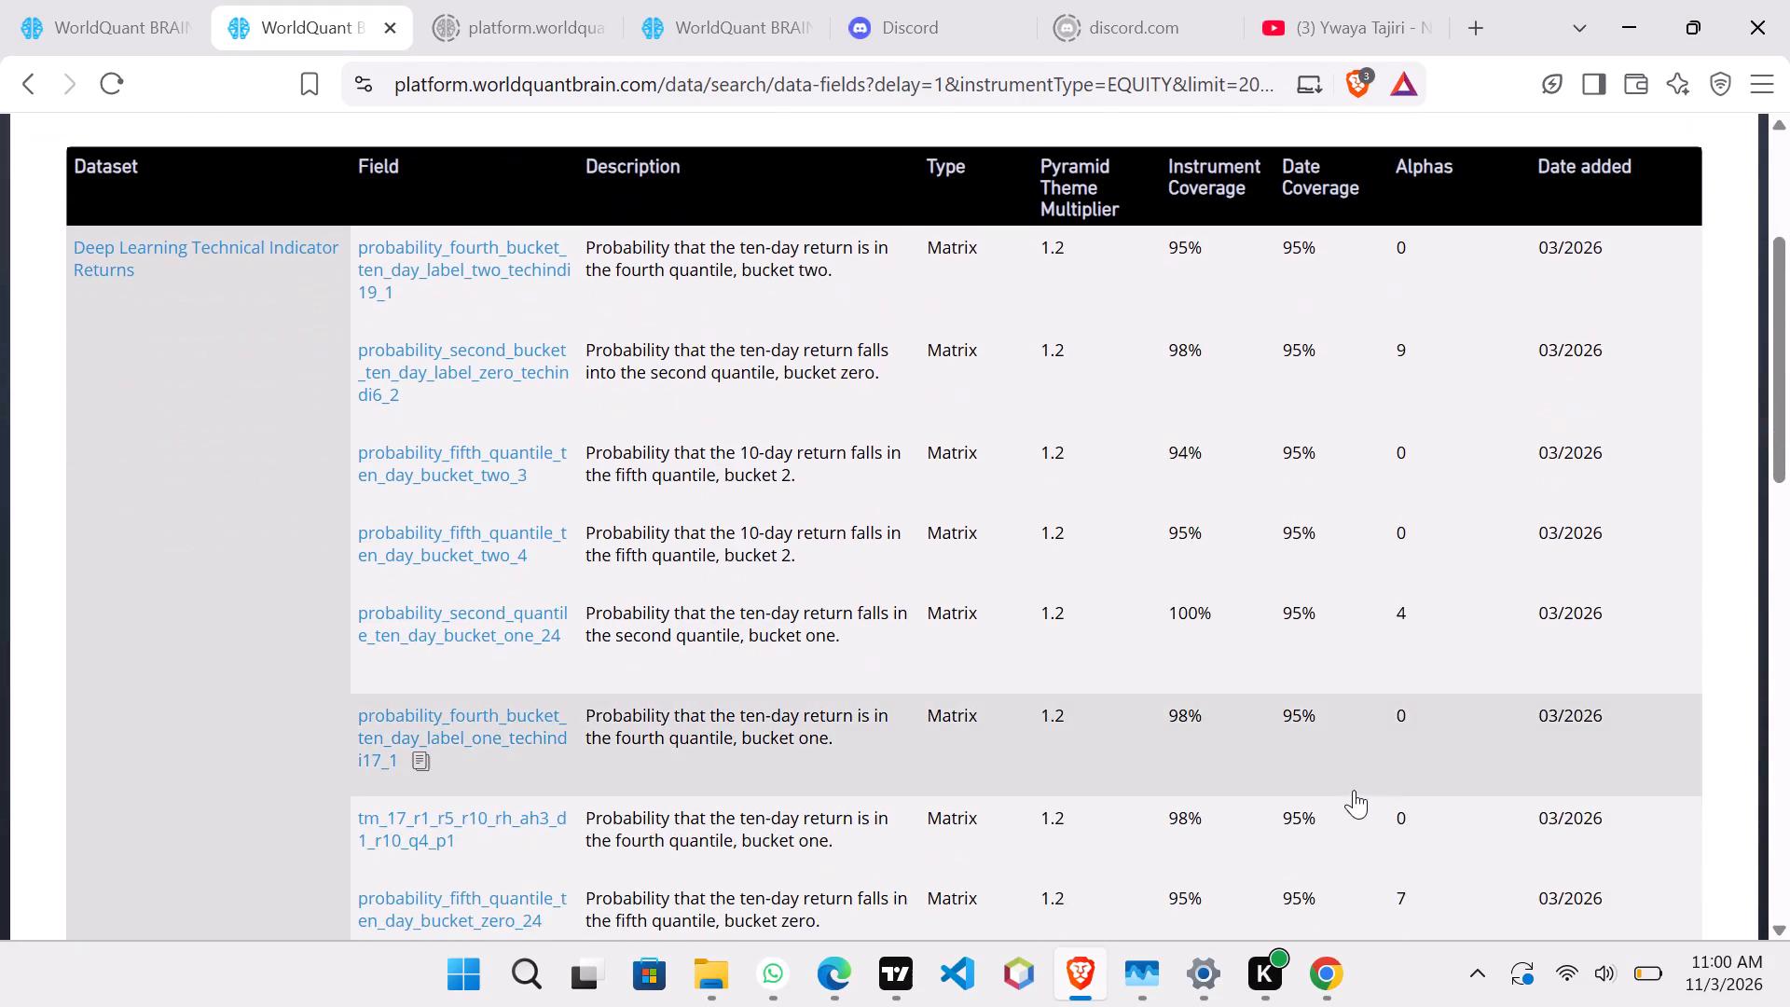
pyautogui.scroll(-7, 1354, 790)
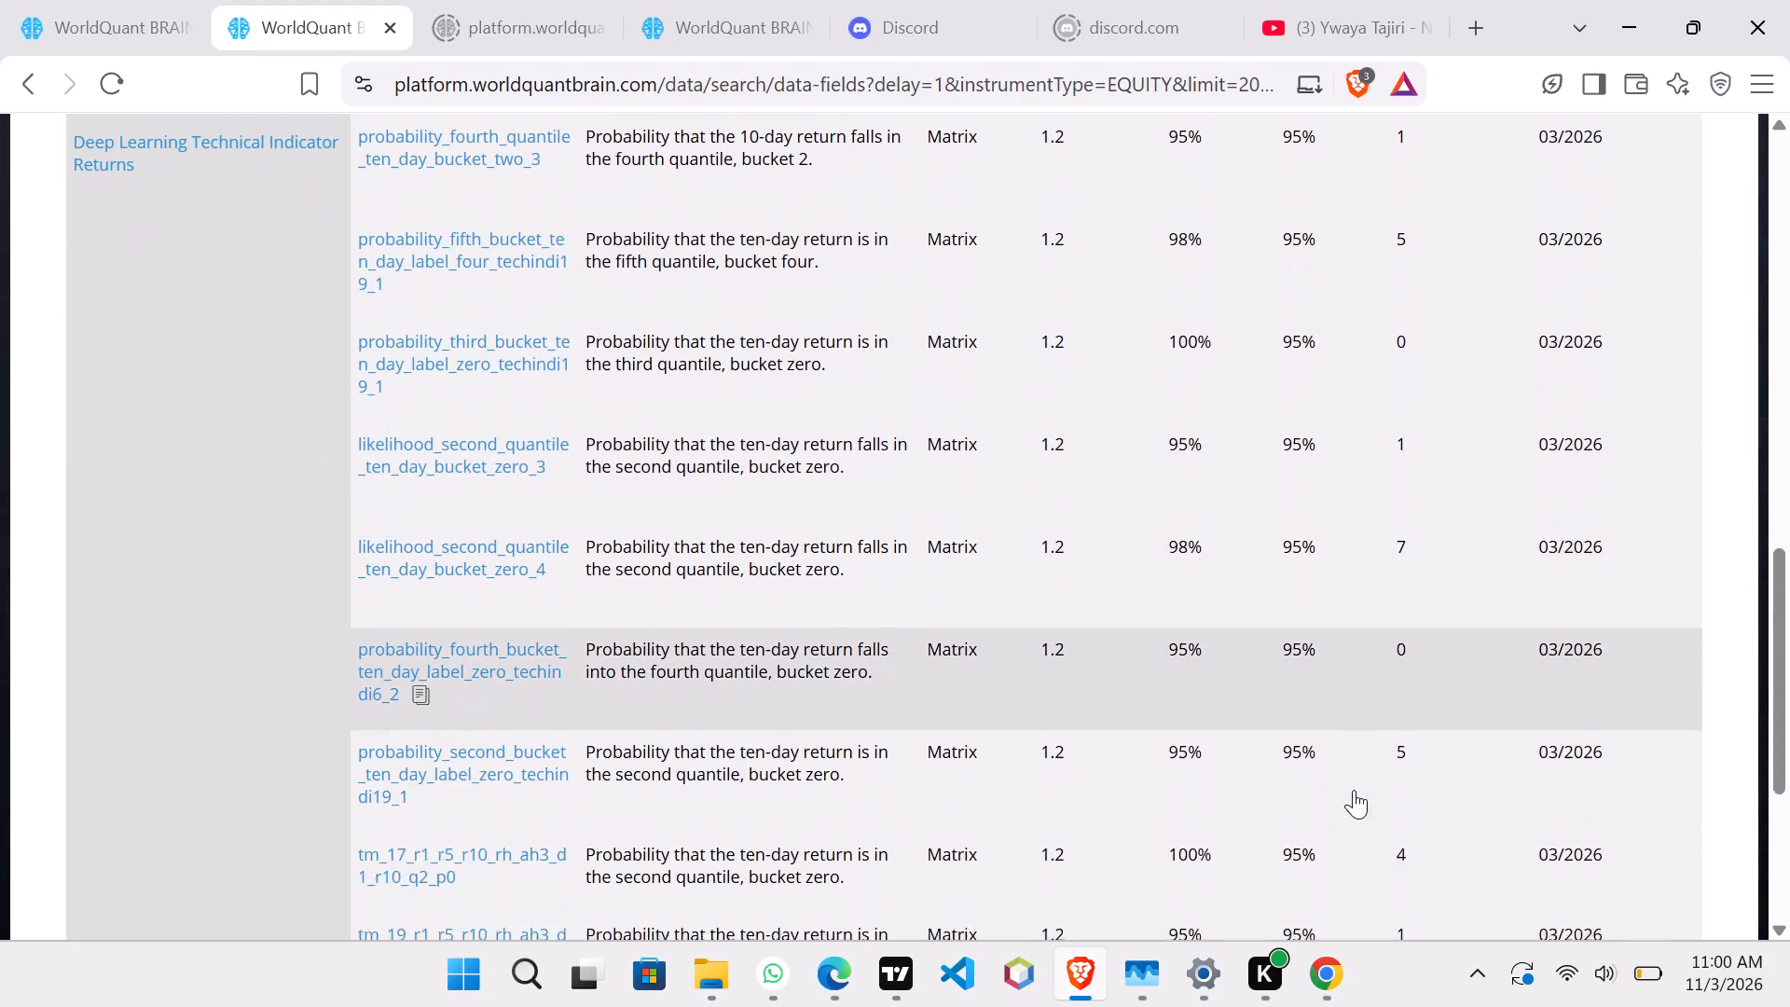
pyautogui.scroll(-4, 1354, 790)
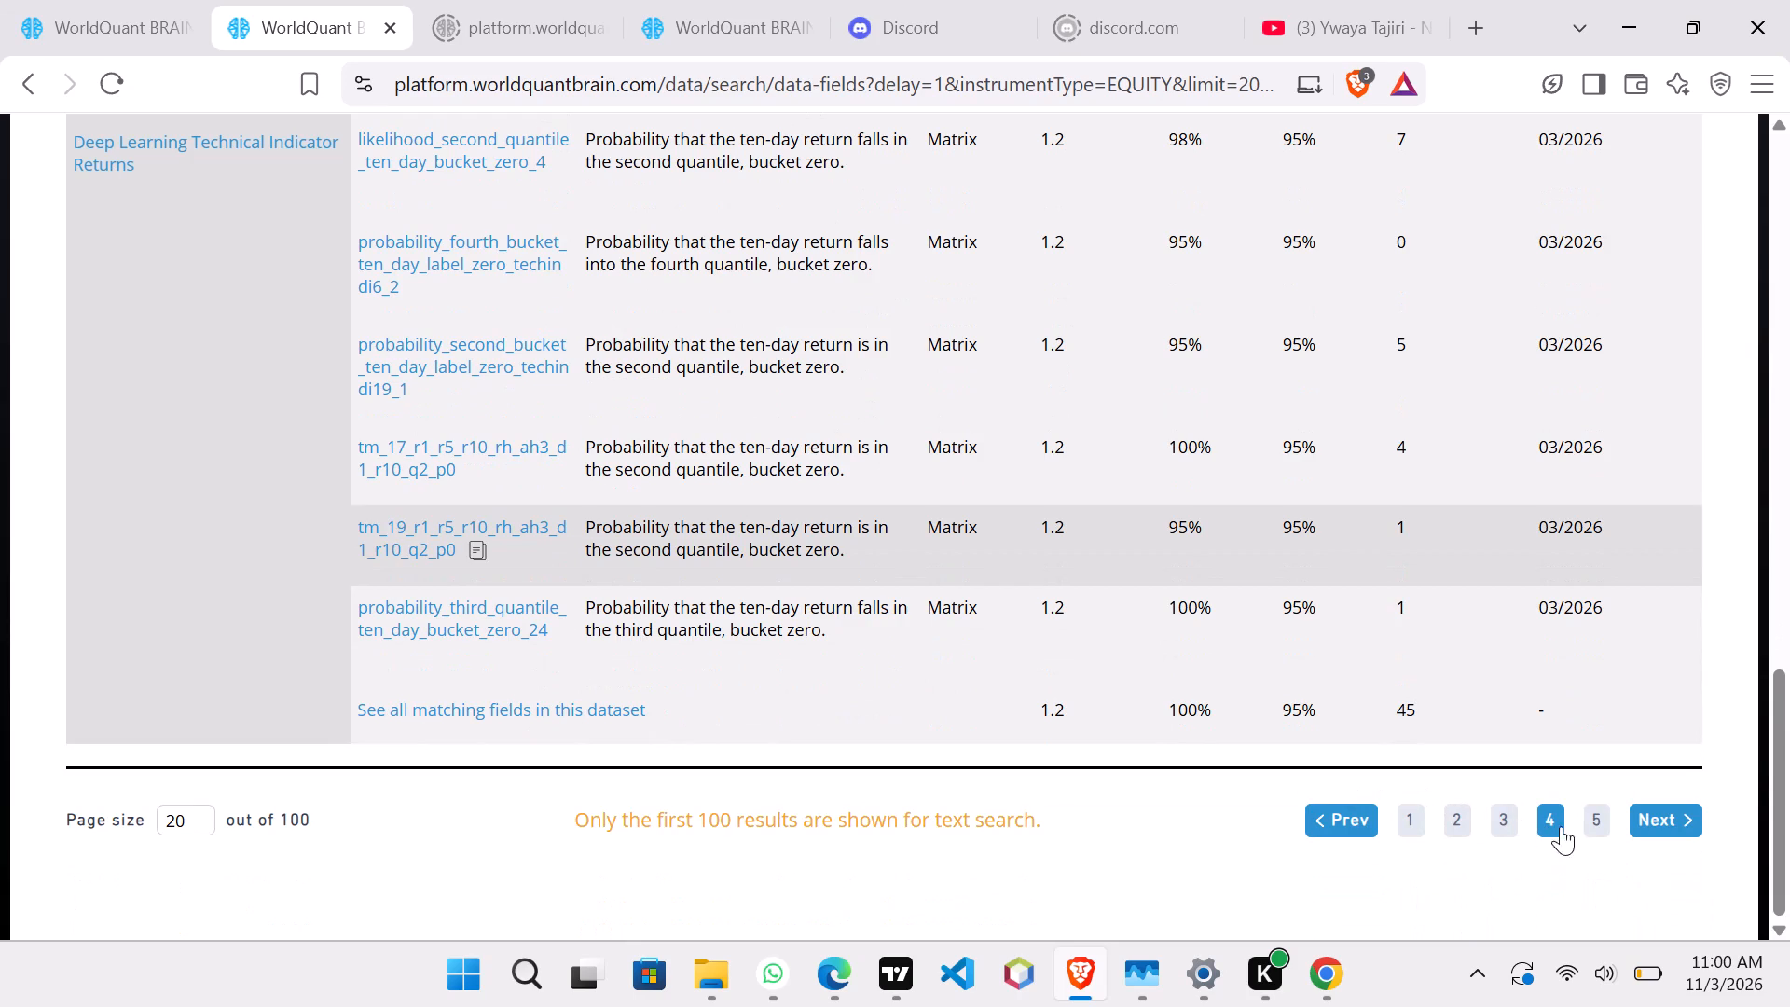
pyautogui.click(1596, 814)
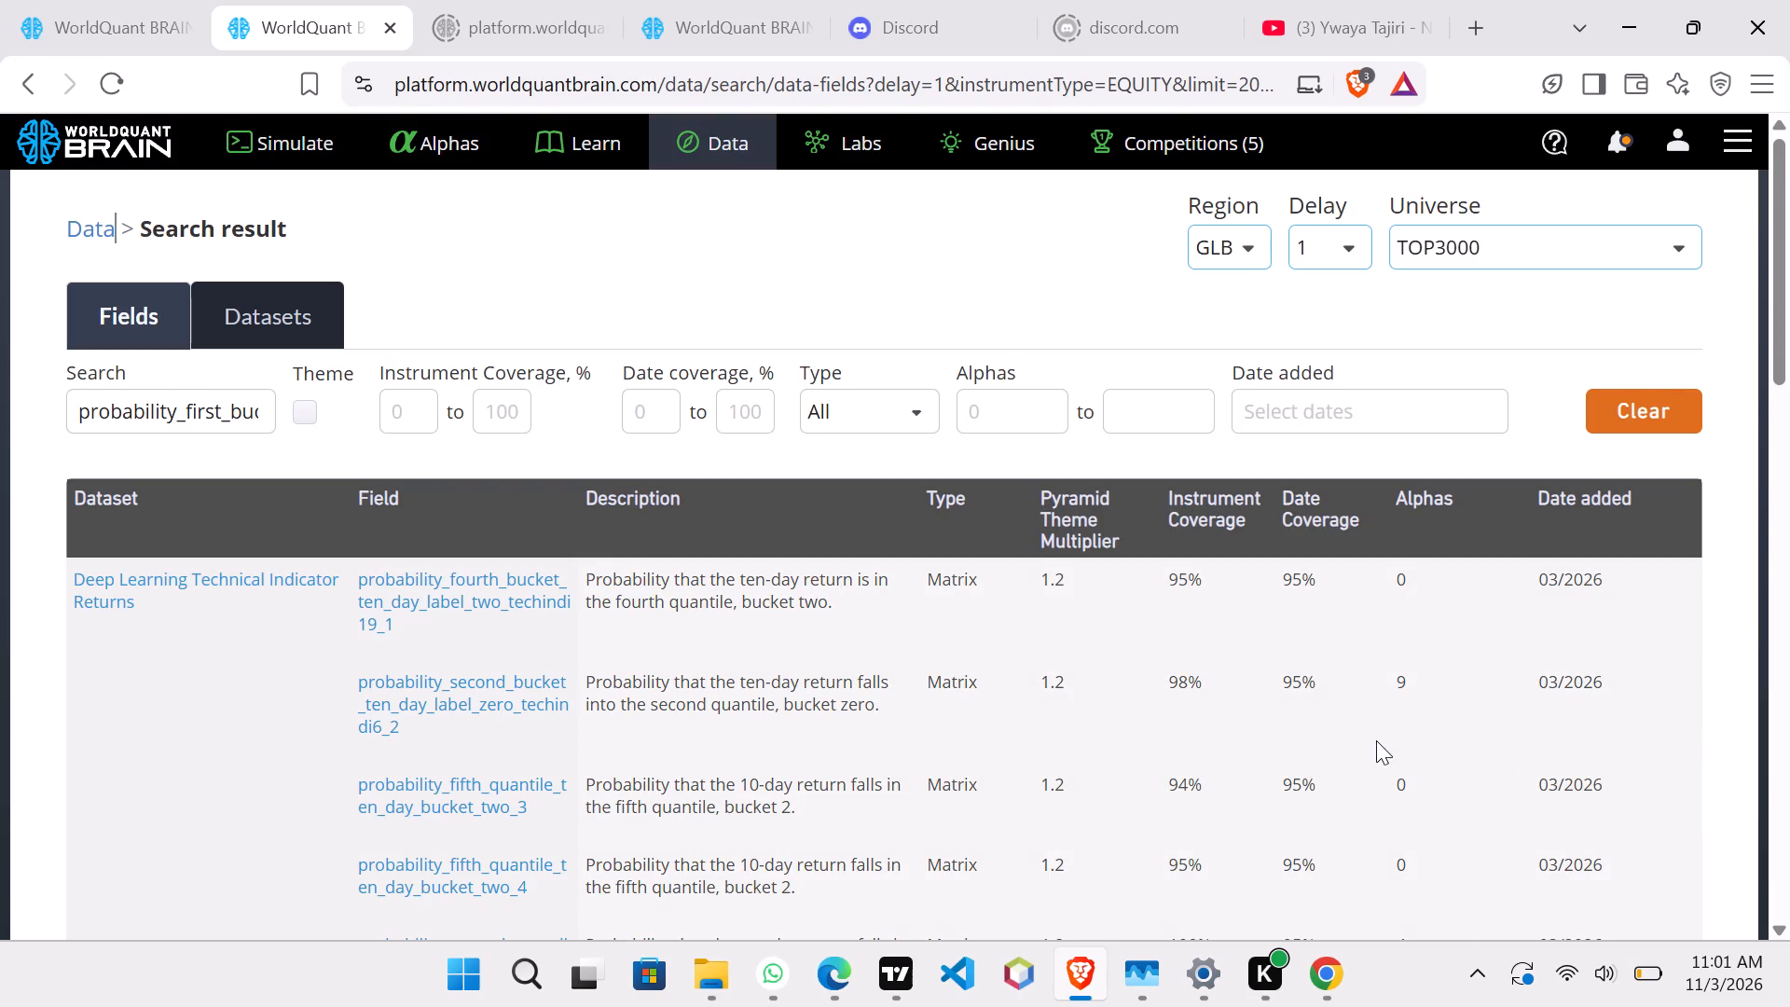
pyautogui.scroll(-7, 1376, 740)
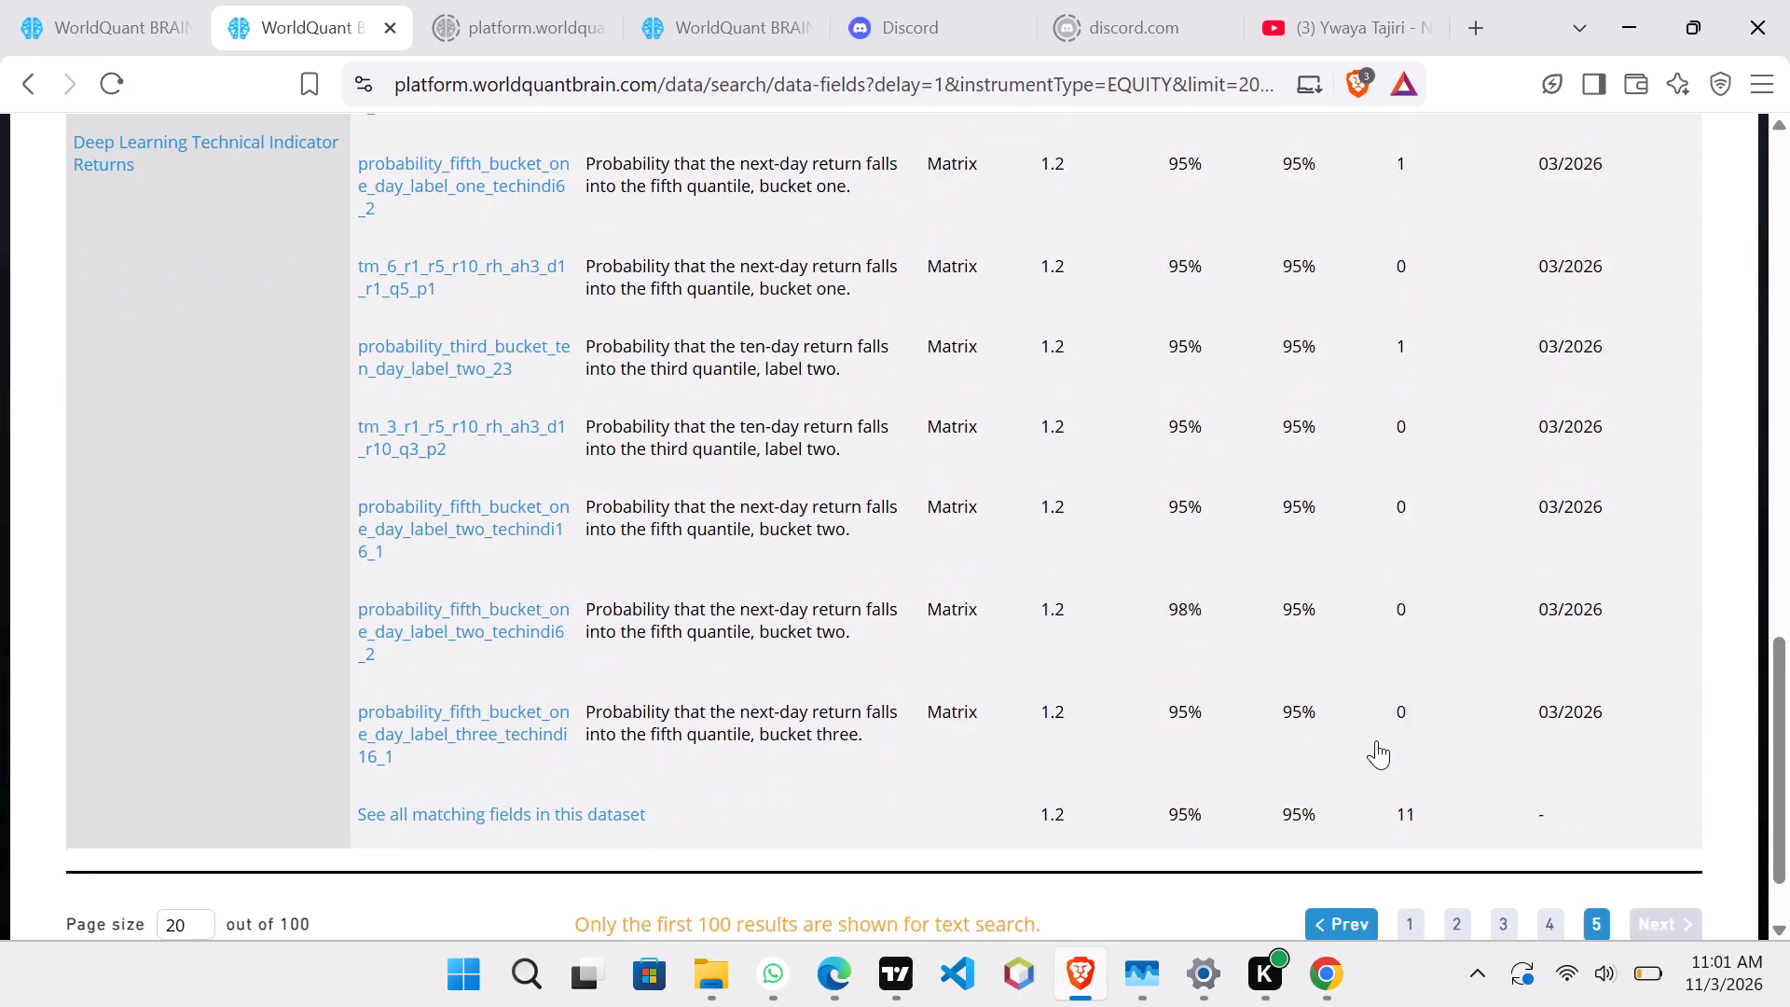
pyautogui.scroll(-1, 1376, 740)
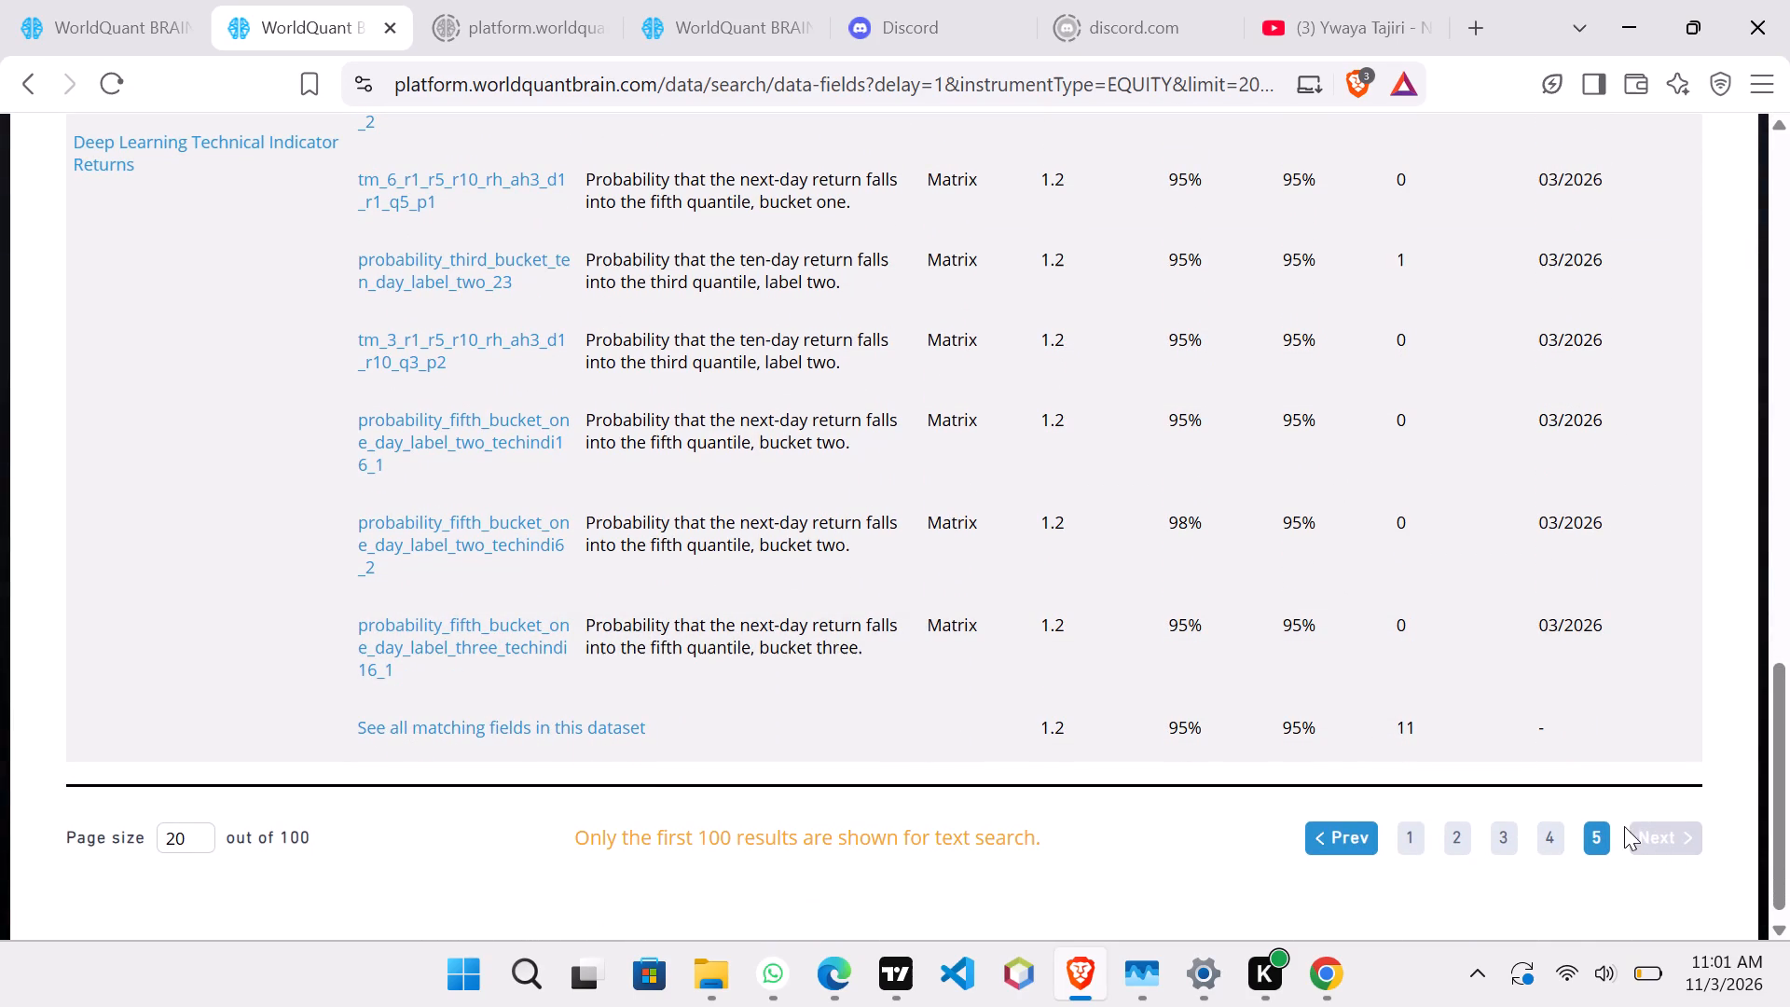
# Go back through result pages 4 and 3 and re-examine the fields' descriptions and alpha usage.
pyautogui.click(1540, 836)
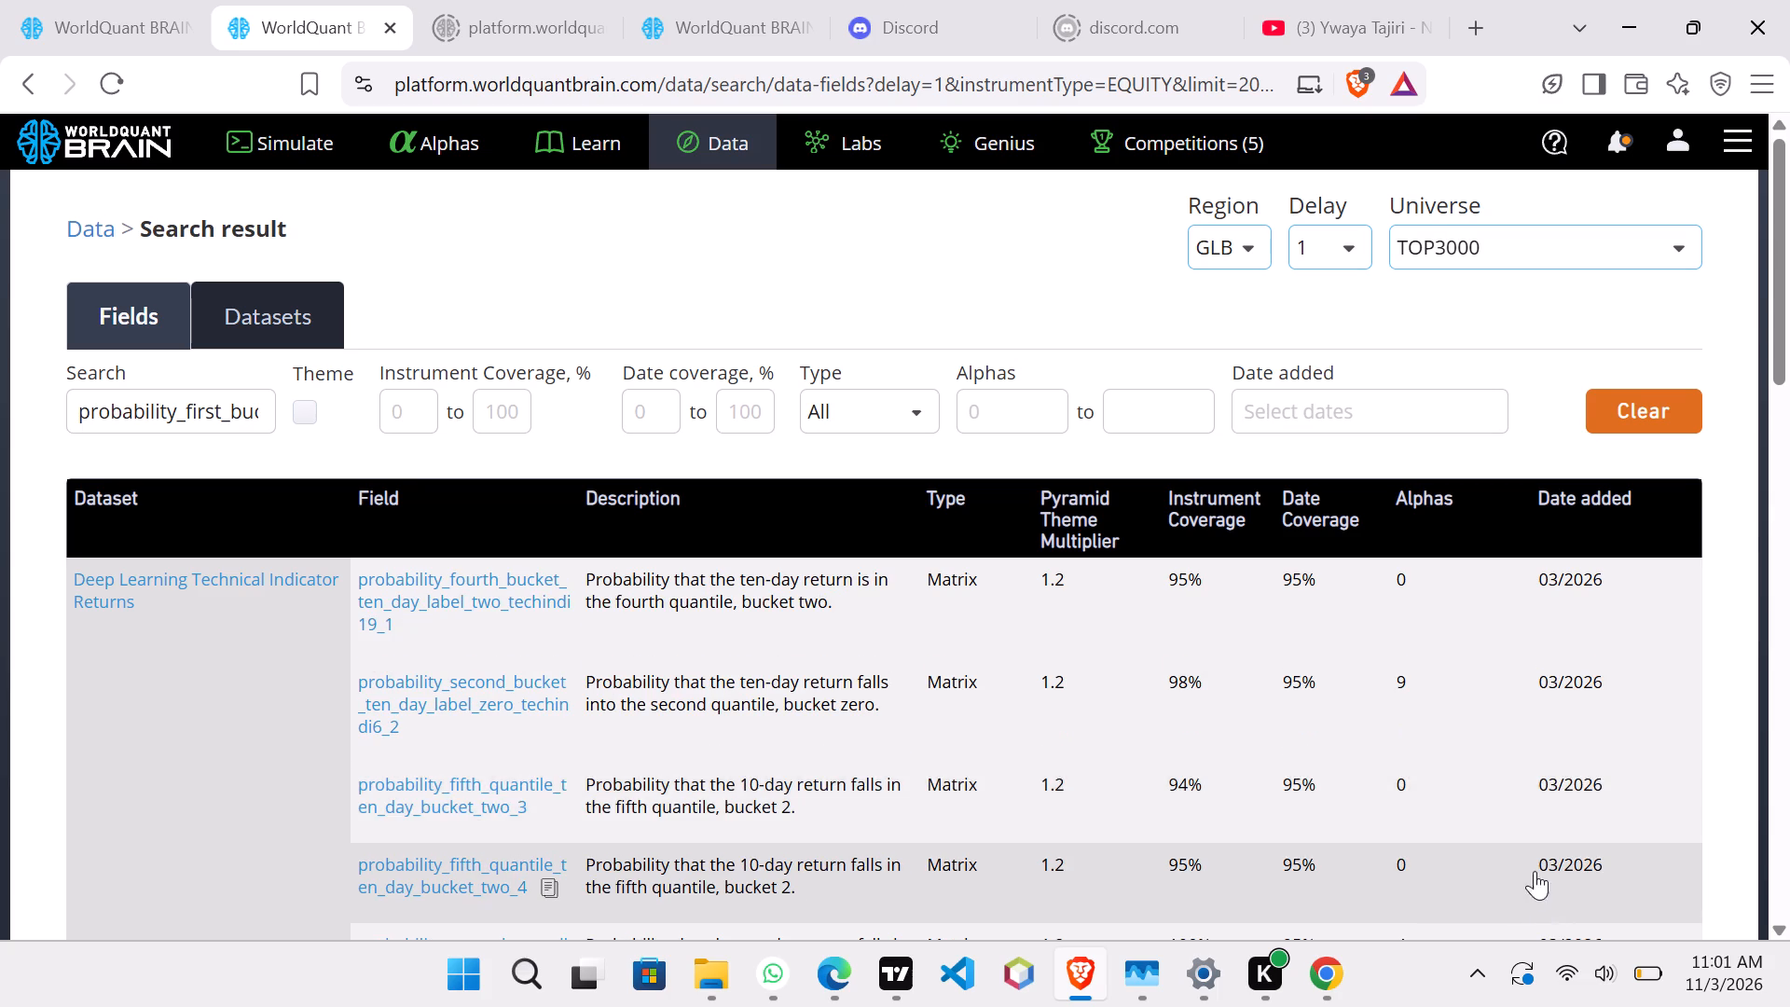
pyautogui.scroll(-5, 1472, 819)
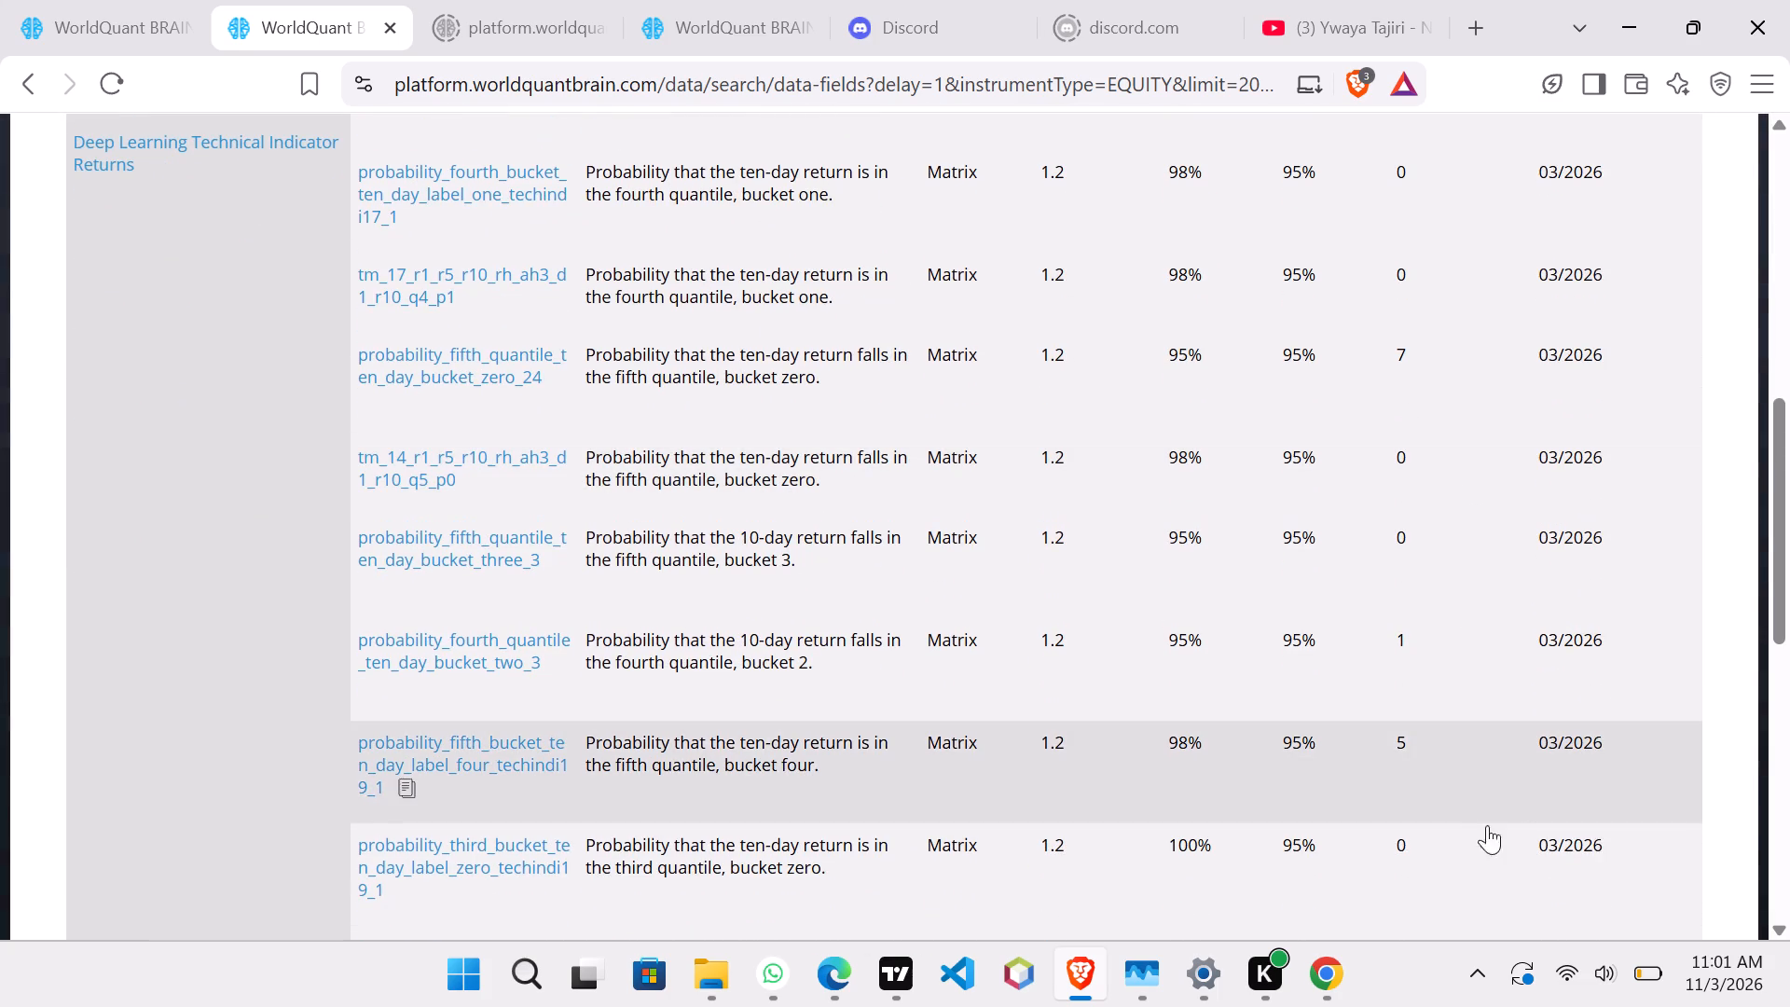
pyautogui.scroll(-3, 1436, 794)
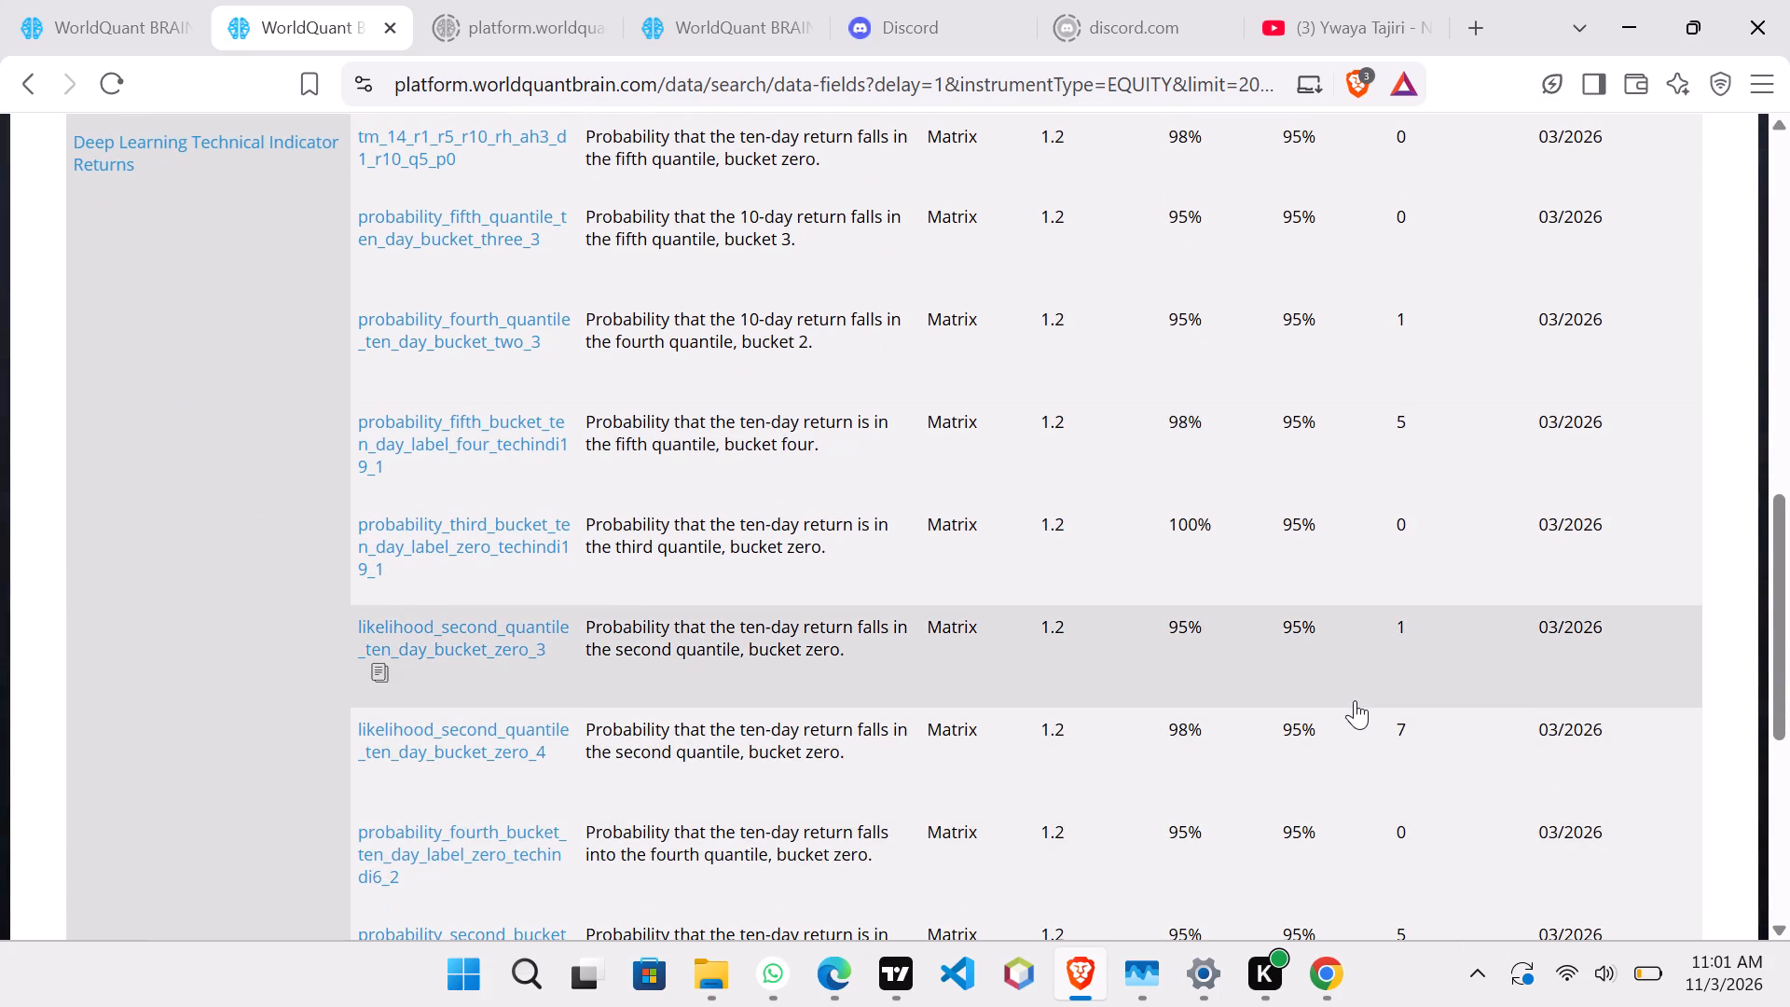
pyautogui.scroll(-5, 1355, 700)
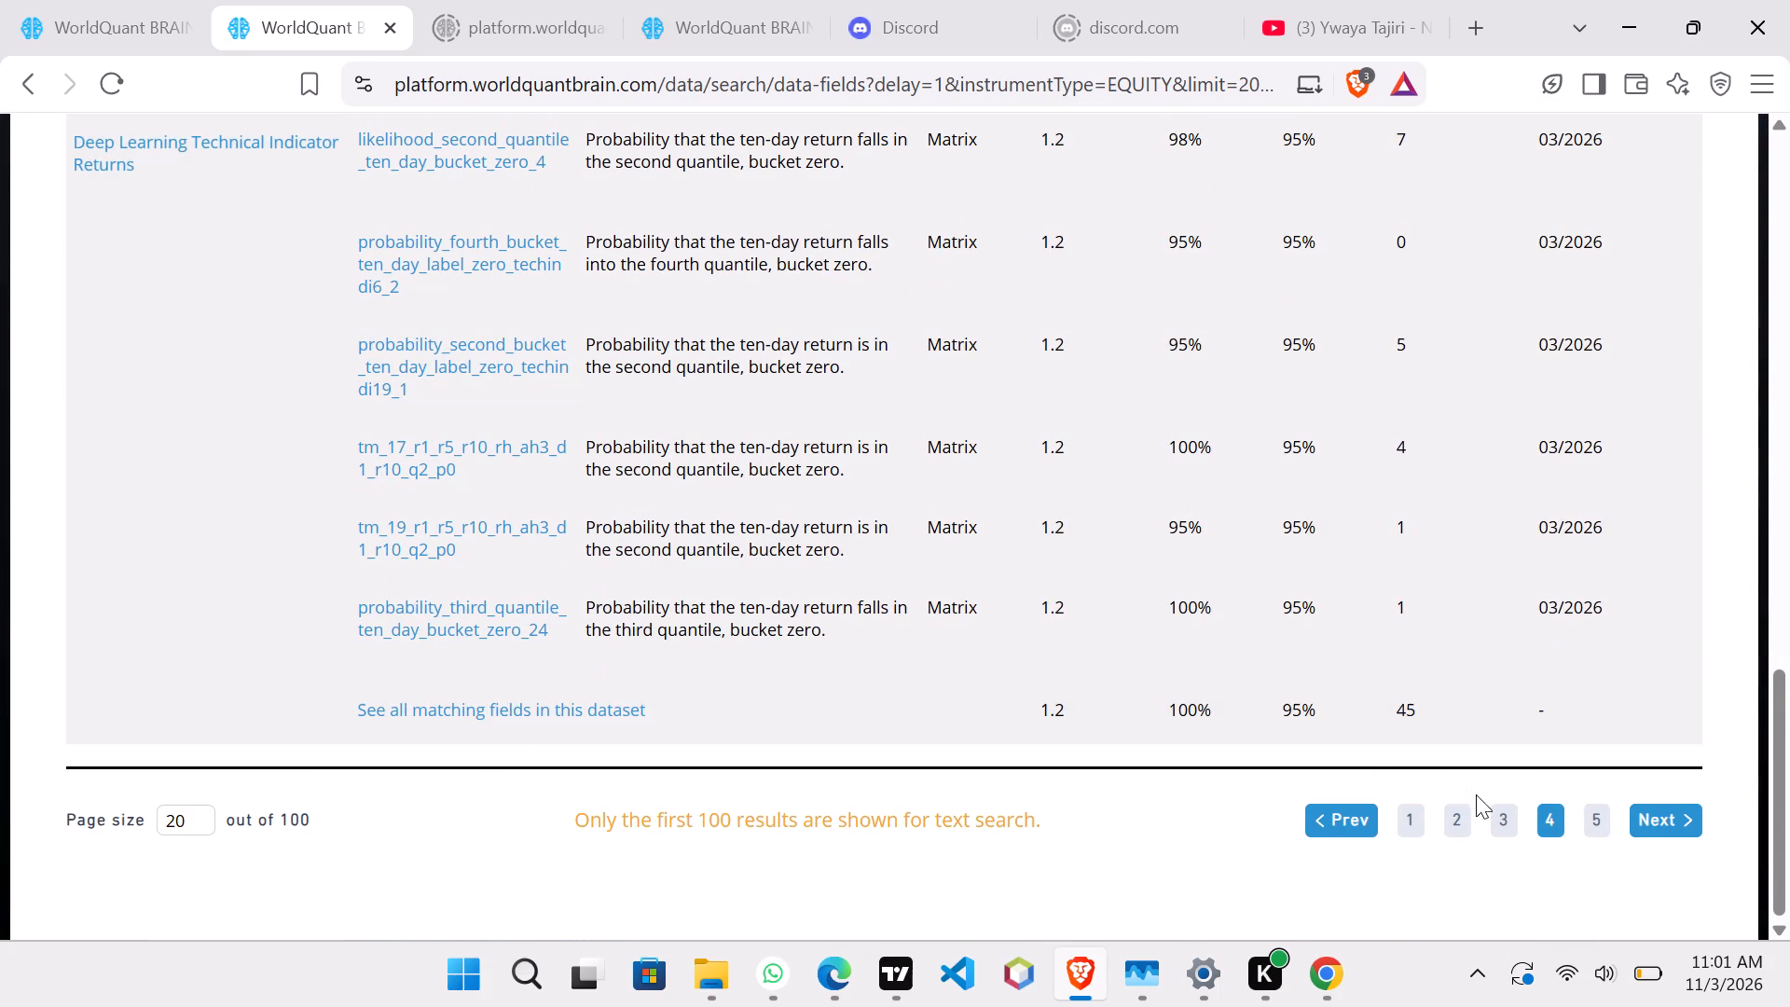
pyautogui.click(1504, 826)
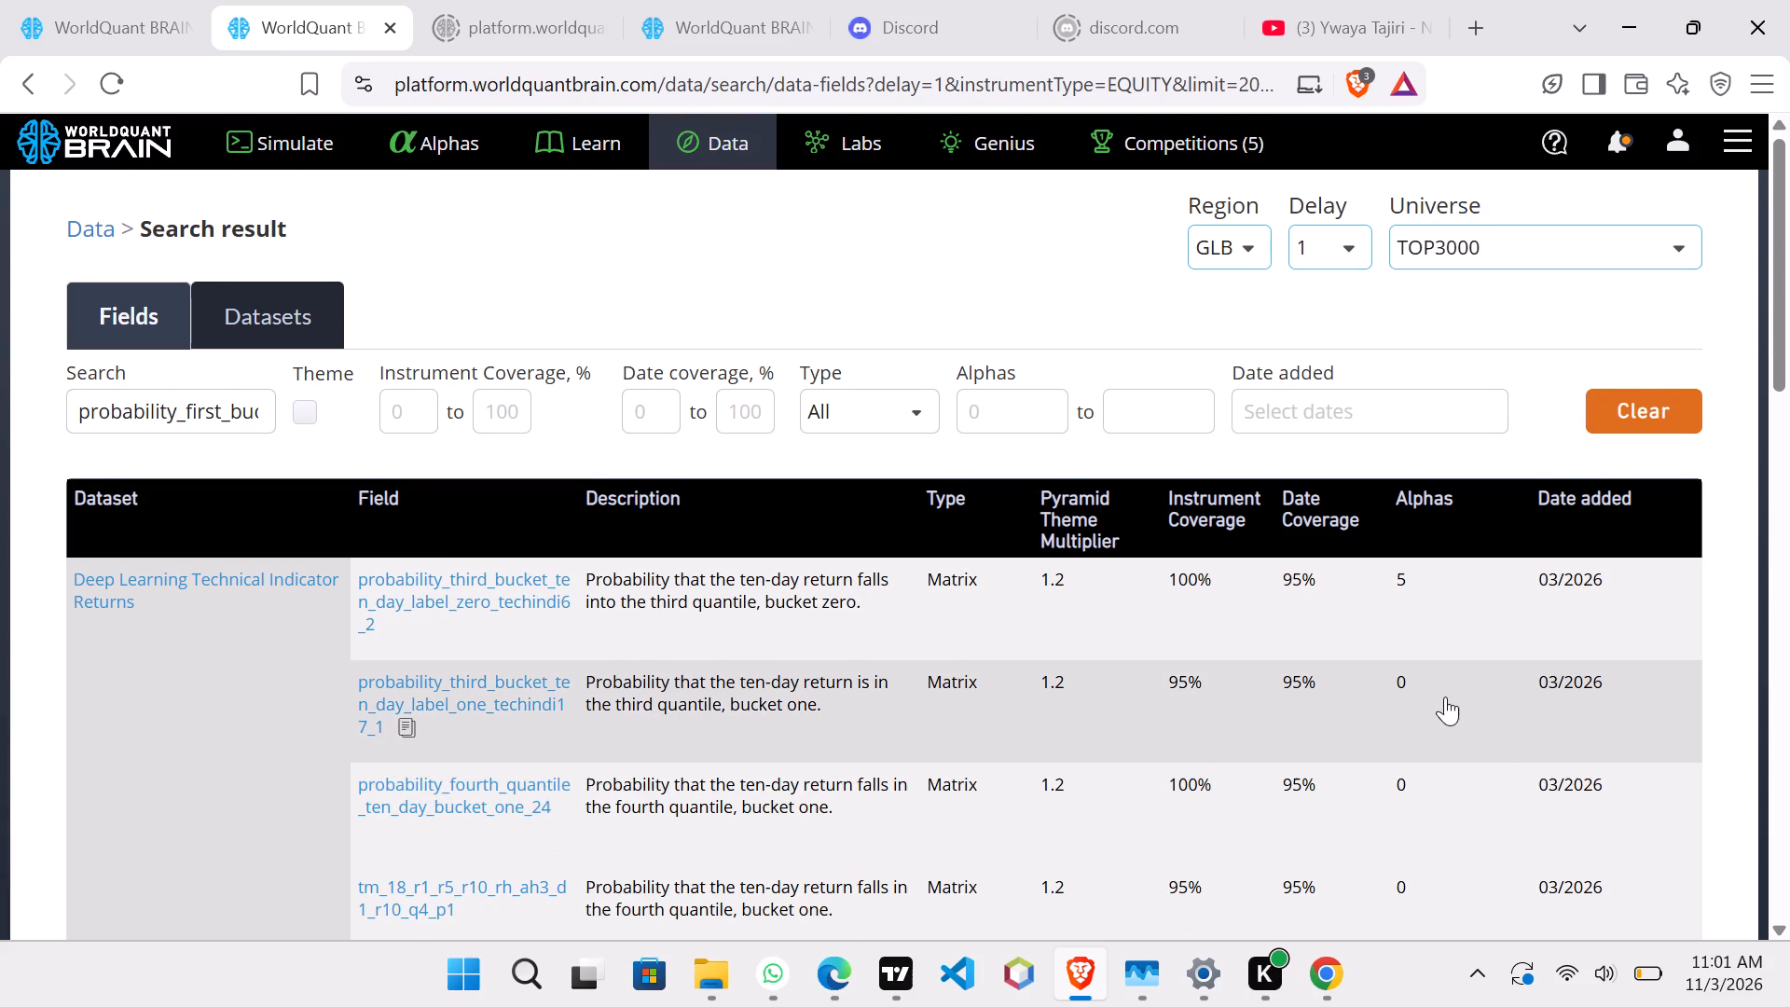
pyautogui.scroll(-5, 1445, 697)
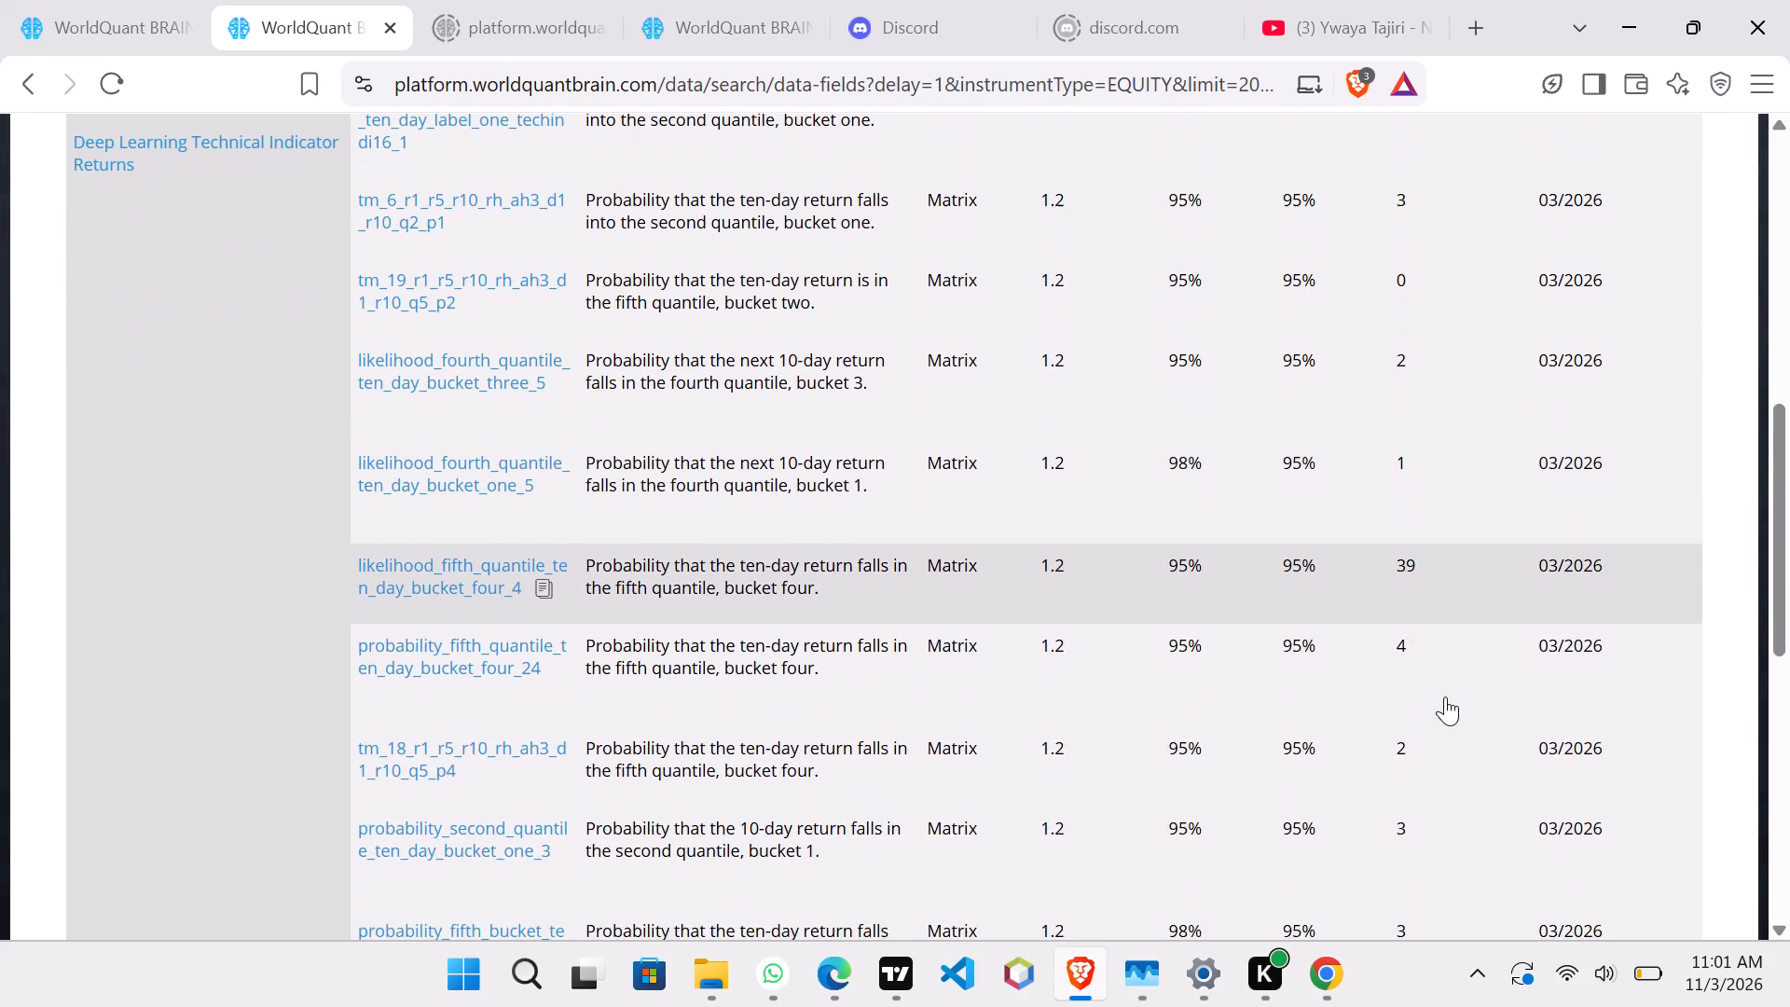
pyautogui.scroll(-1, 1445, 697)
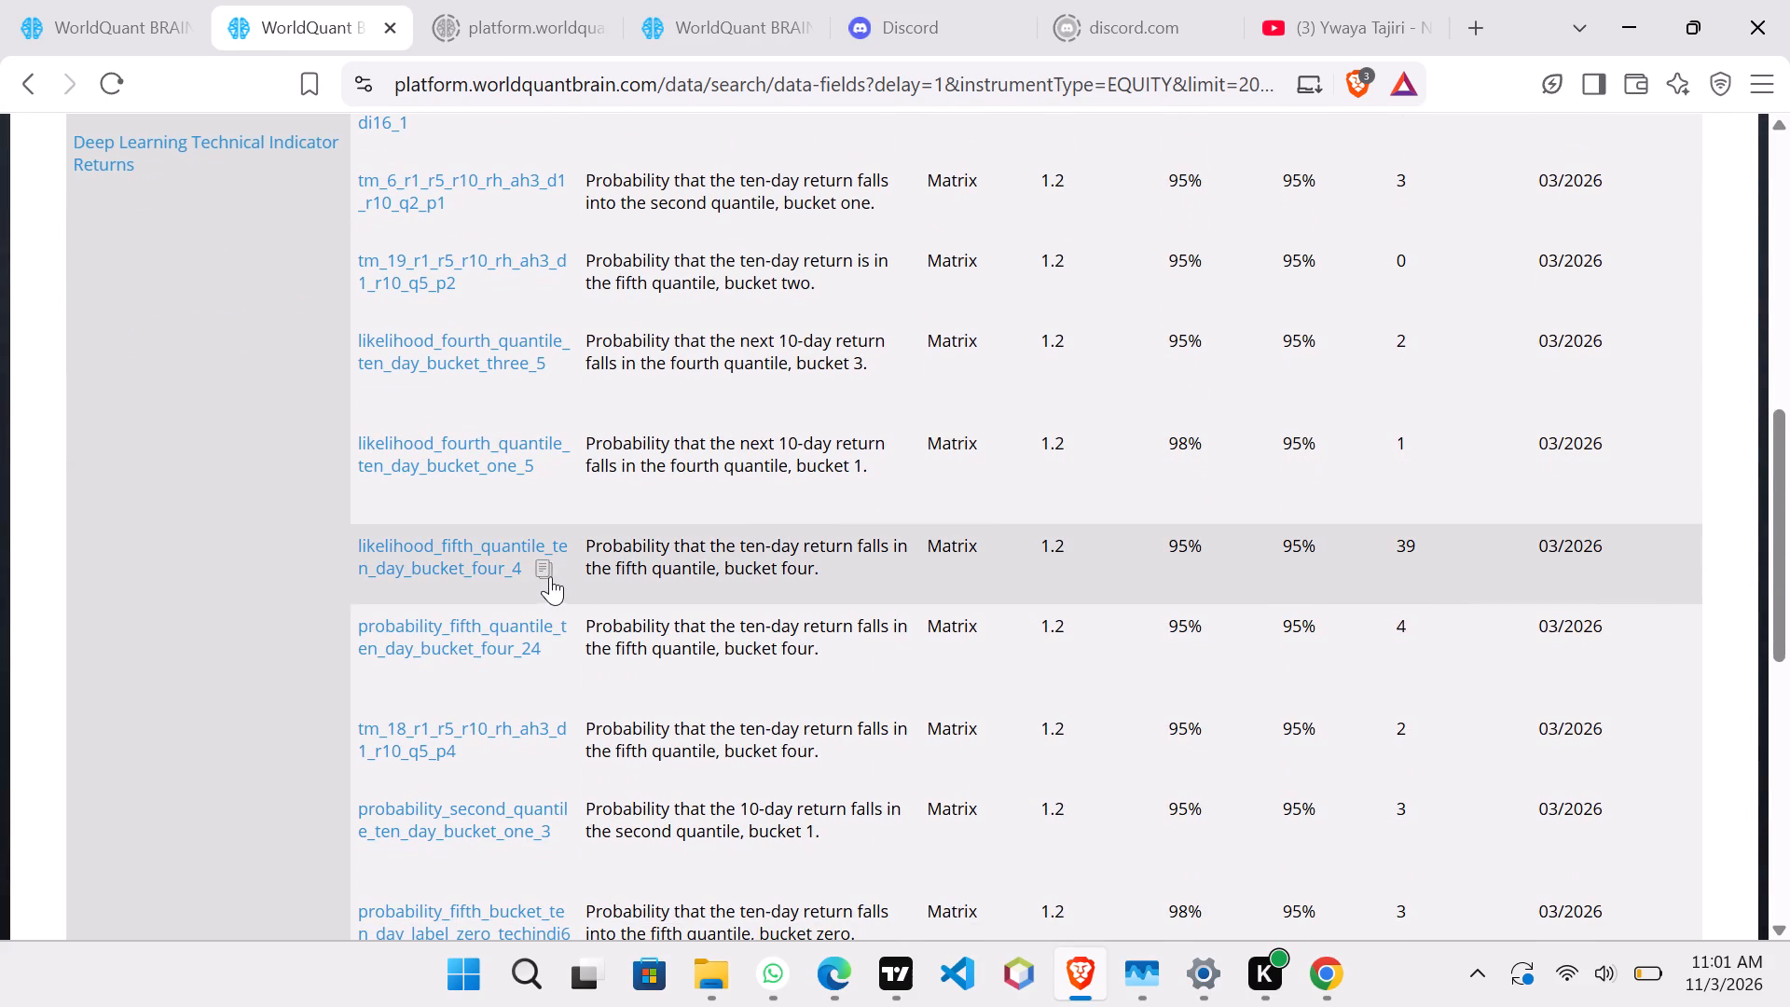
pyautogui.scroll(-3, 1013, 701)
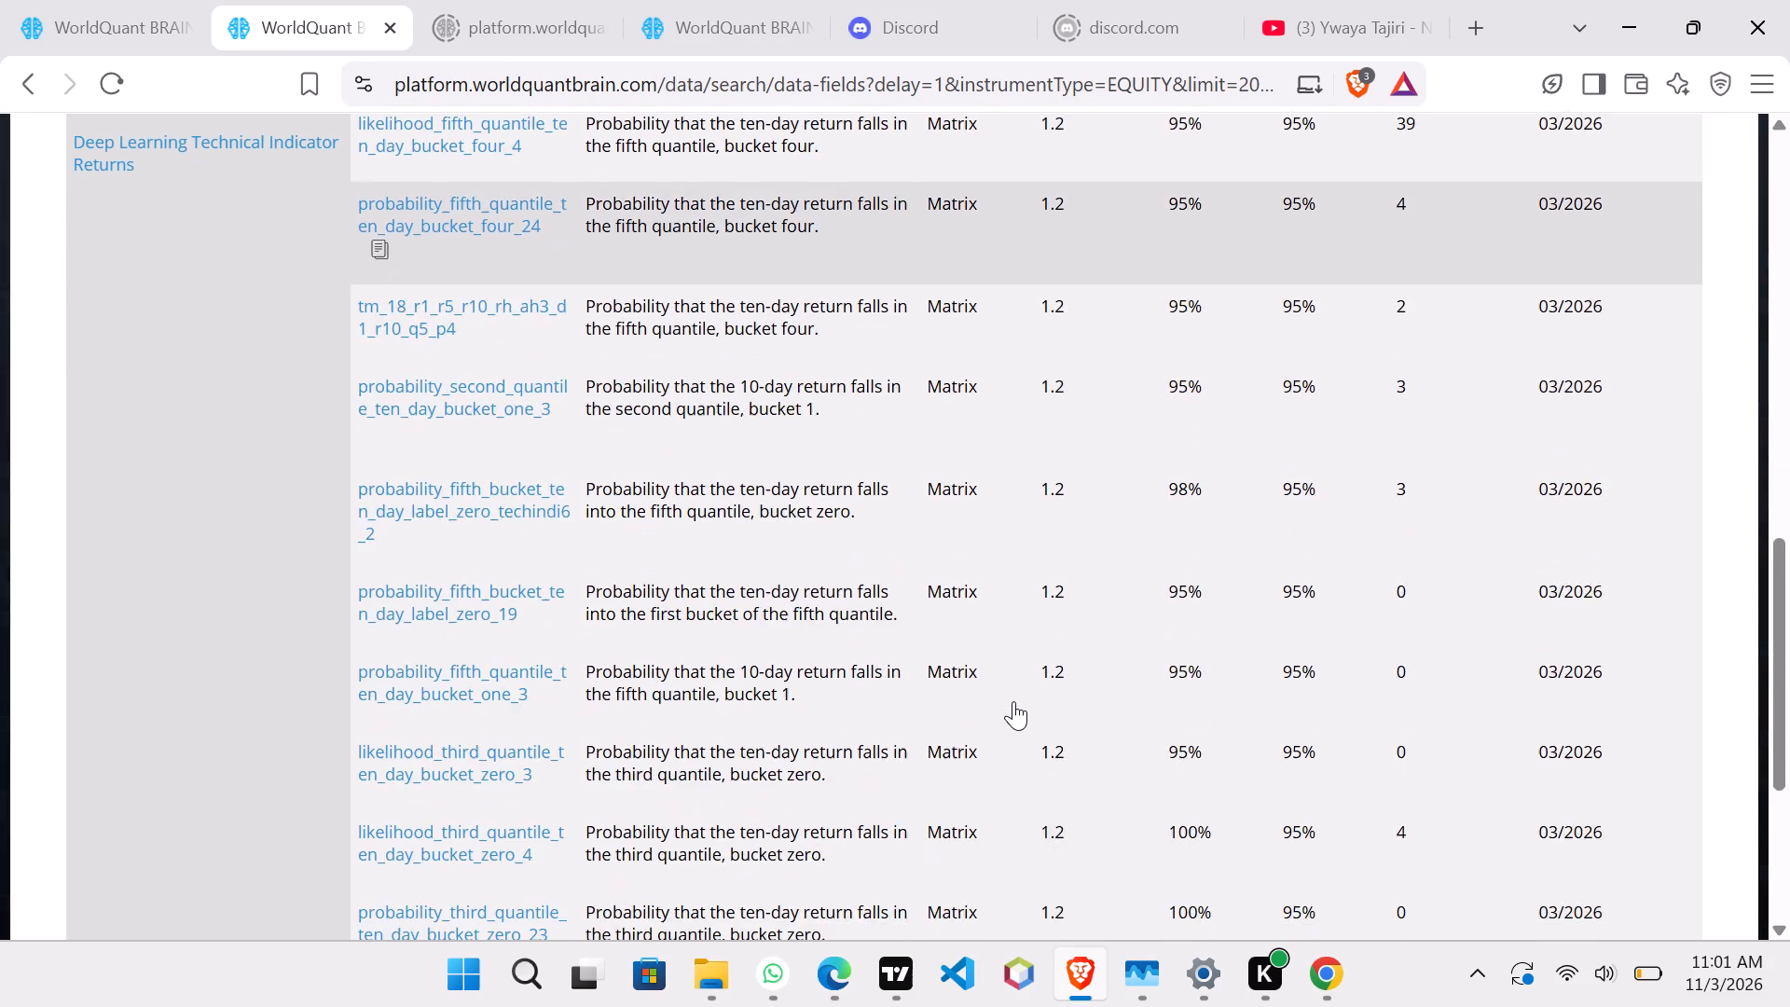
pyautogui.scroll(-3, 1013, 701)
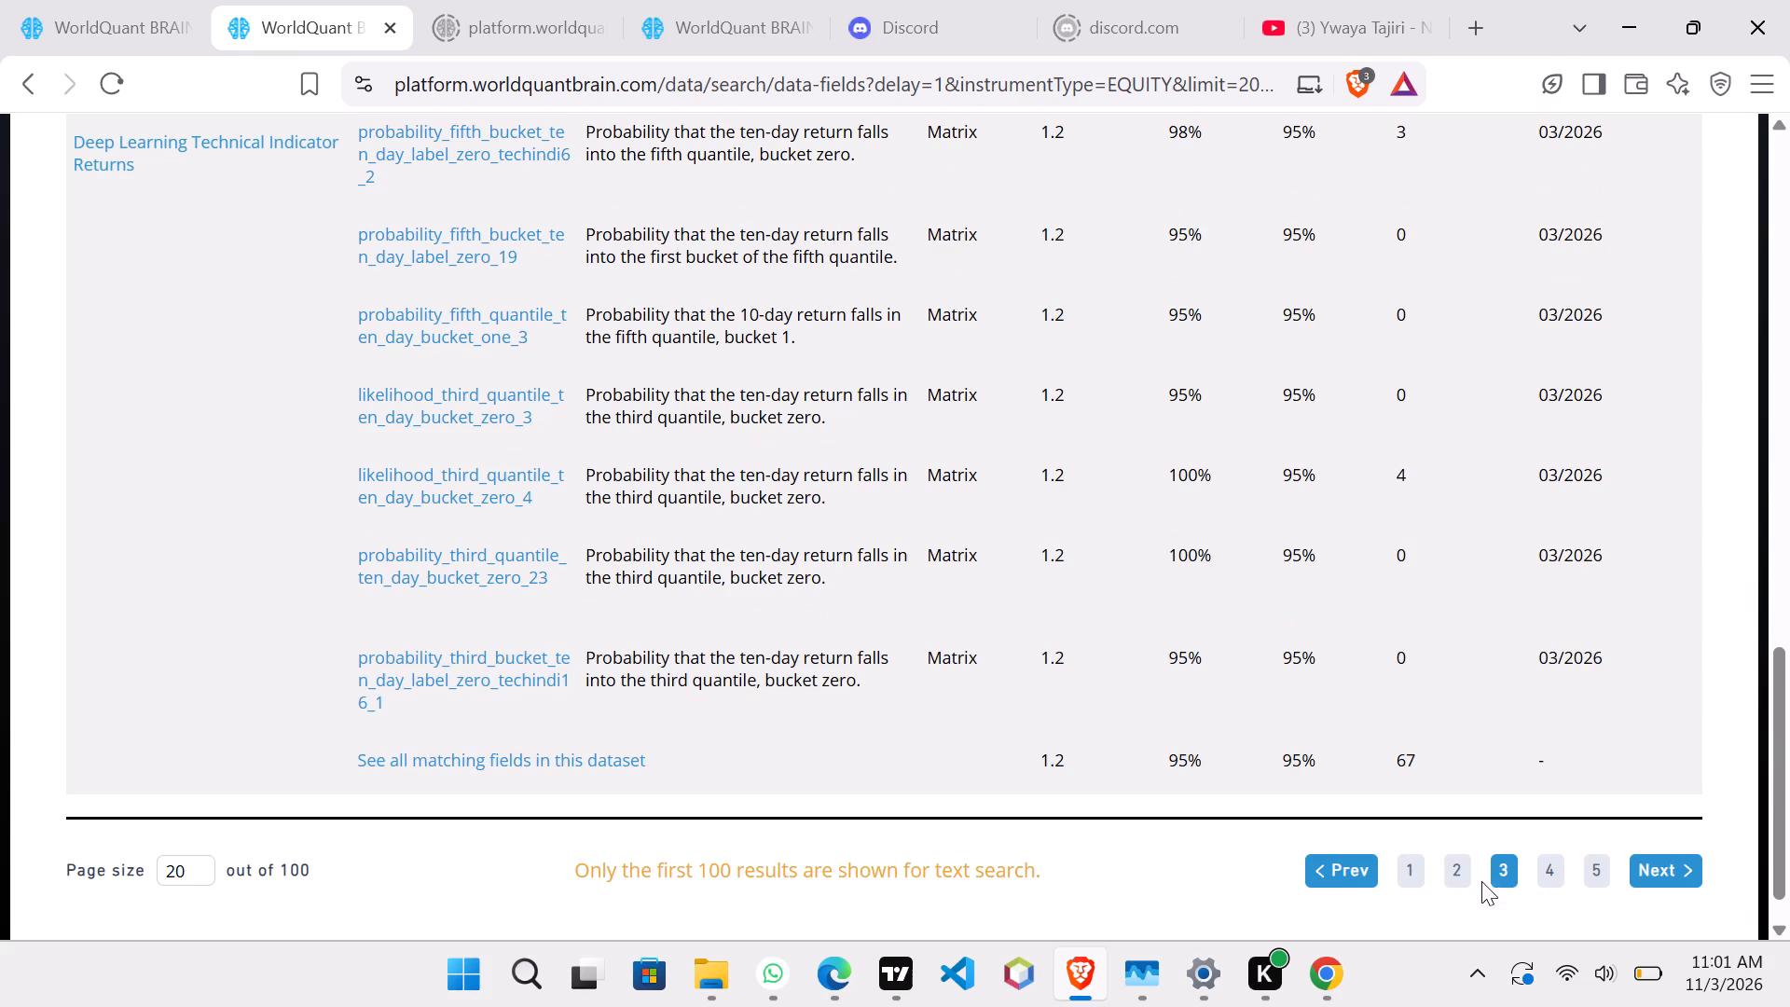
# Return to result pages 2 and 1 and re-examine their fields down to probability_first_bucket_ten_day_label_tech8_1.
pyautogui.click(1453, 870)
pyautogui.scroll(-3, 1353, 749)
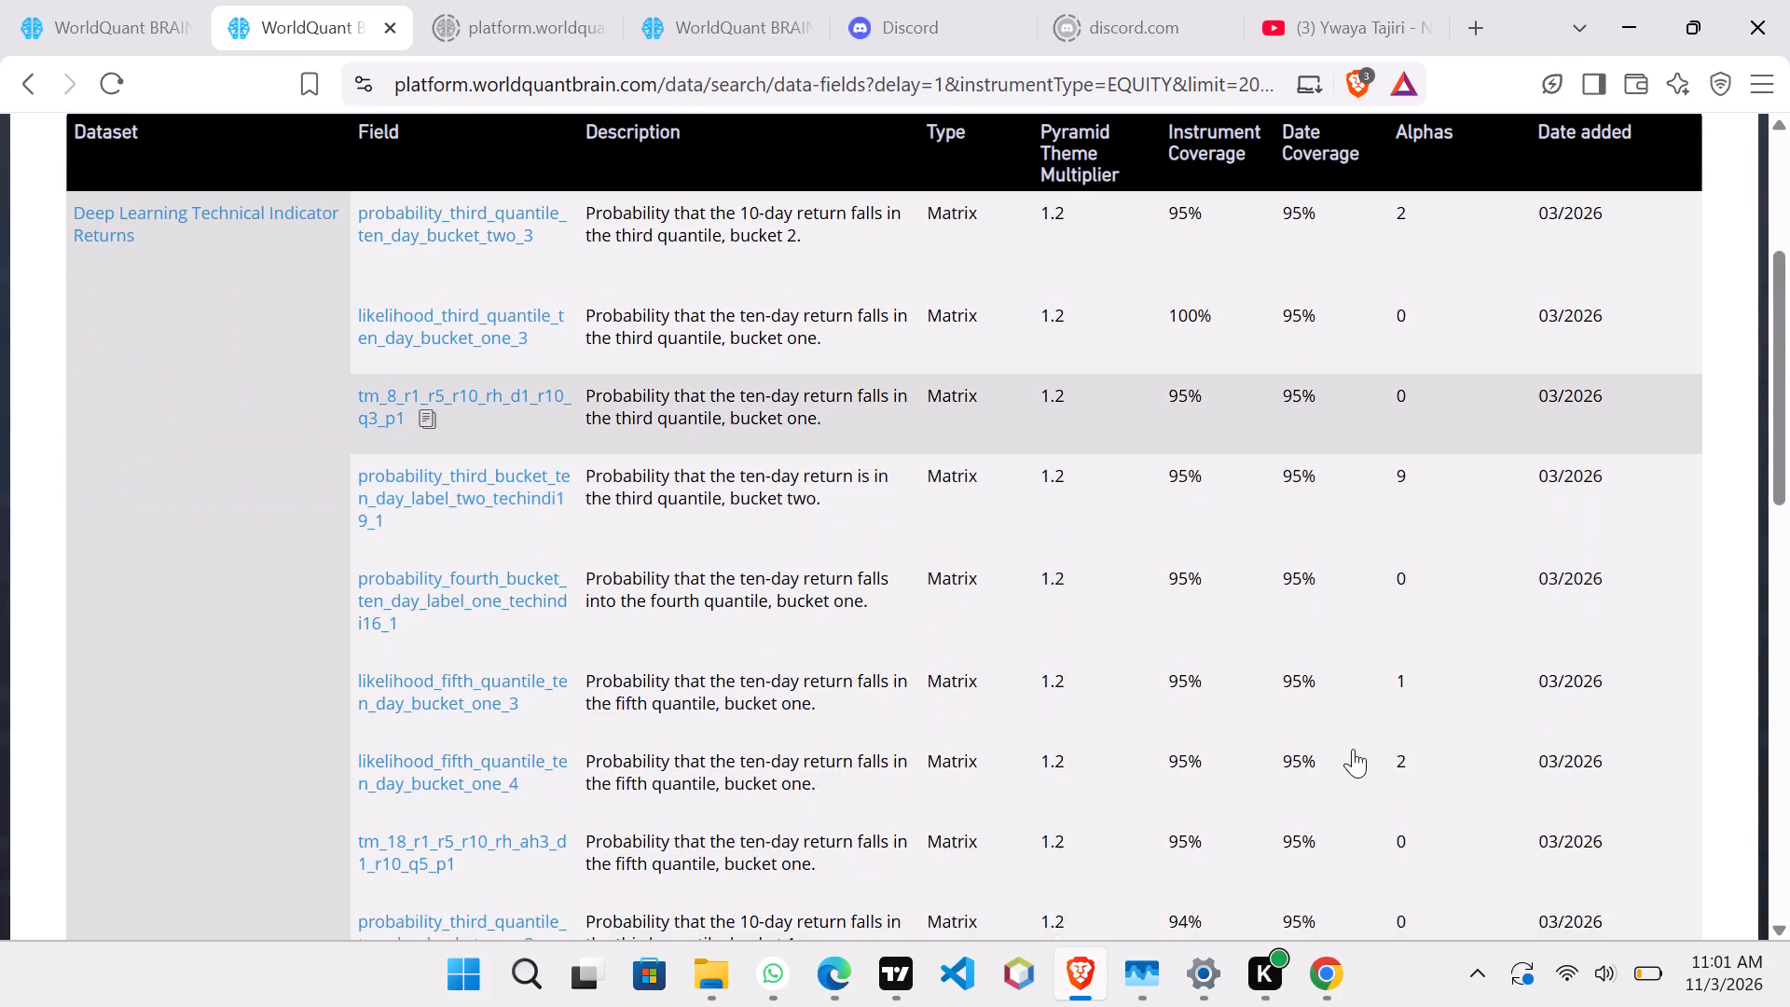
pyautogui.scroll(-4, 1353, 749)
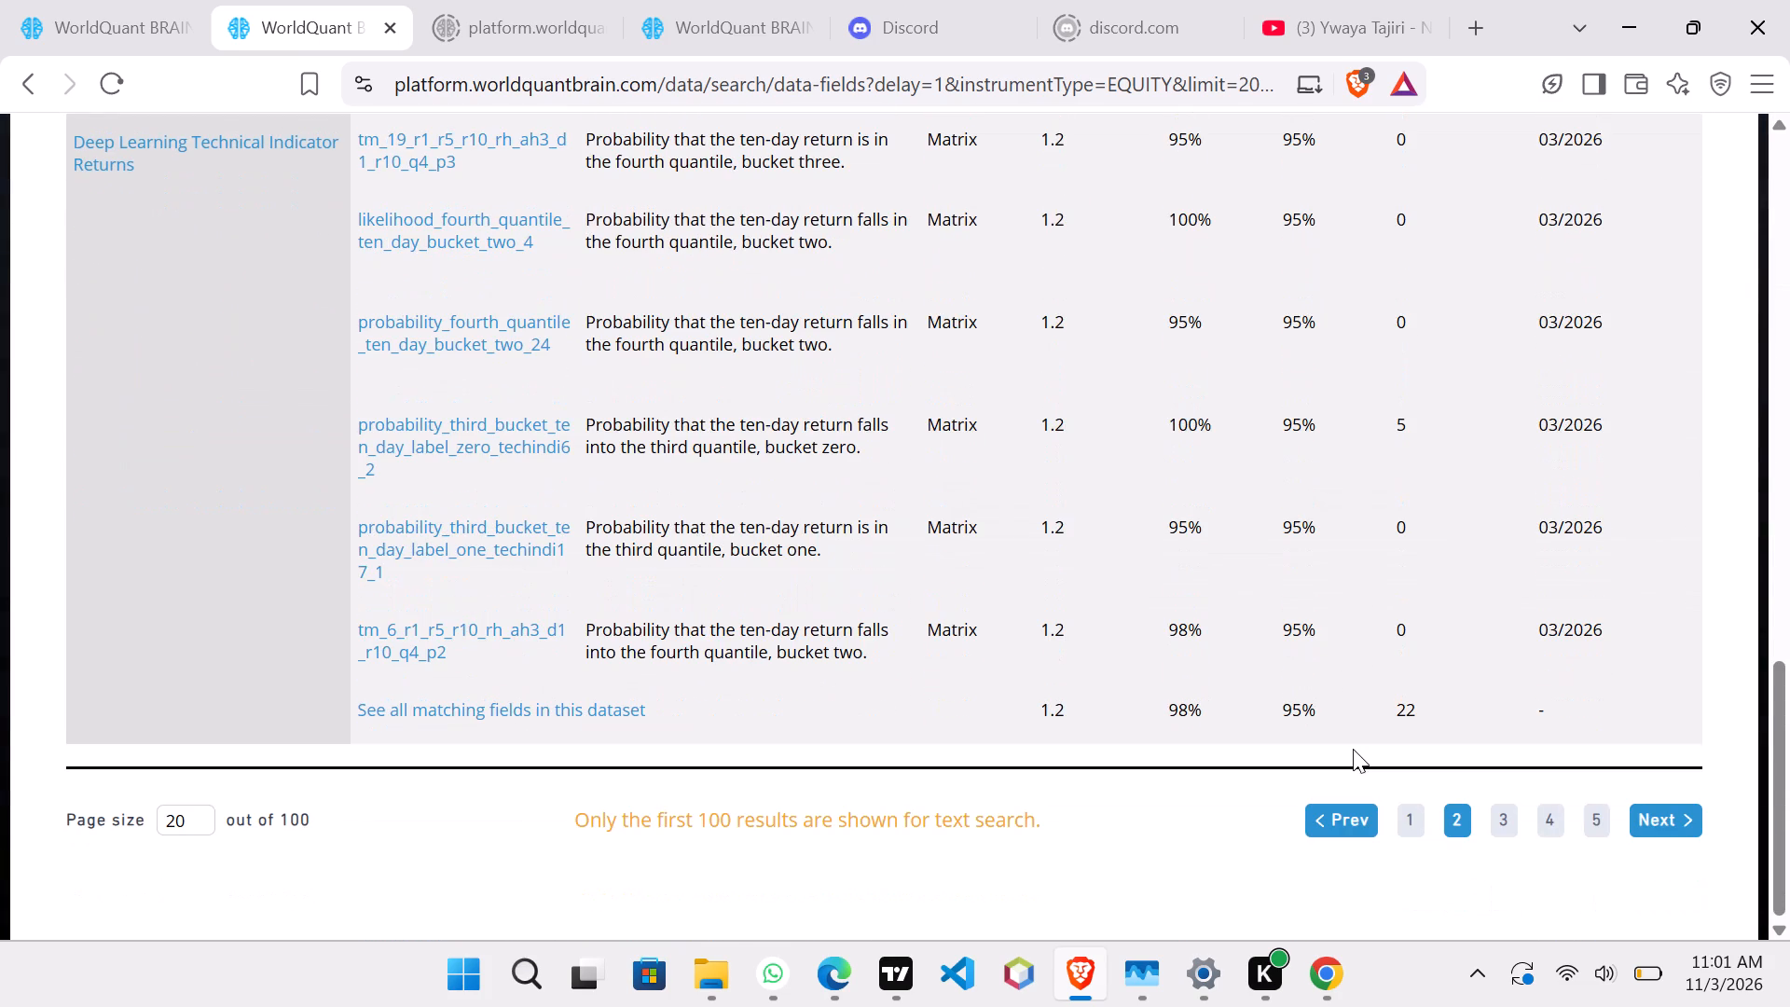
pyautogui.click(1401, 835)
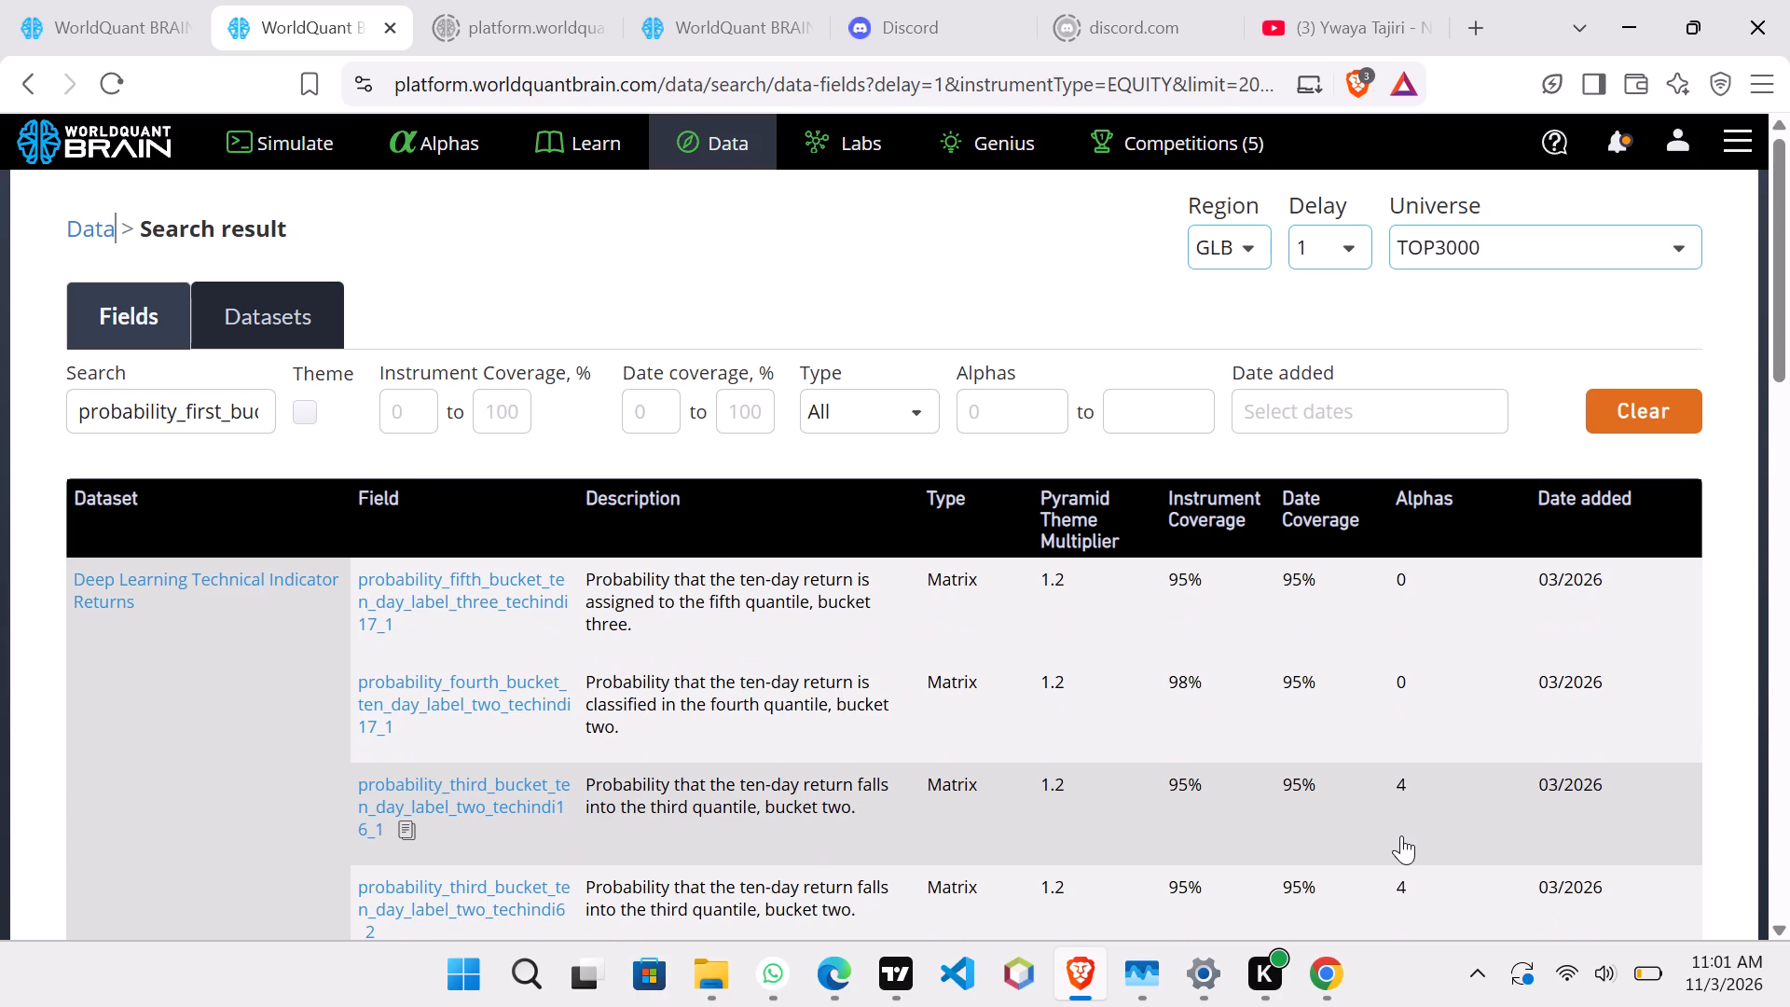
pyautogui.scroll(-6, 1398, 786)
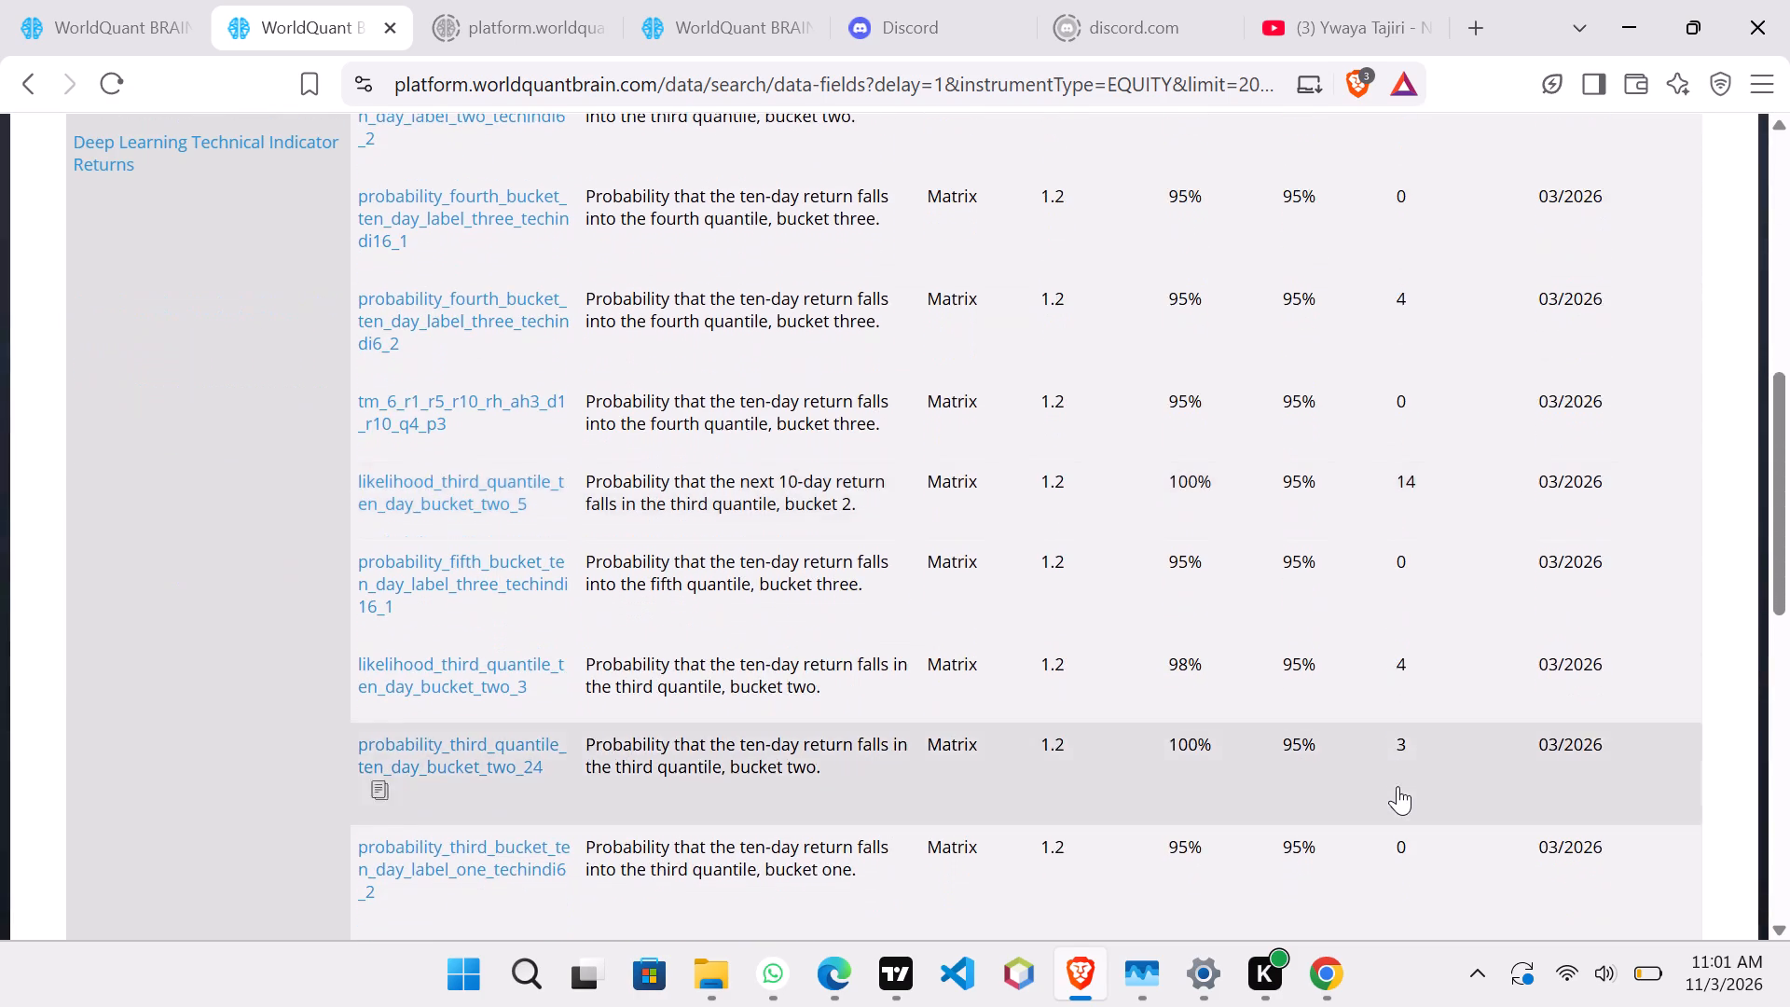
pyautogui.scroll(-3, 1398, 786)
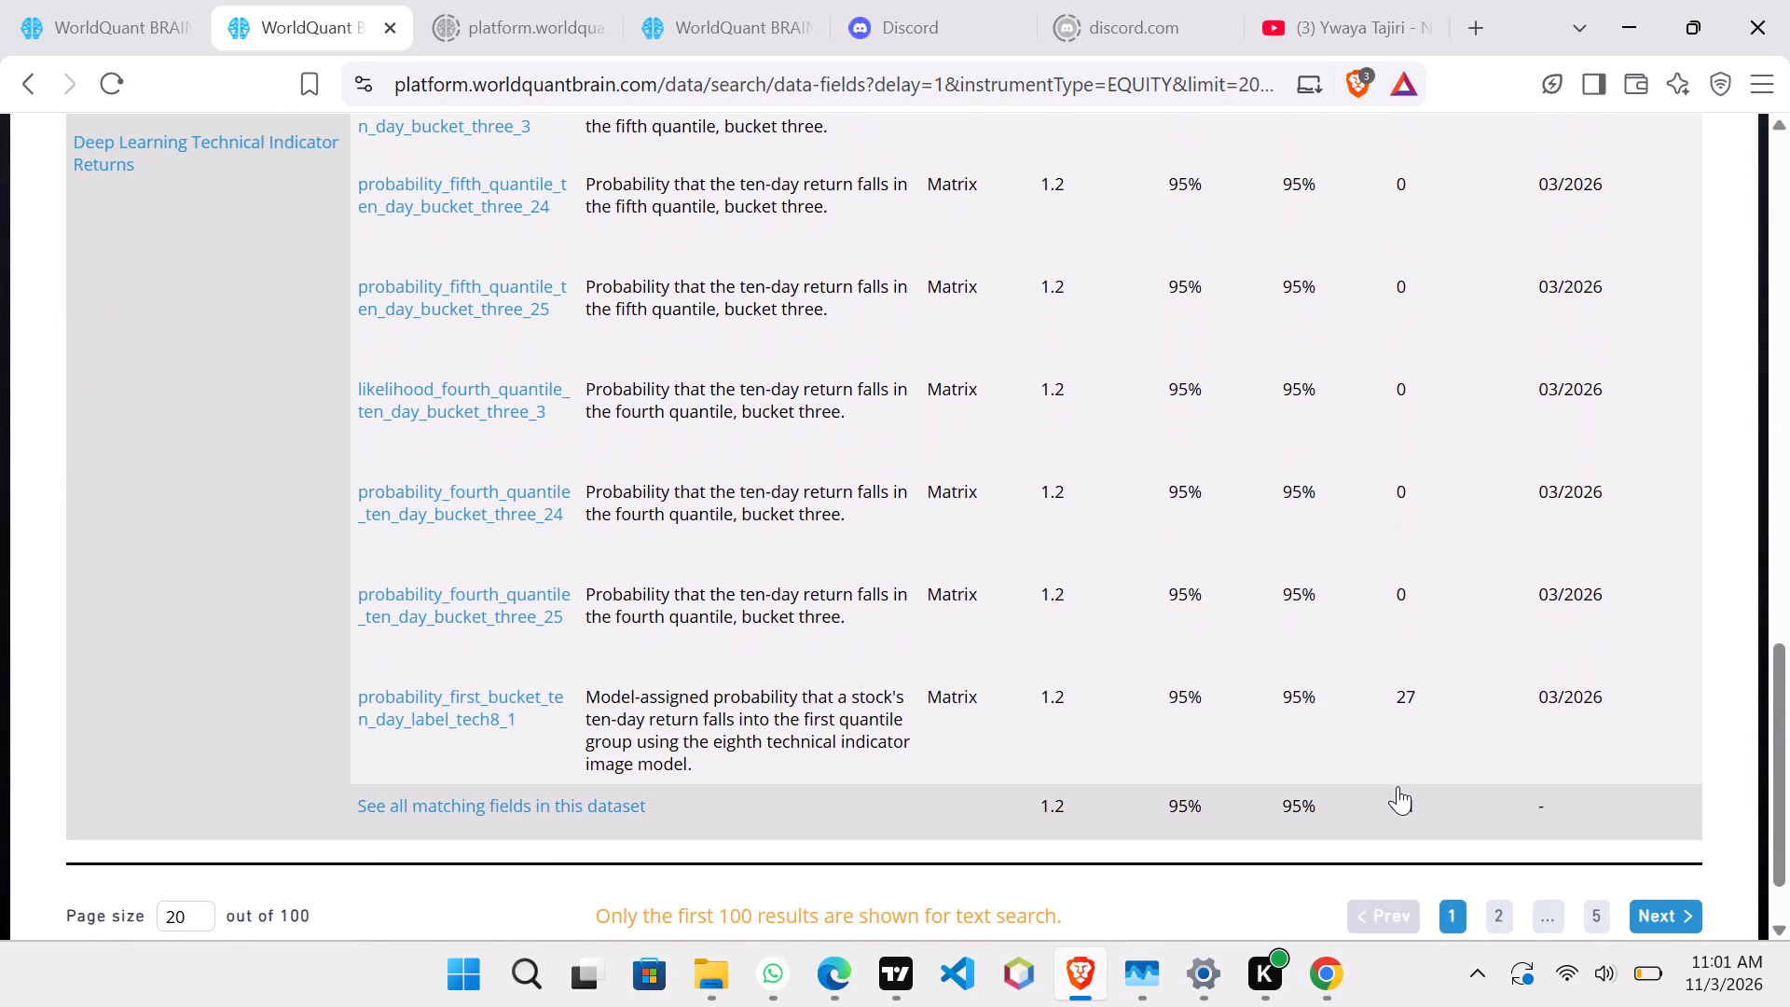
# Open the full list of matching fields in the Deep Learning Technical Indicator Returns dataset.
pyautogui.doubleClick(1398, 786)
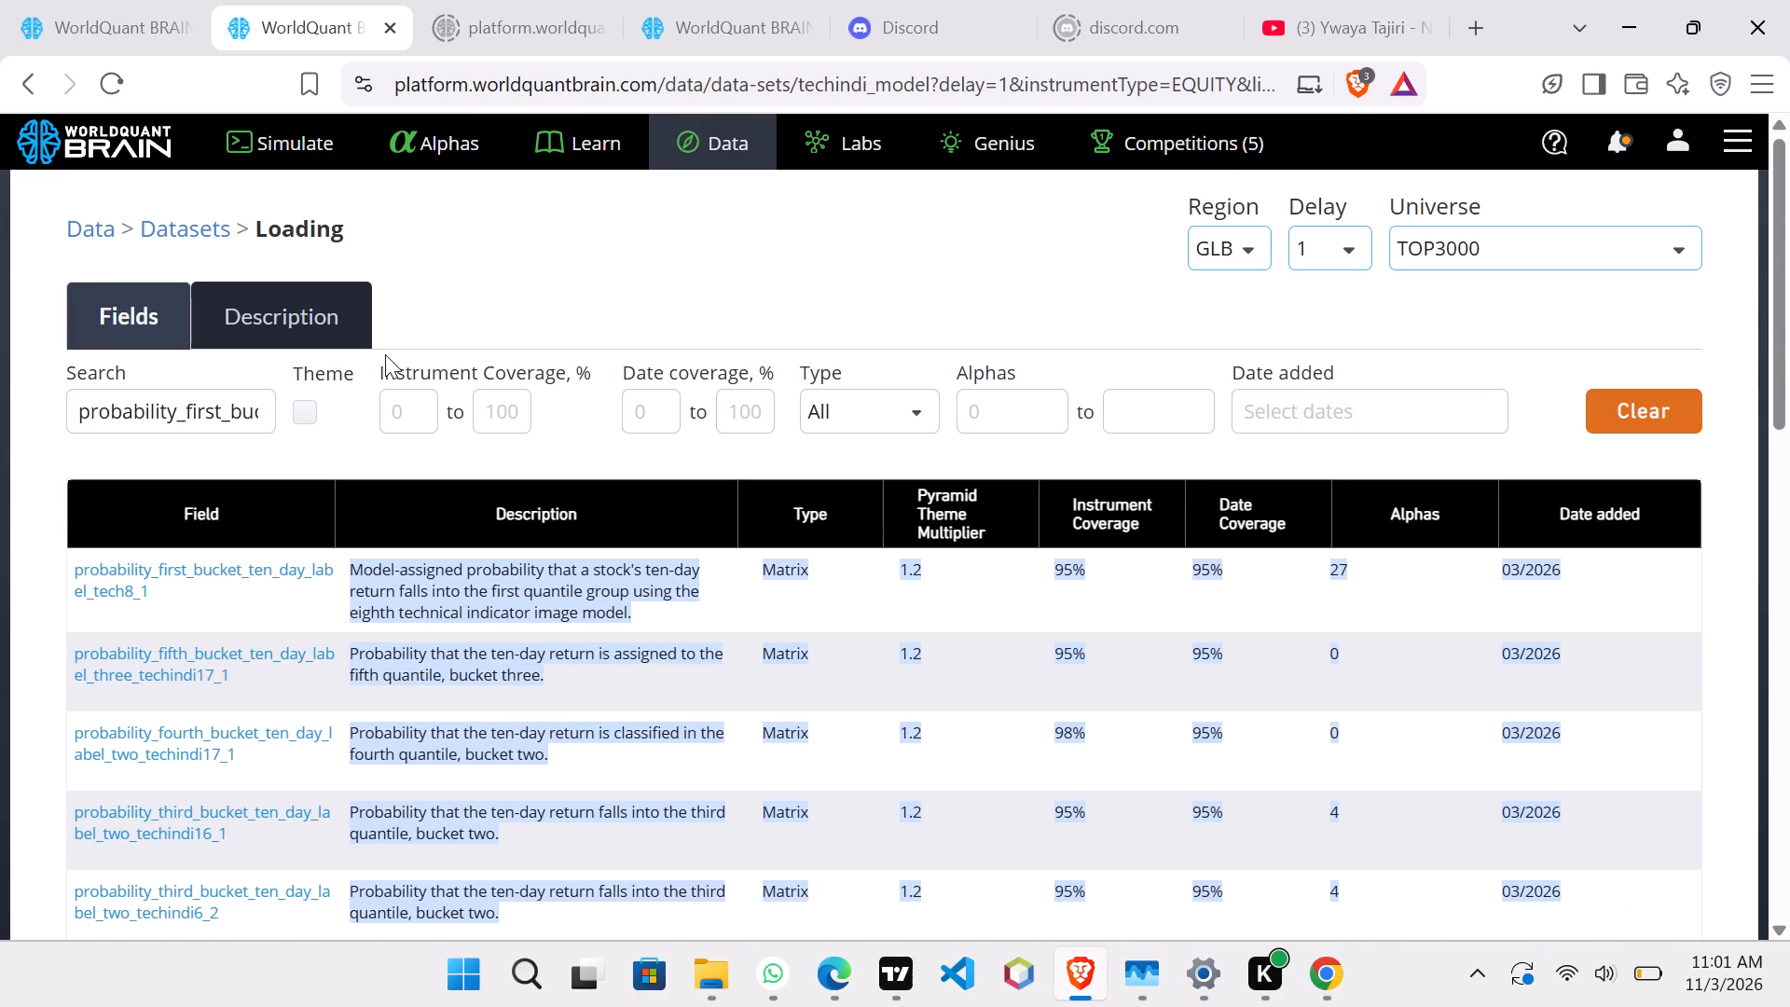
# Review the matching fields in the Deep Learning Technical Indicator Returns dataset and copy the name likelihood_third_quantile_ten_day_bucket_two_5.
pyautogui.click(270, 461)
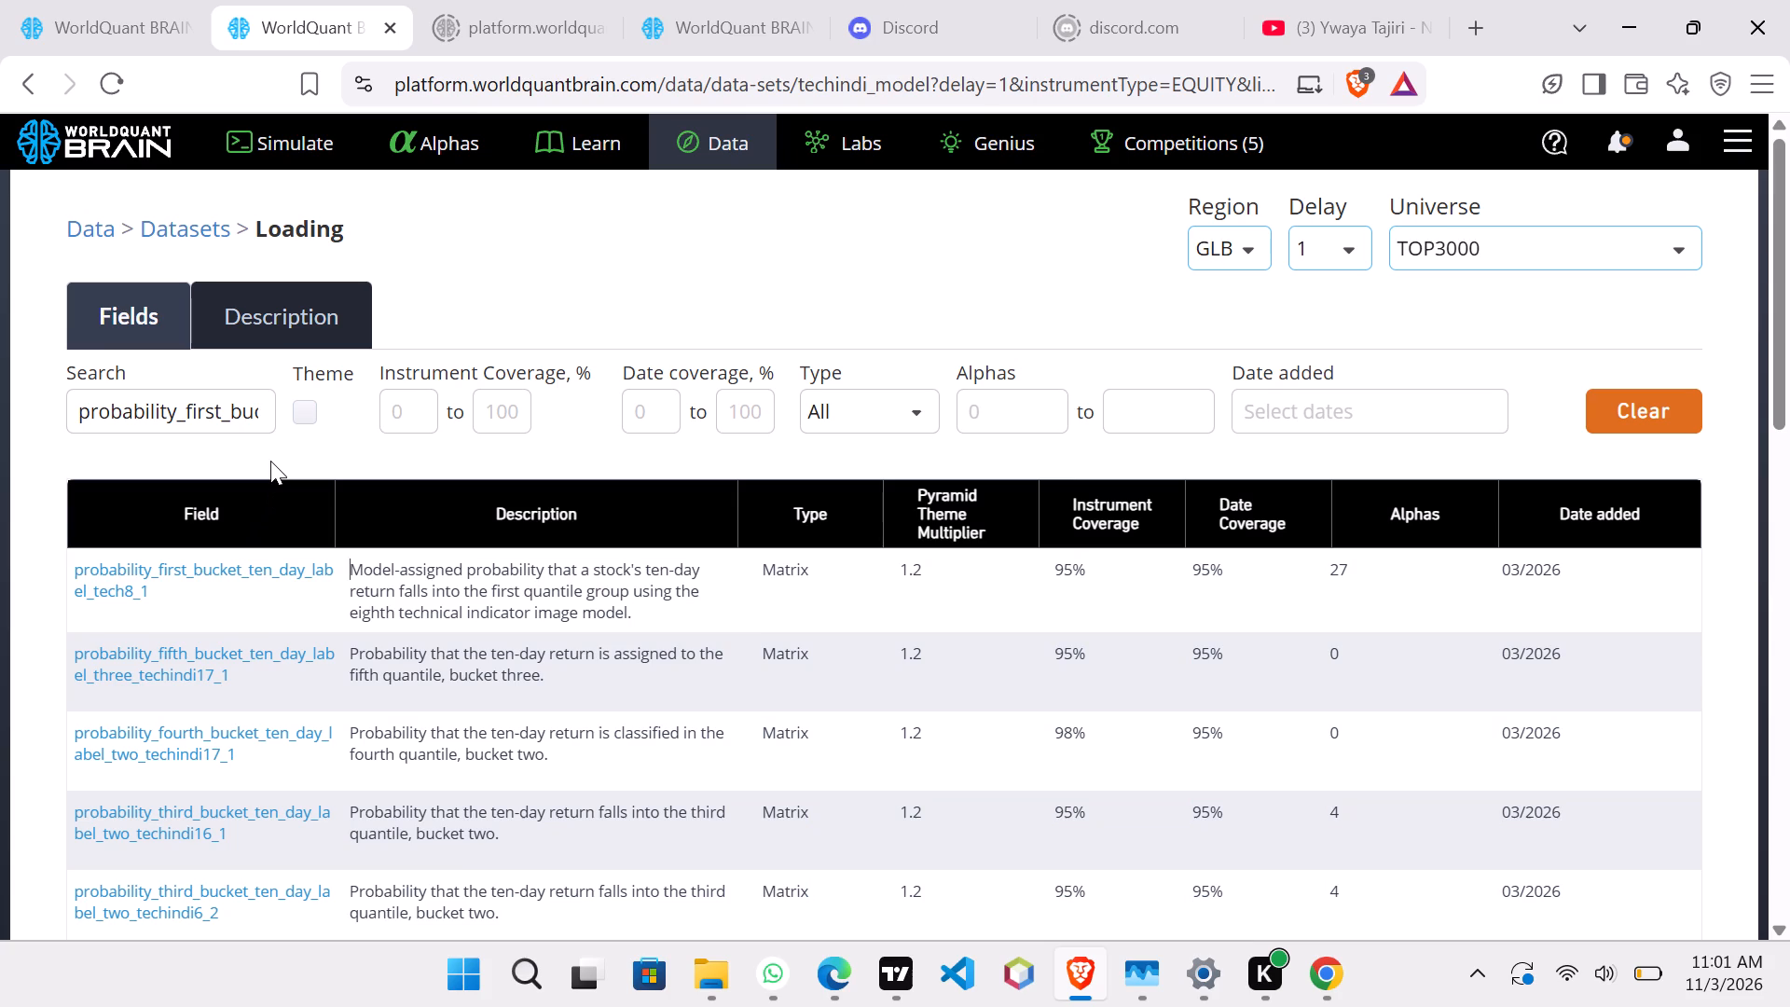
pyautogui.scroll(-3, 953, 685)
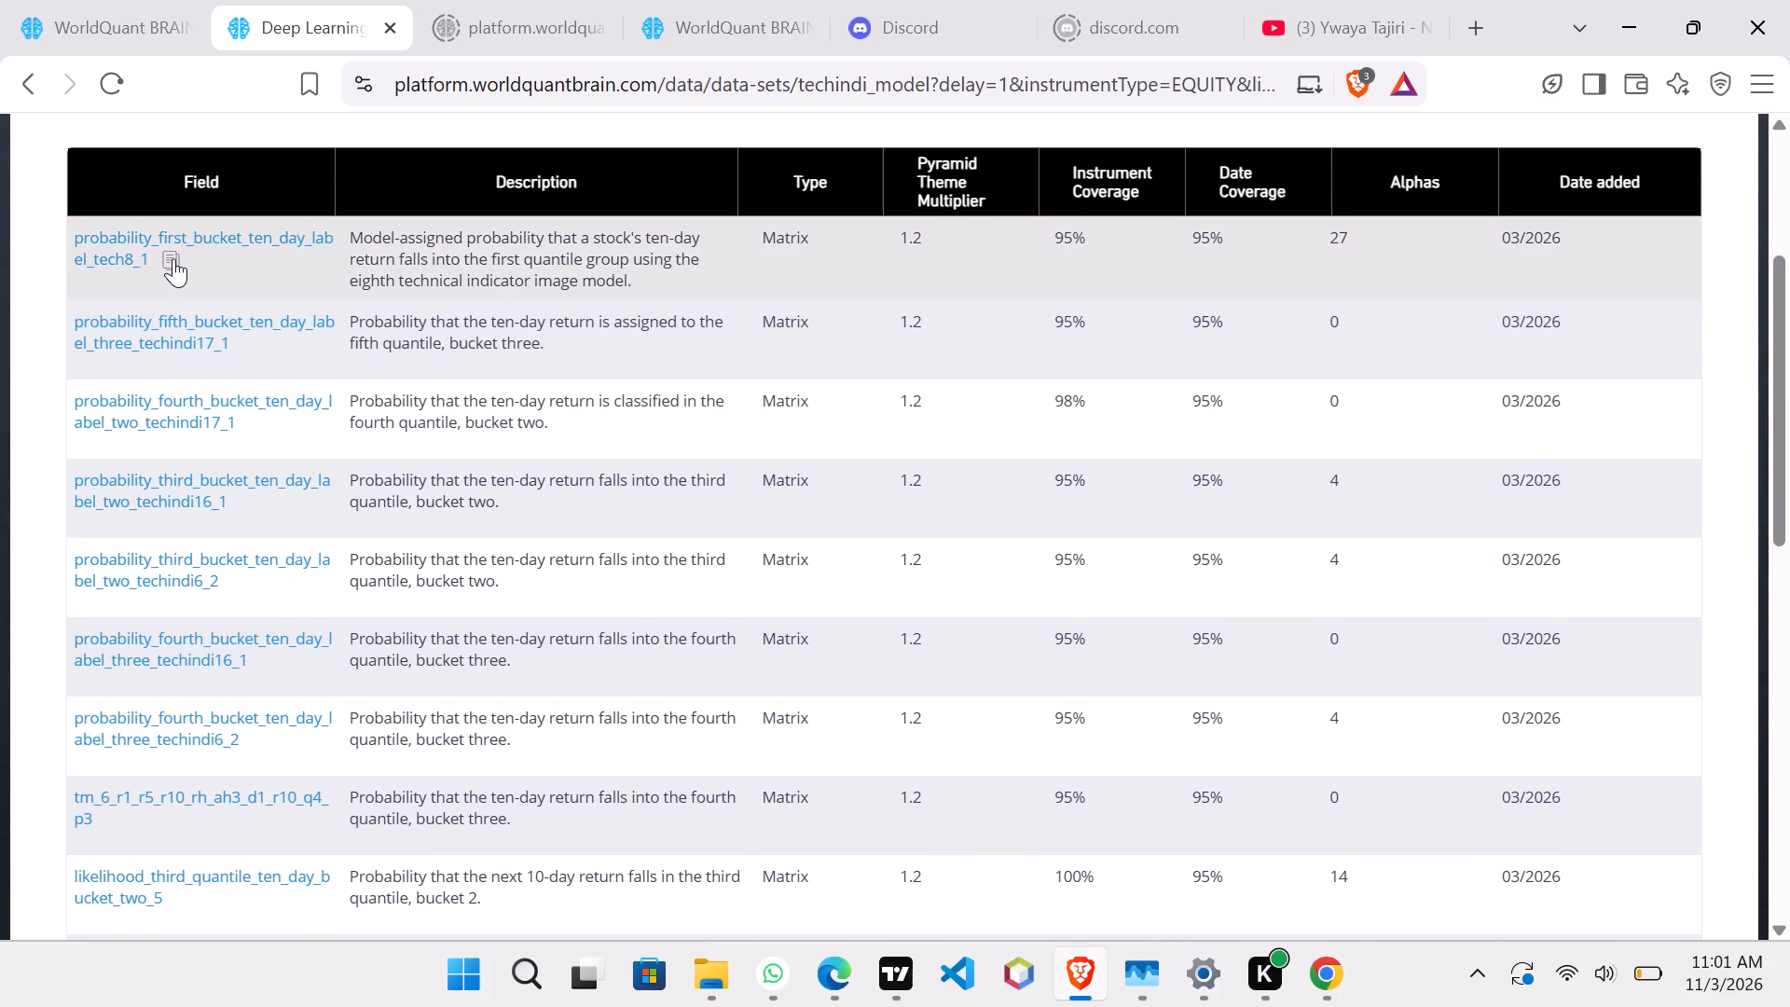
pyautogui.click(173, 258)
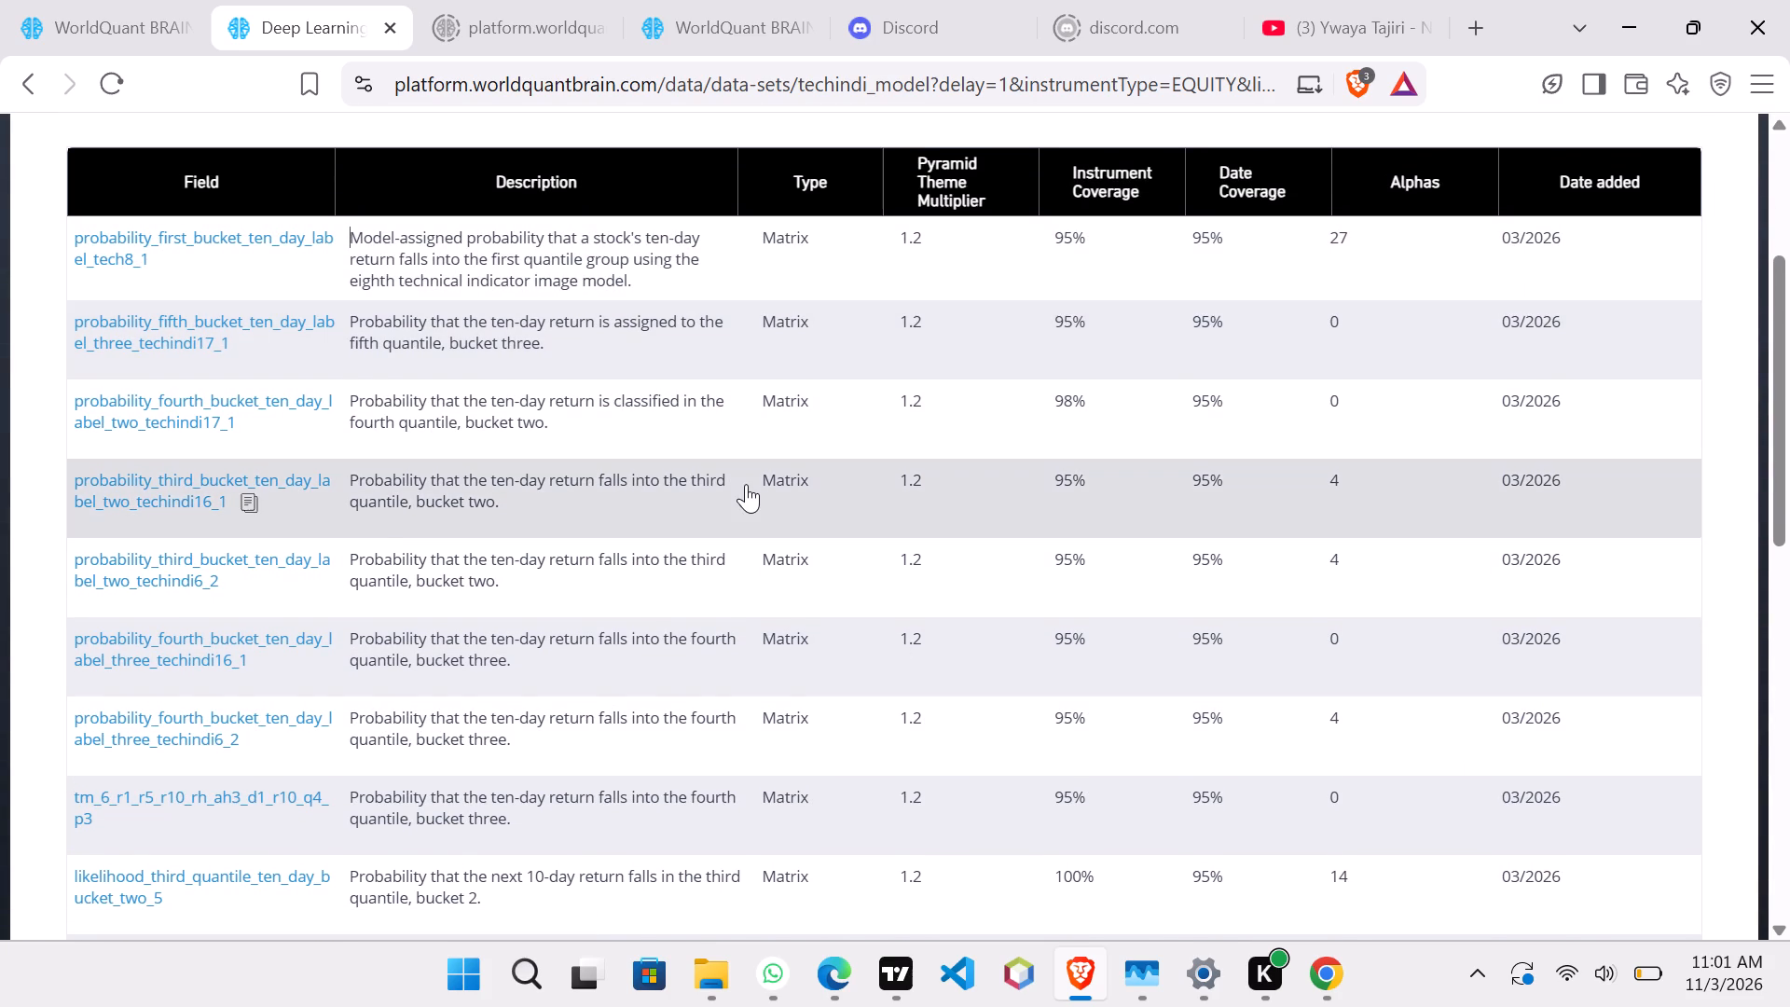
pyautogui.scroll(-3, 746, 484)
pyautogui.hscroll(1, 746, 484)
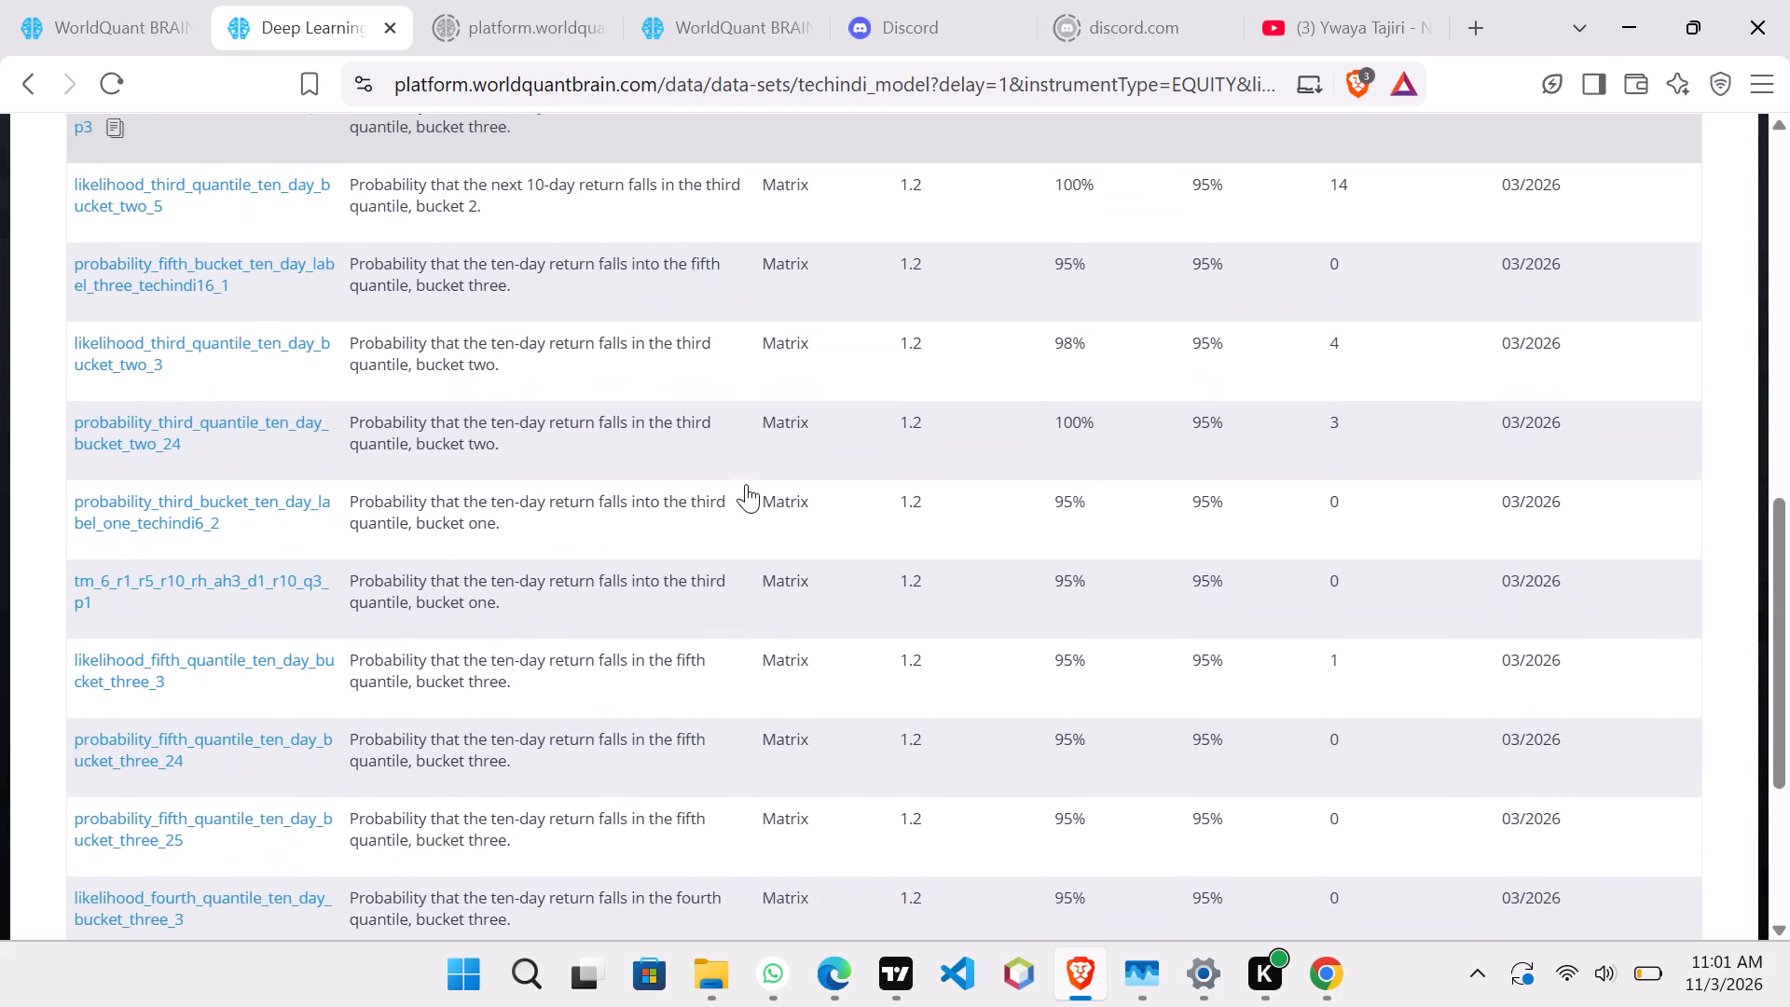
pyautogui.hscroll(2, 746, 484)
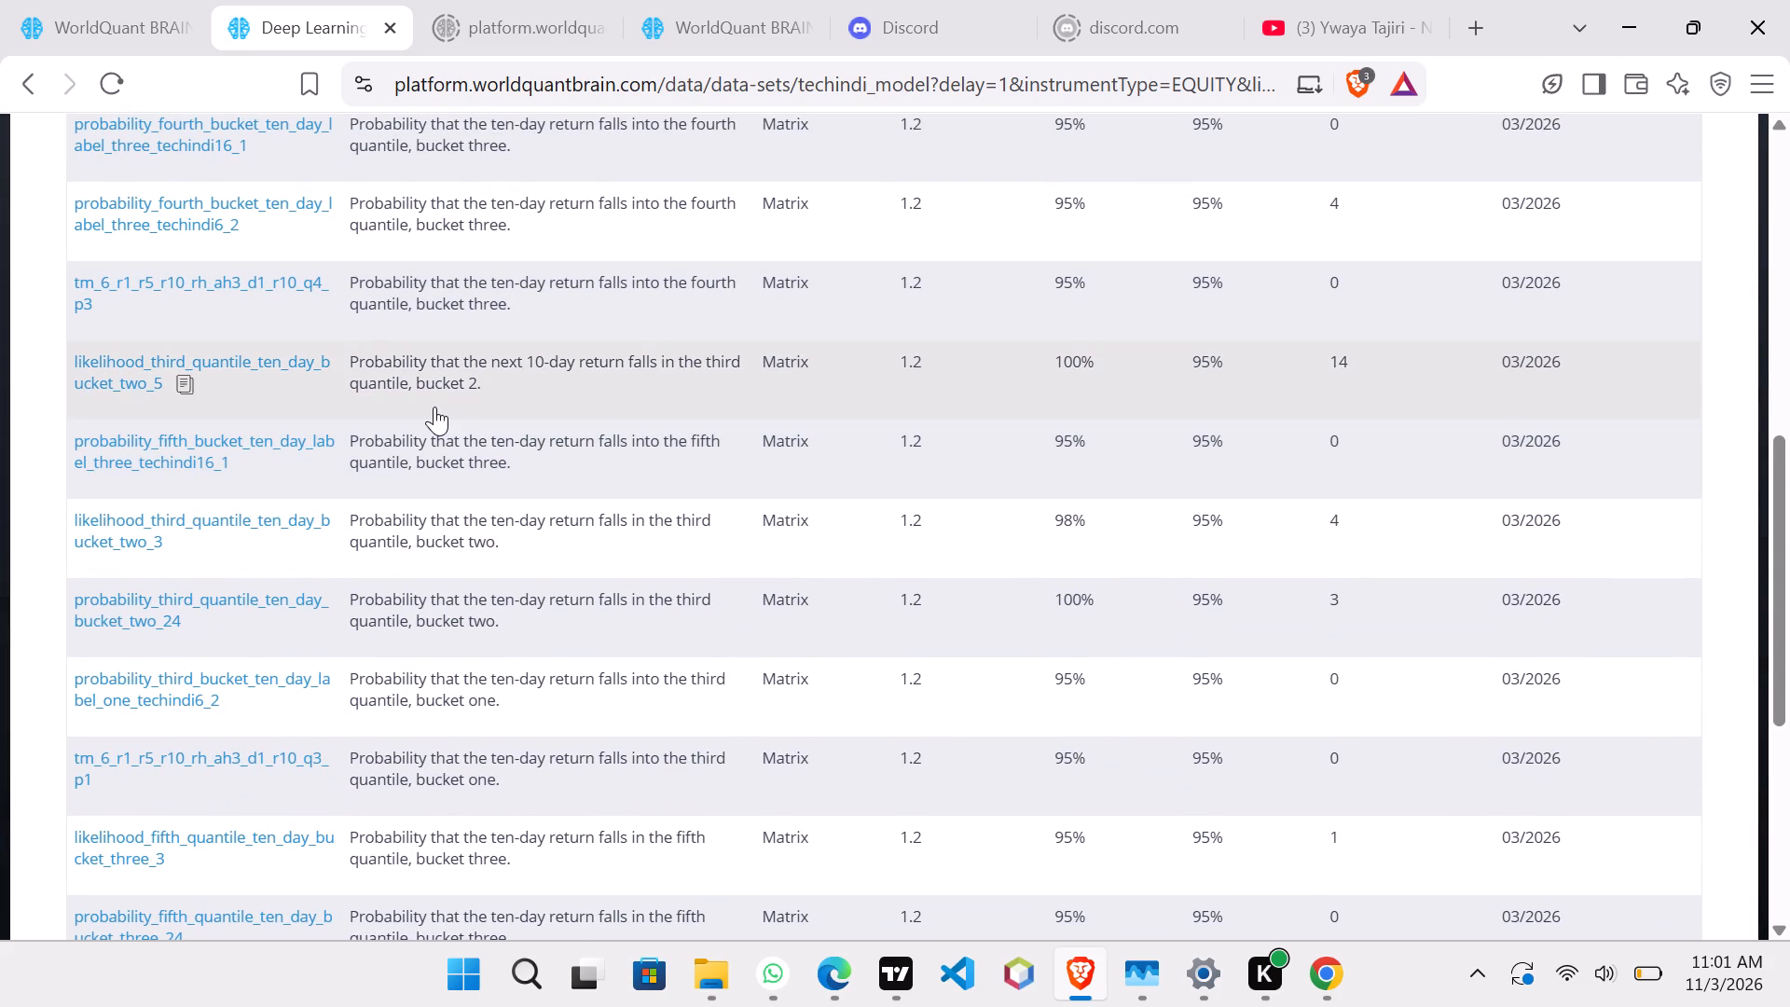
pyautogui.click(186, 382)
# In Simulation 3, replace likelihood_fifth_quantile_ten_day_bucket_four_4 inside ts_rank with likelihood_third_quantile_ten_day_bucket_two_5 and run a full simulation.
pyautogui.click(111, 0)
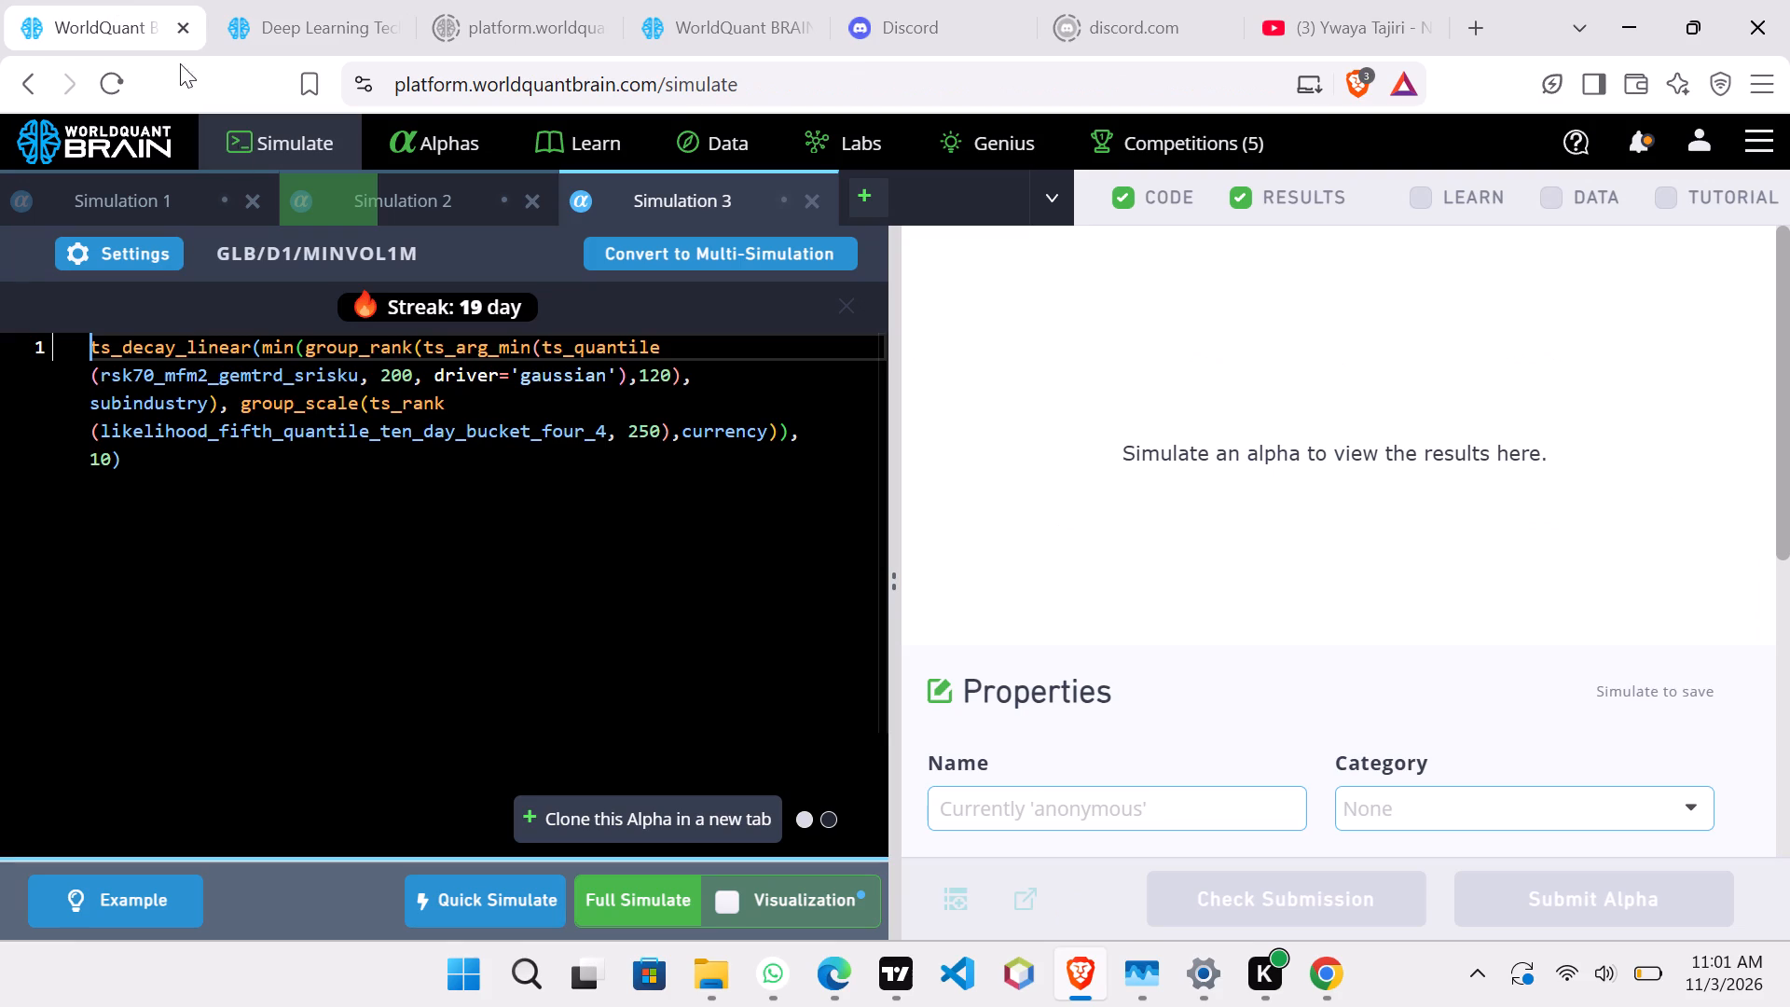
pyautogui.click(351, 430)
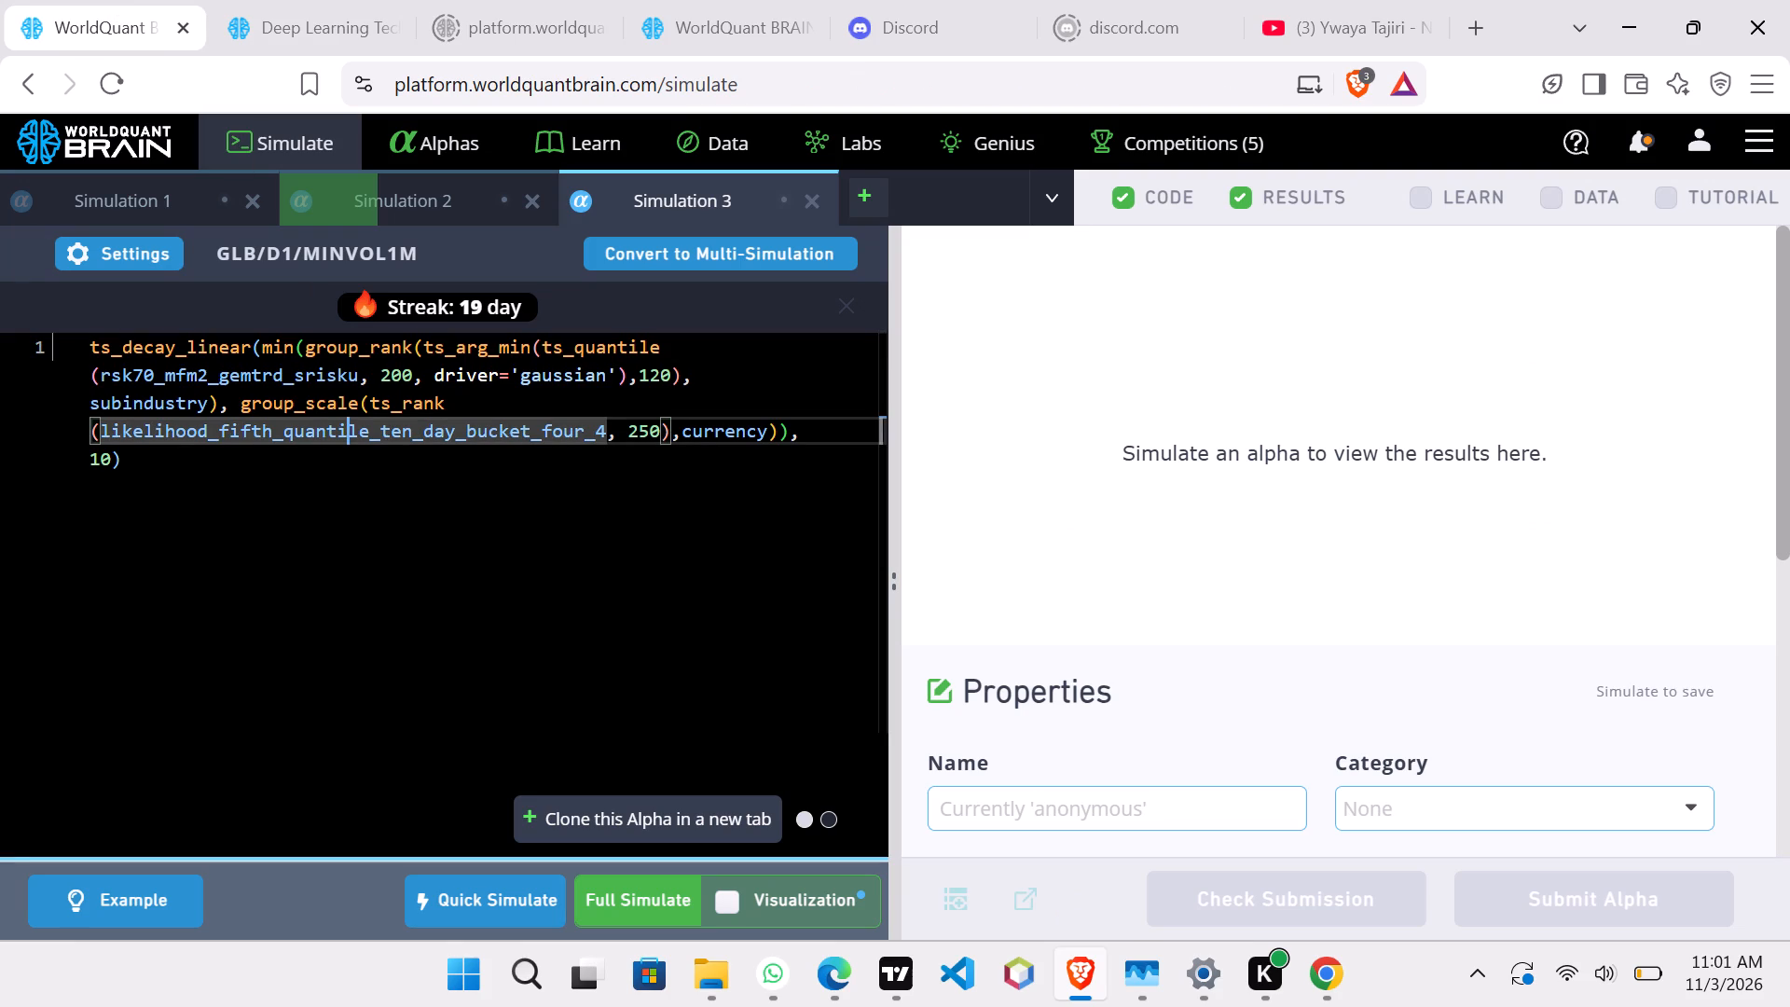
pyautogui.hotkey('ctrl', 'v')
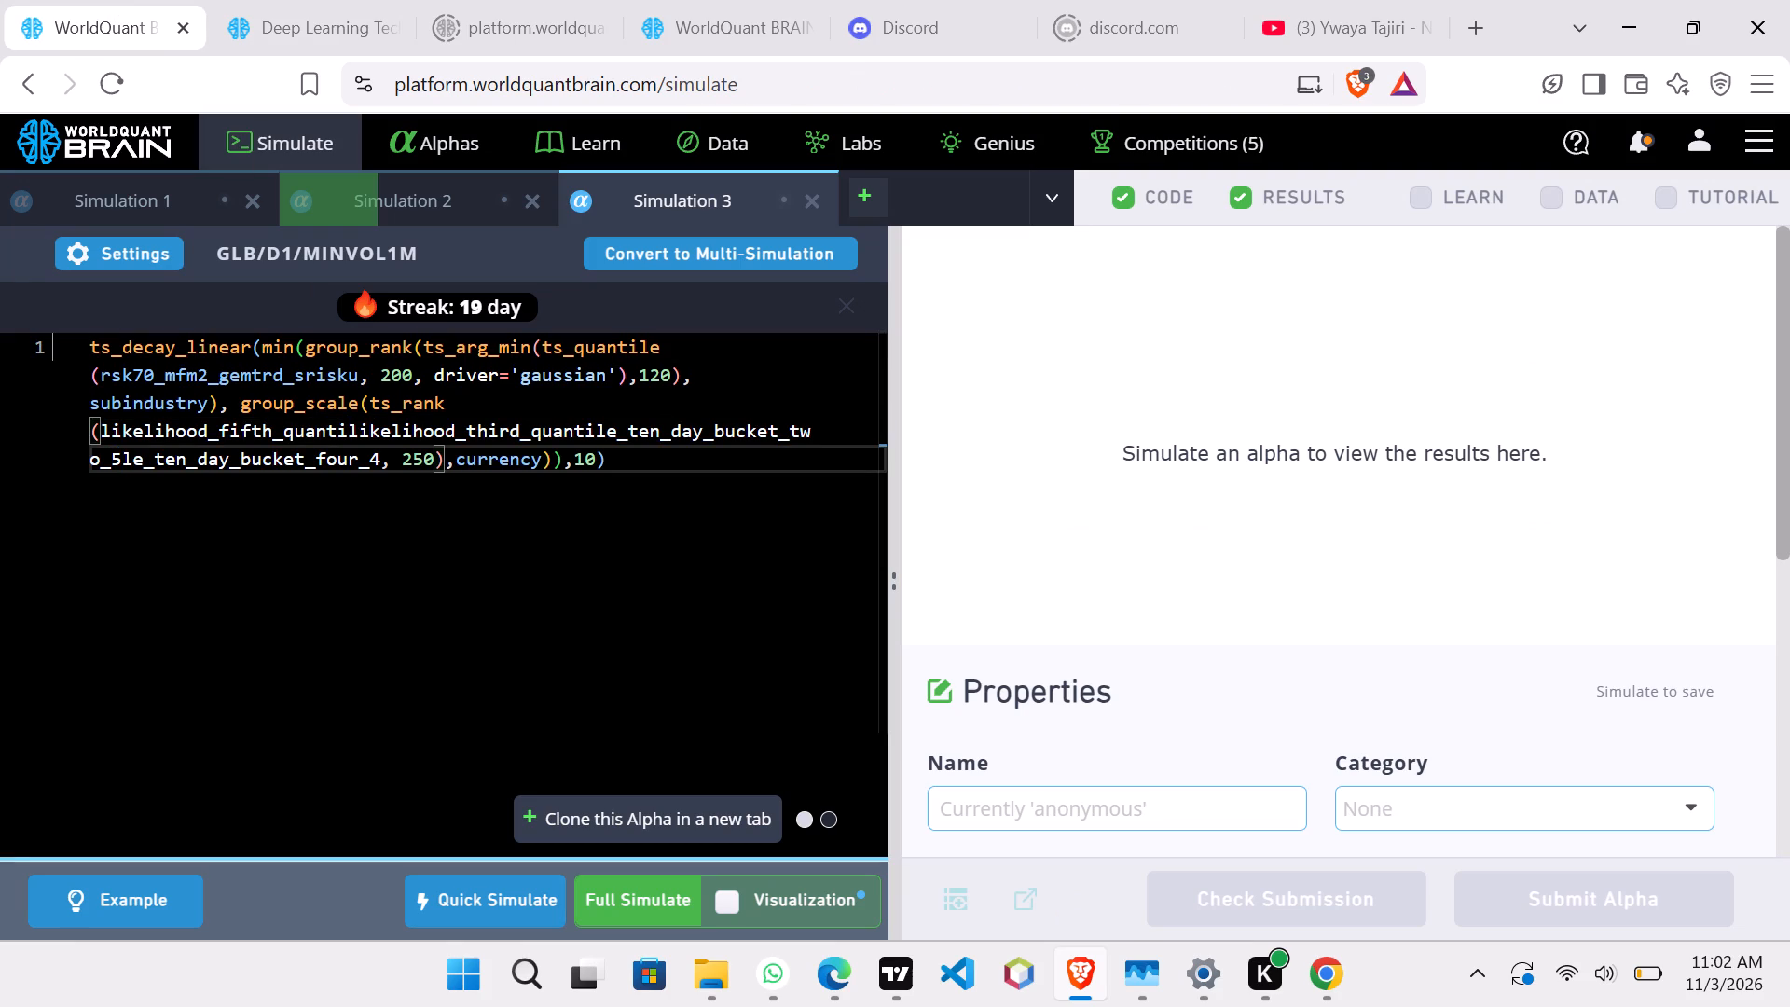
pyautogui.moveTo(379, 462); pyautogui.dragTo(105, 427)
pyautogui.hotkey('ctrl', 'v')
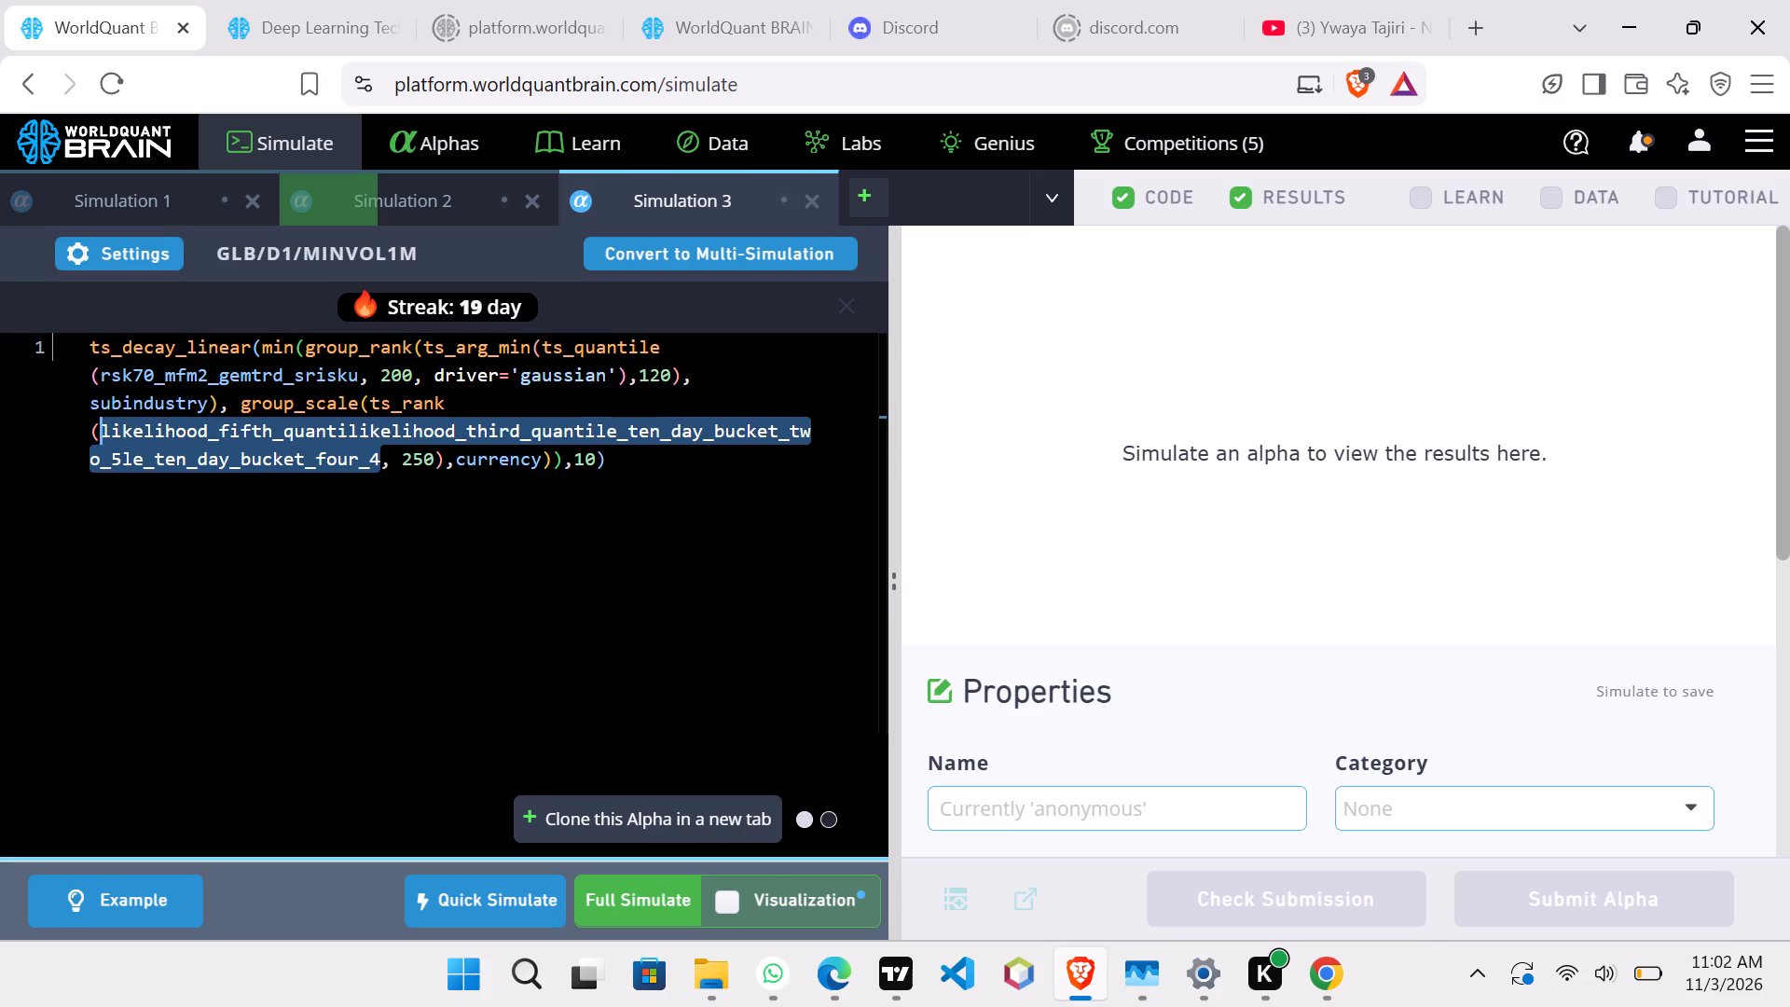
pyautogui.click(644, 894)
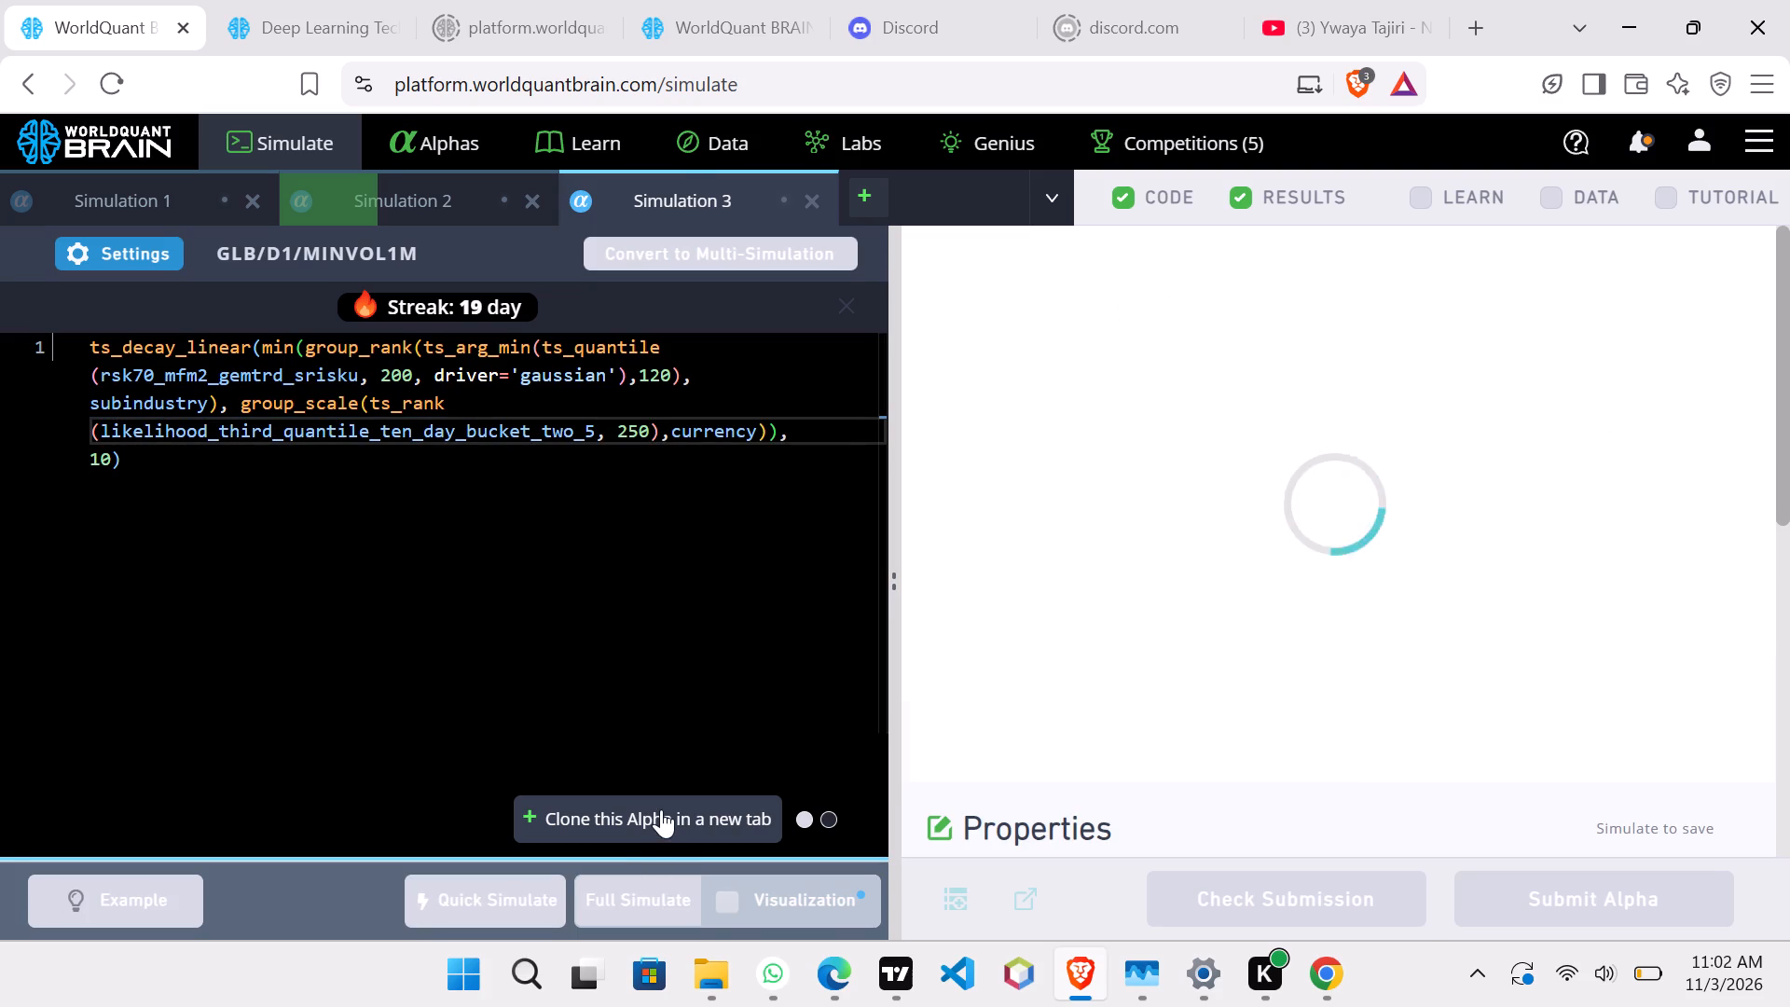
# Clone the Simulation 3 alpha into a new simulation.
pyautogui.click(661, 809)
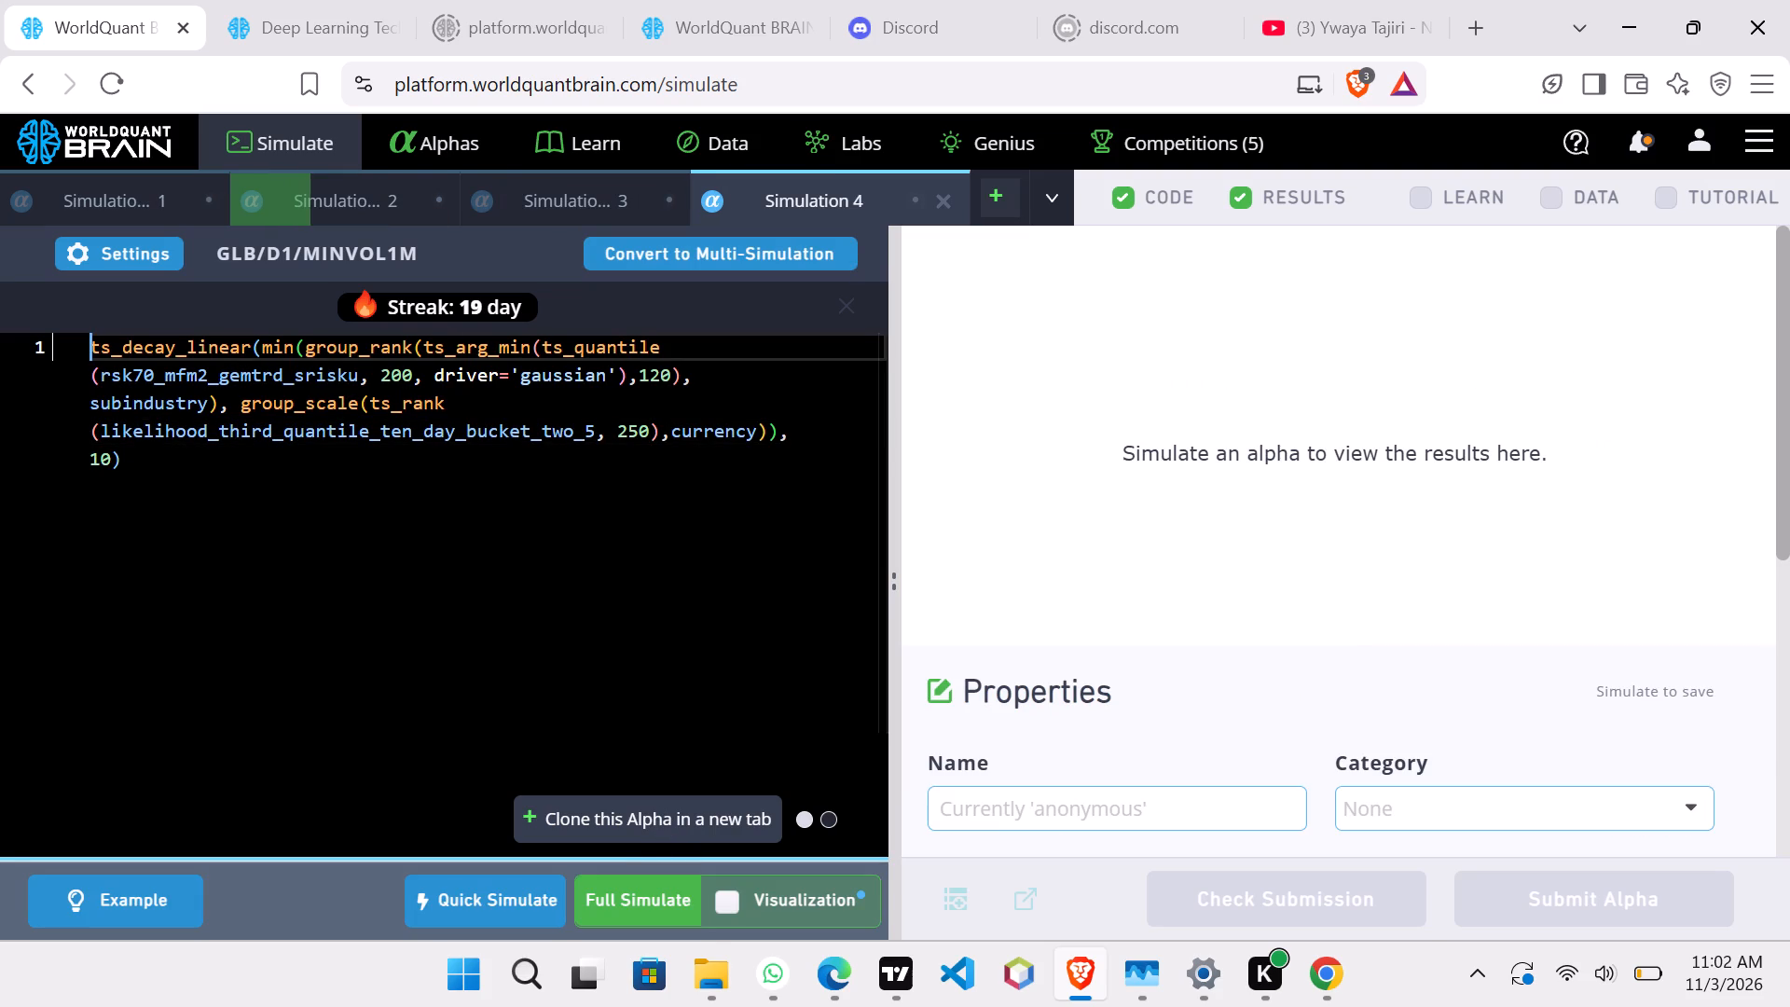
# Return to the main data search page, look up risk70, and open the Risk category's datasets.
pyautogui.click(318, 0)
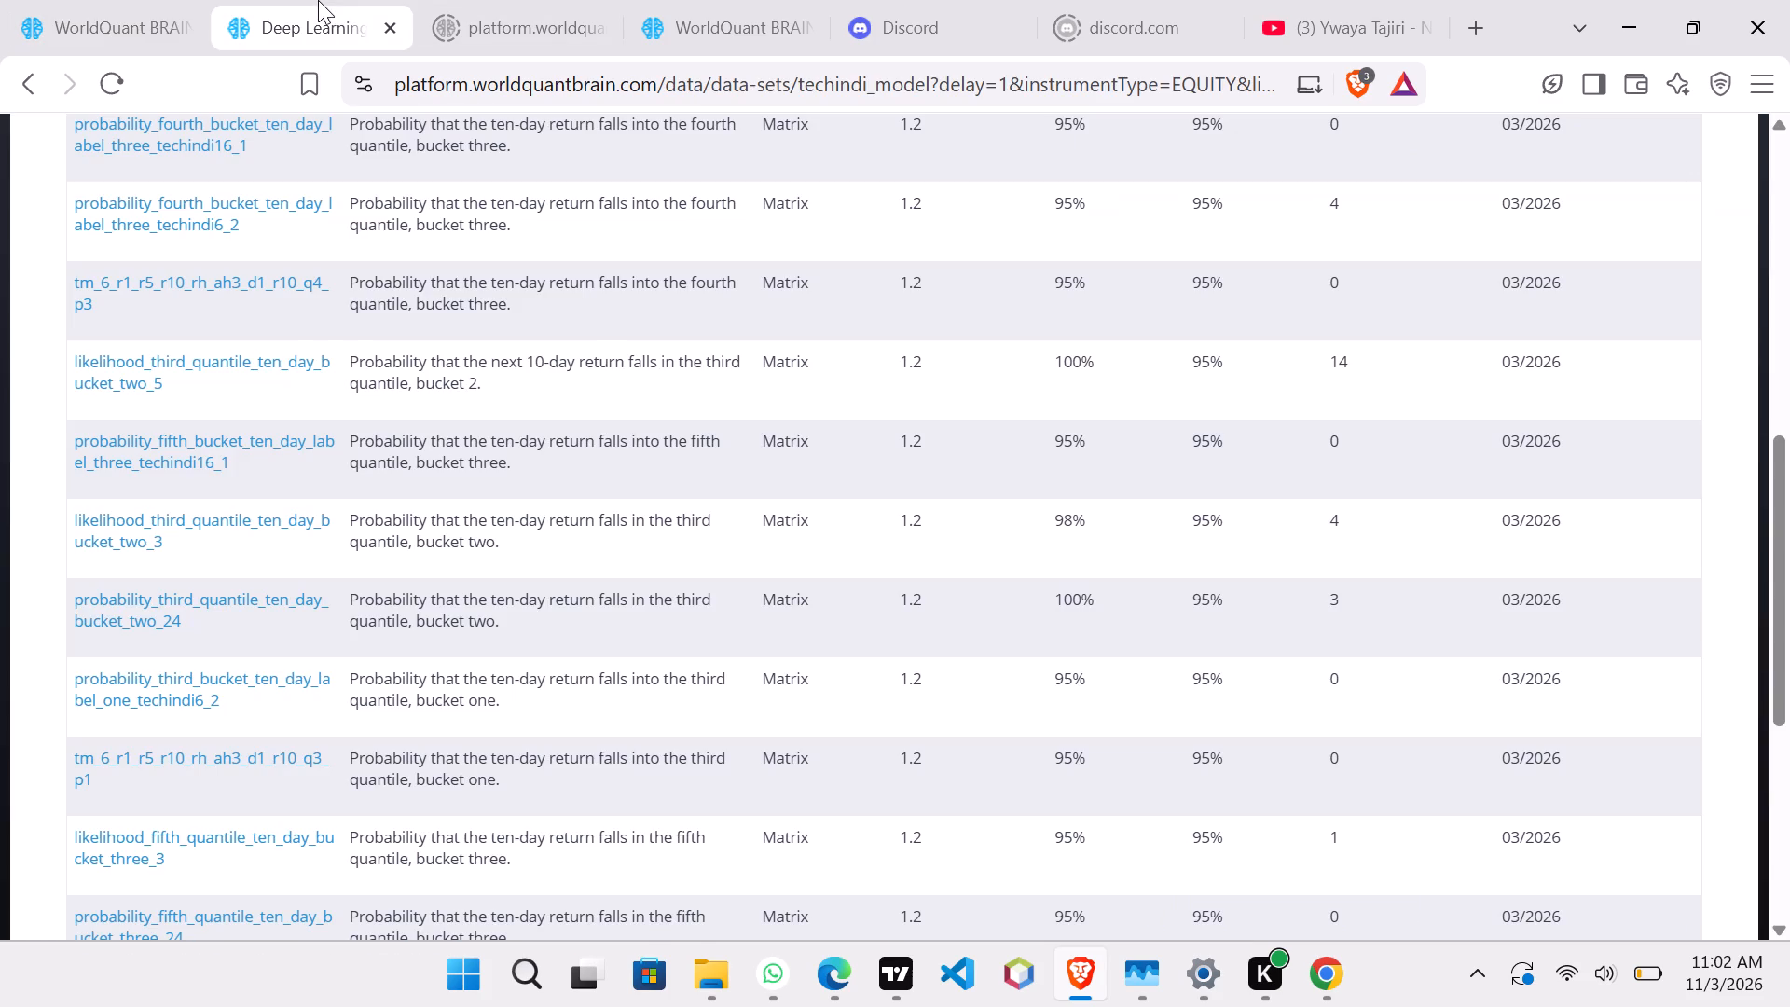
pyautogui.scroll(8, 595, 374)
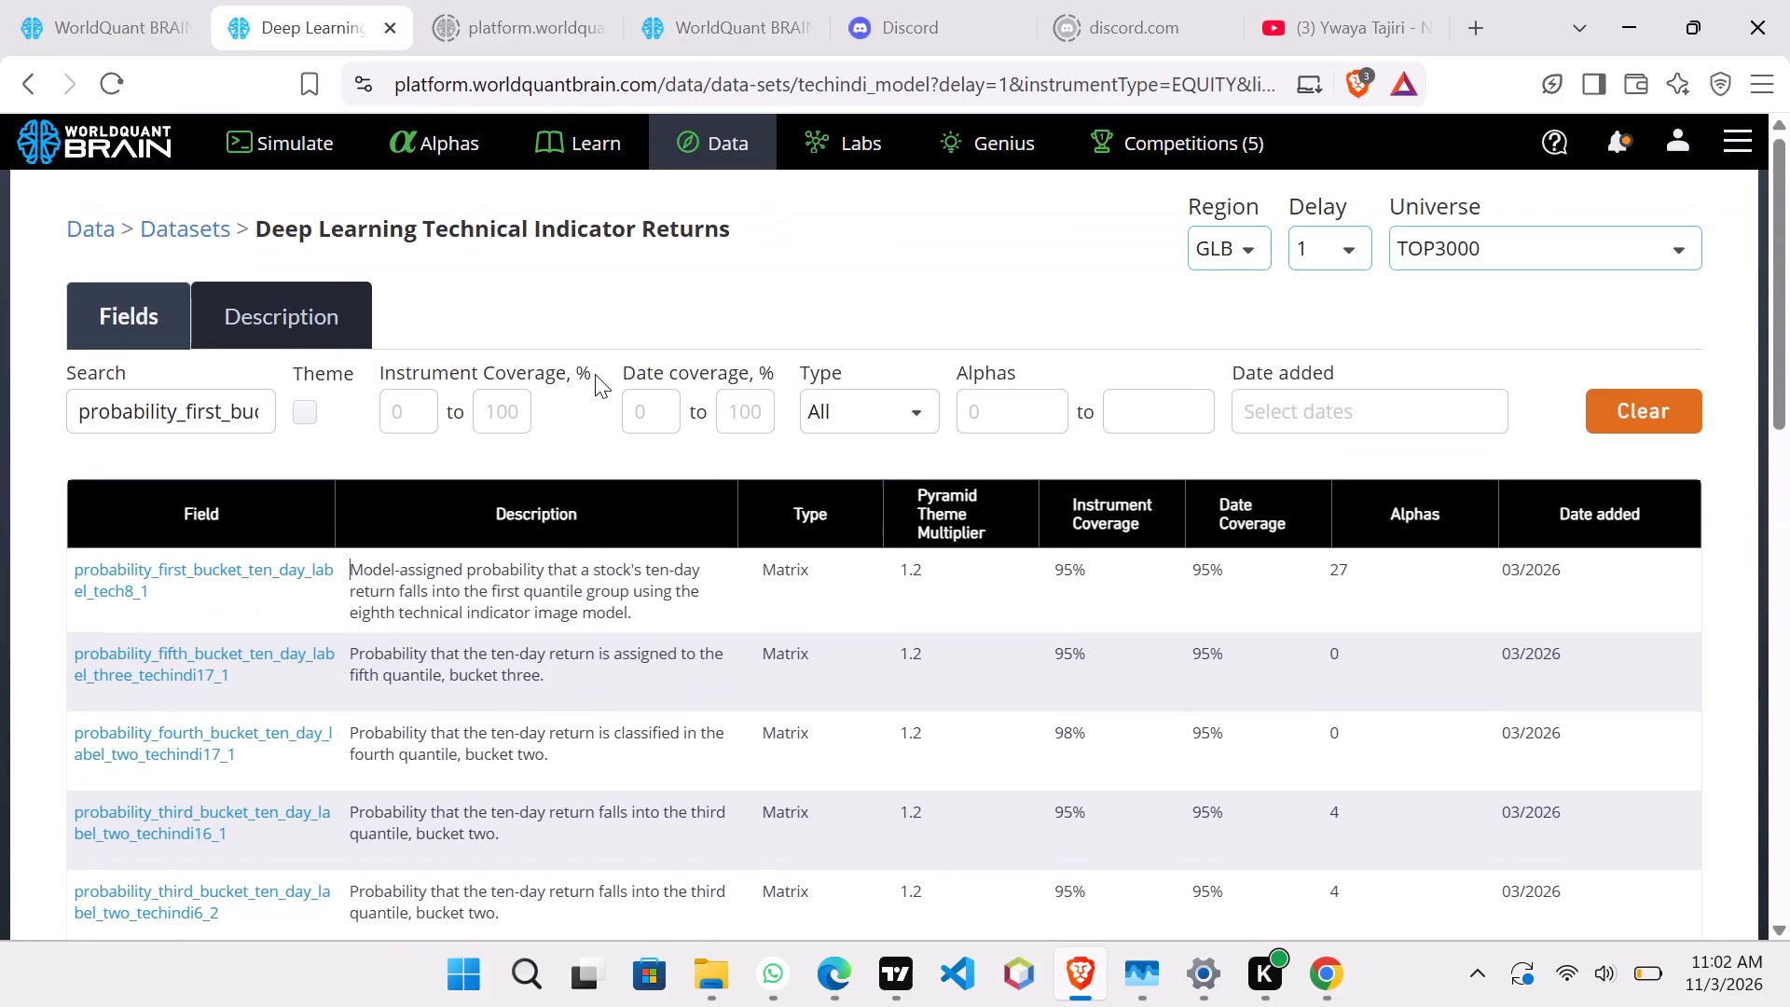
pyautogui.scroll(1, 595, 374)
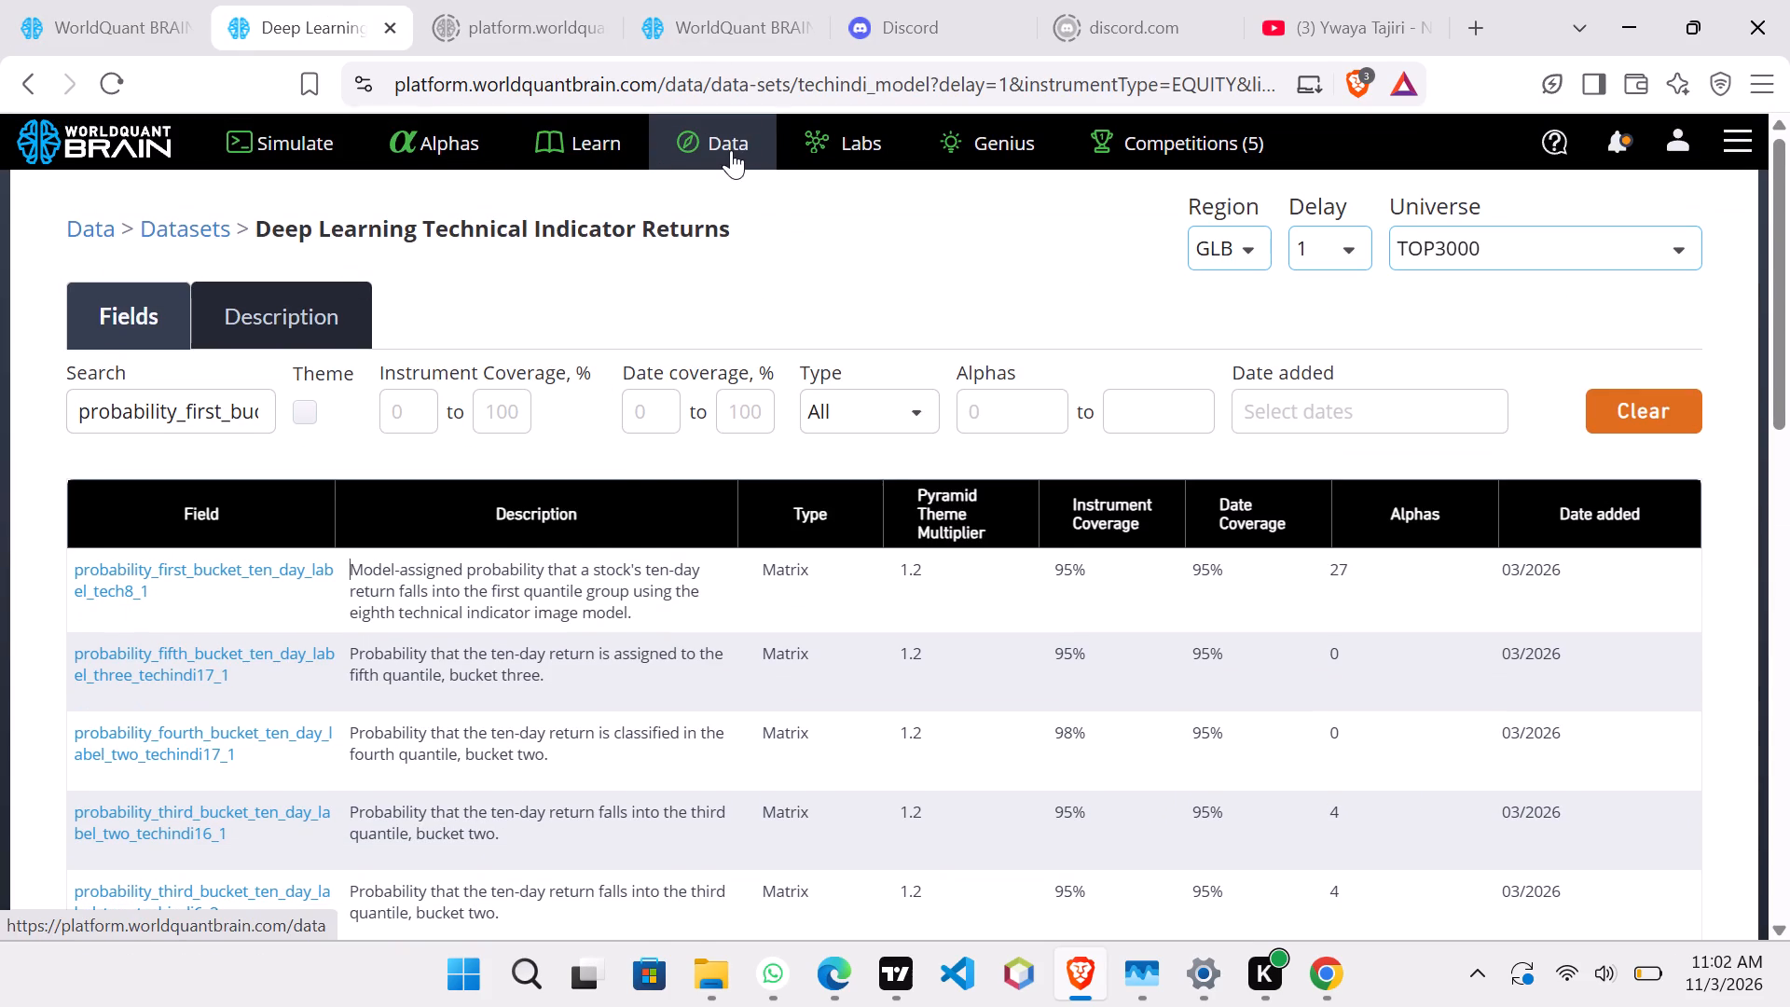
pyautogui.click(731, 150)
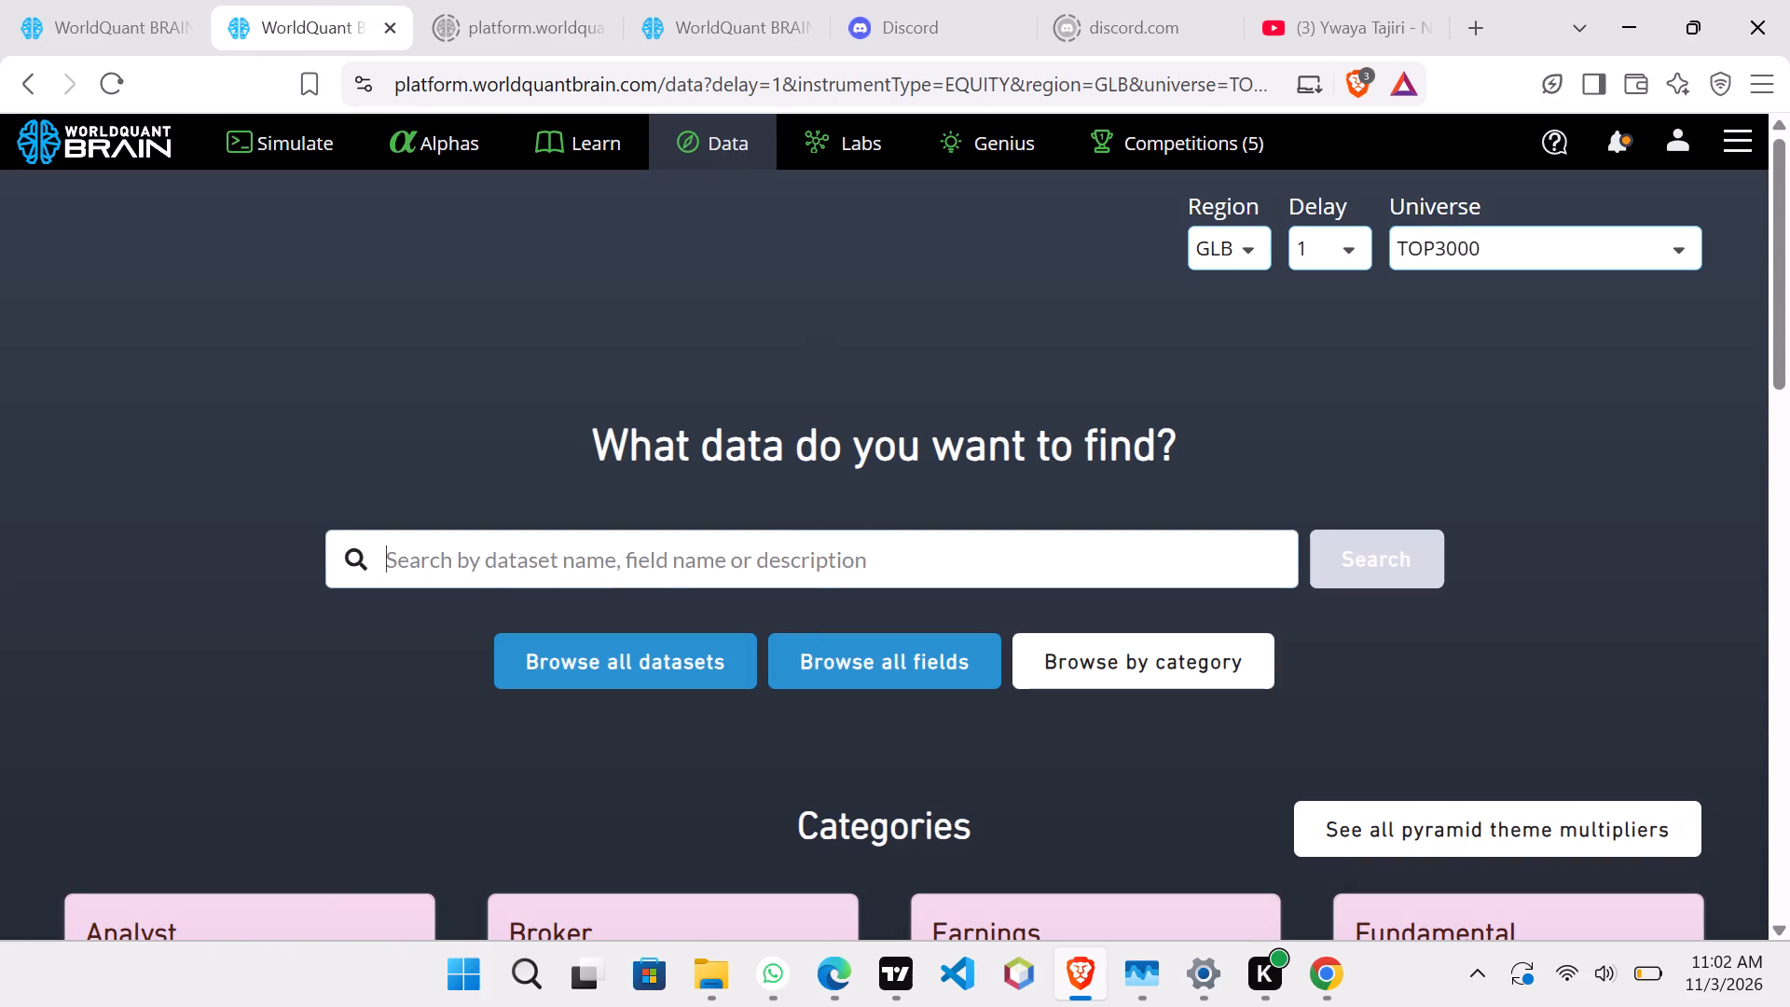
pyautogui.click(819, 570)
pyautogui.click(539, 849)
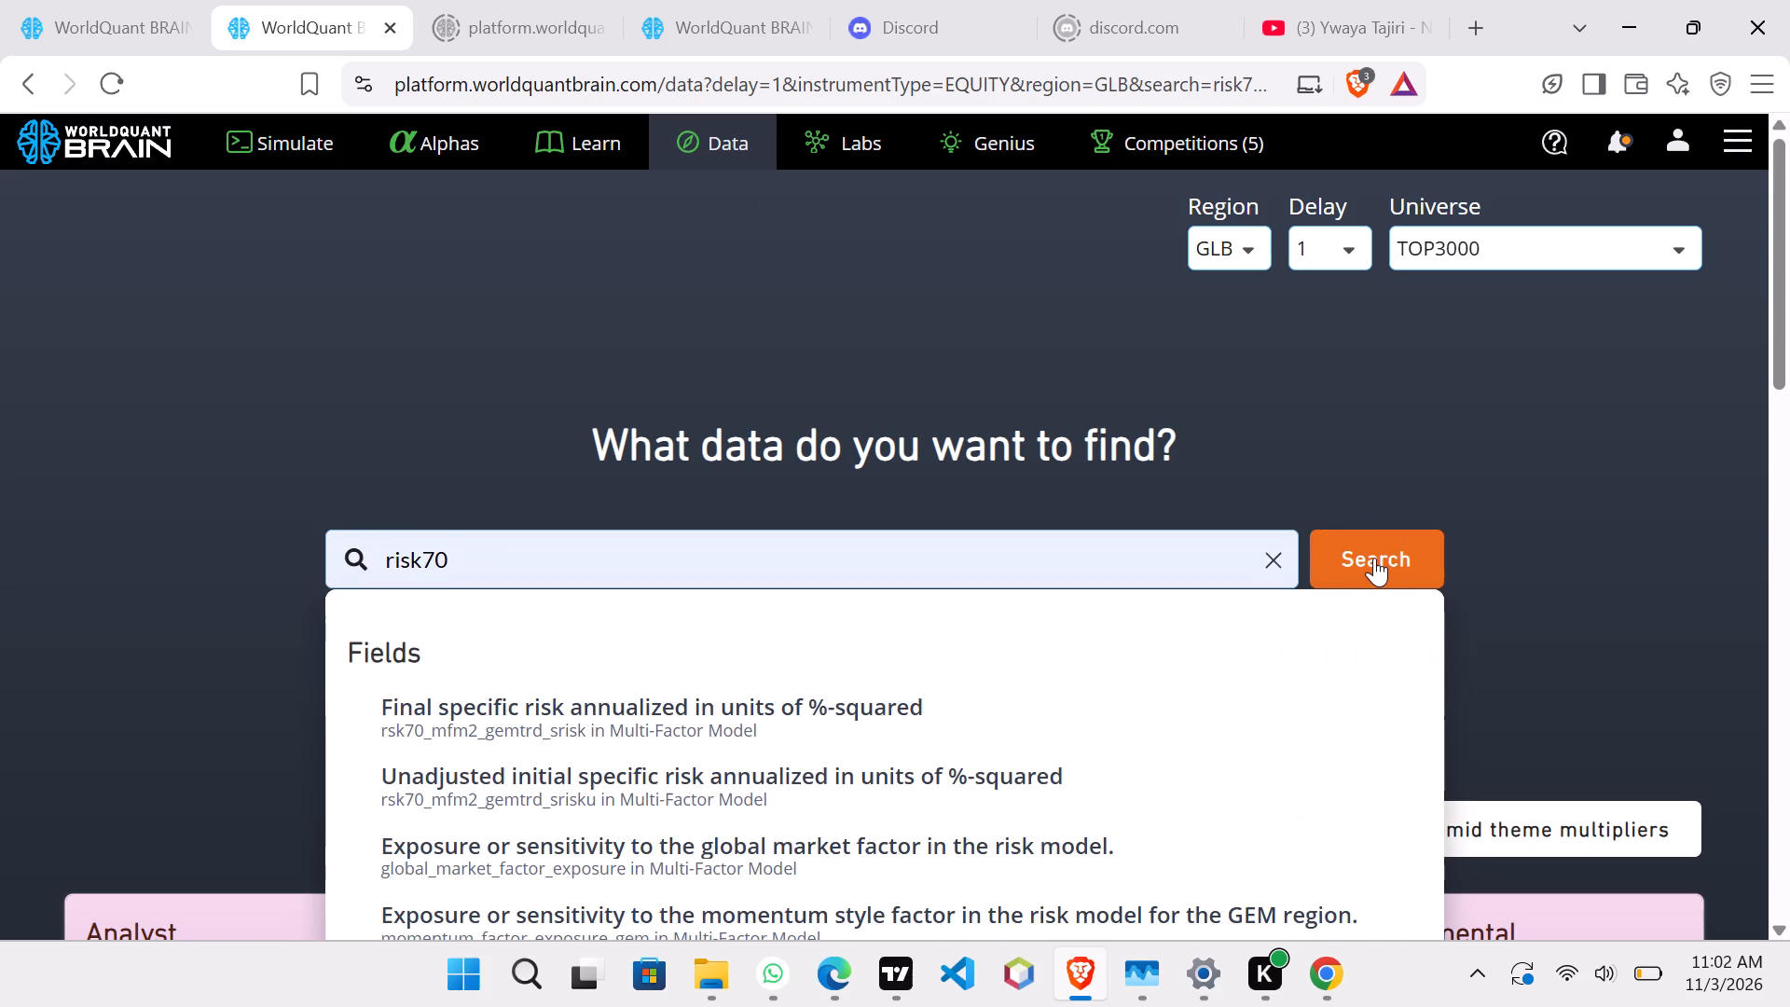
pyautogui.click(928, 429)
pyautogui.scroll(-8, 692, 701)
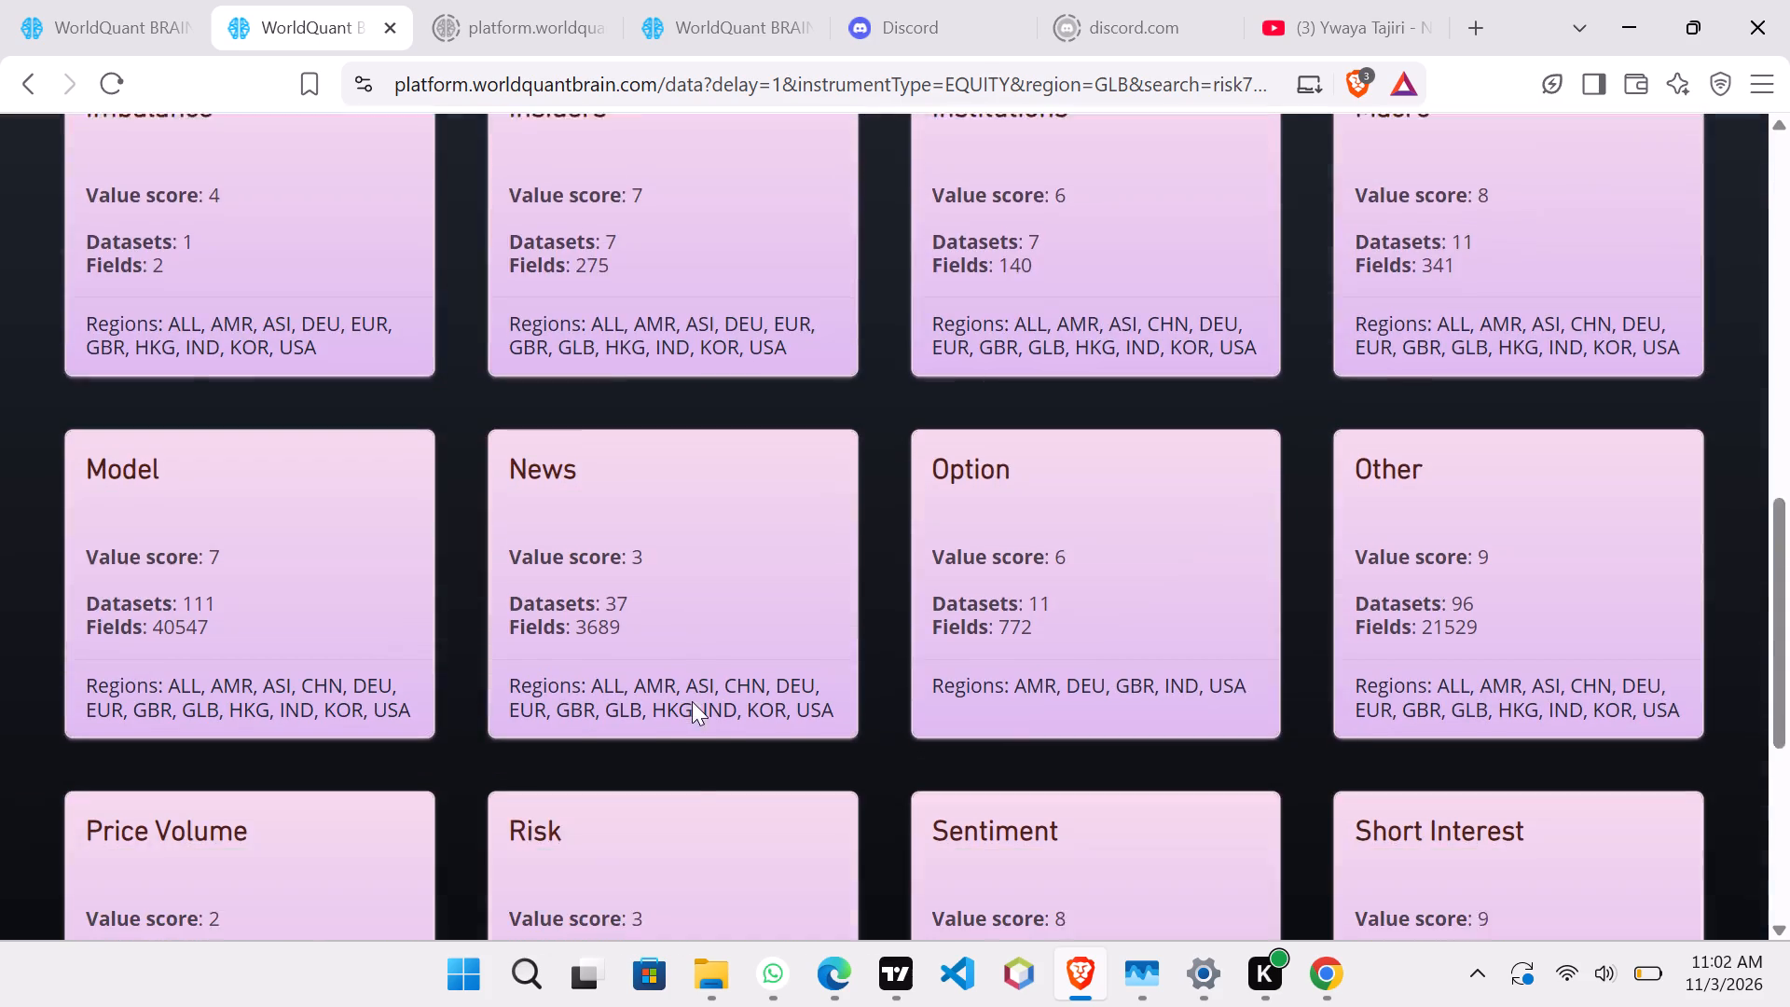
pyautogui.click(637, 703)
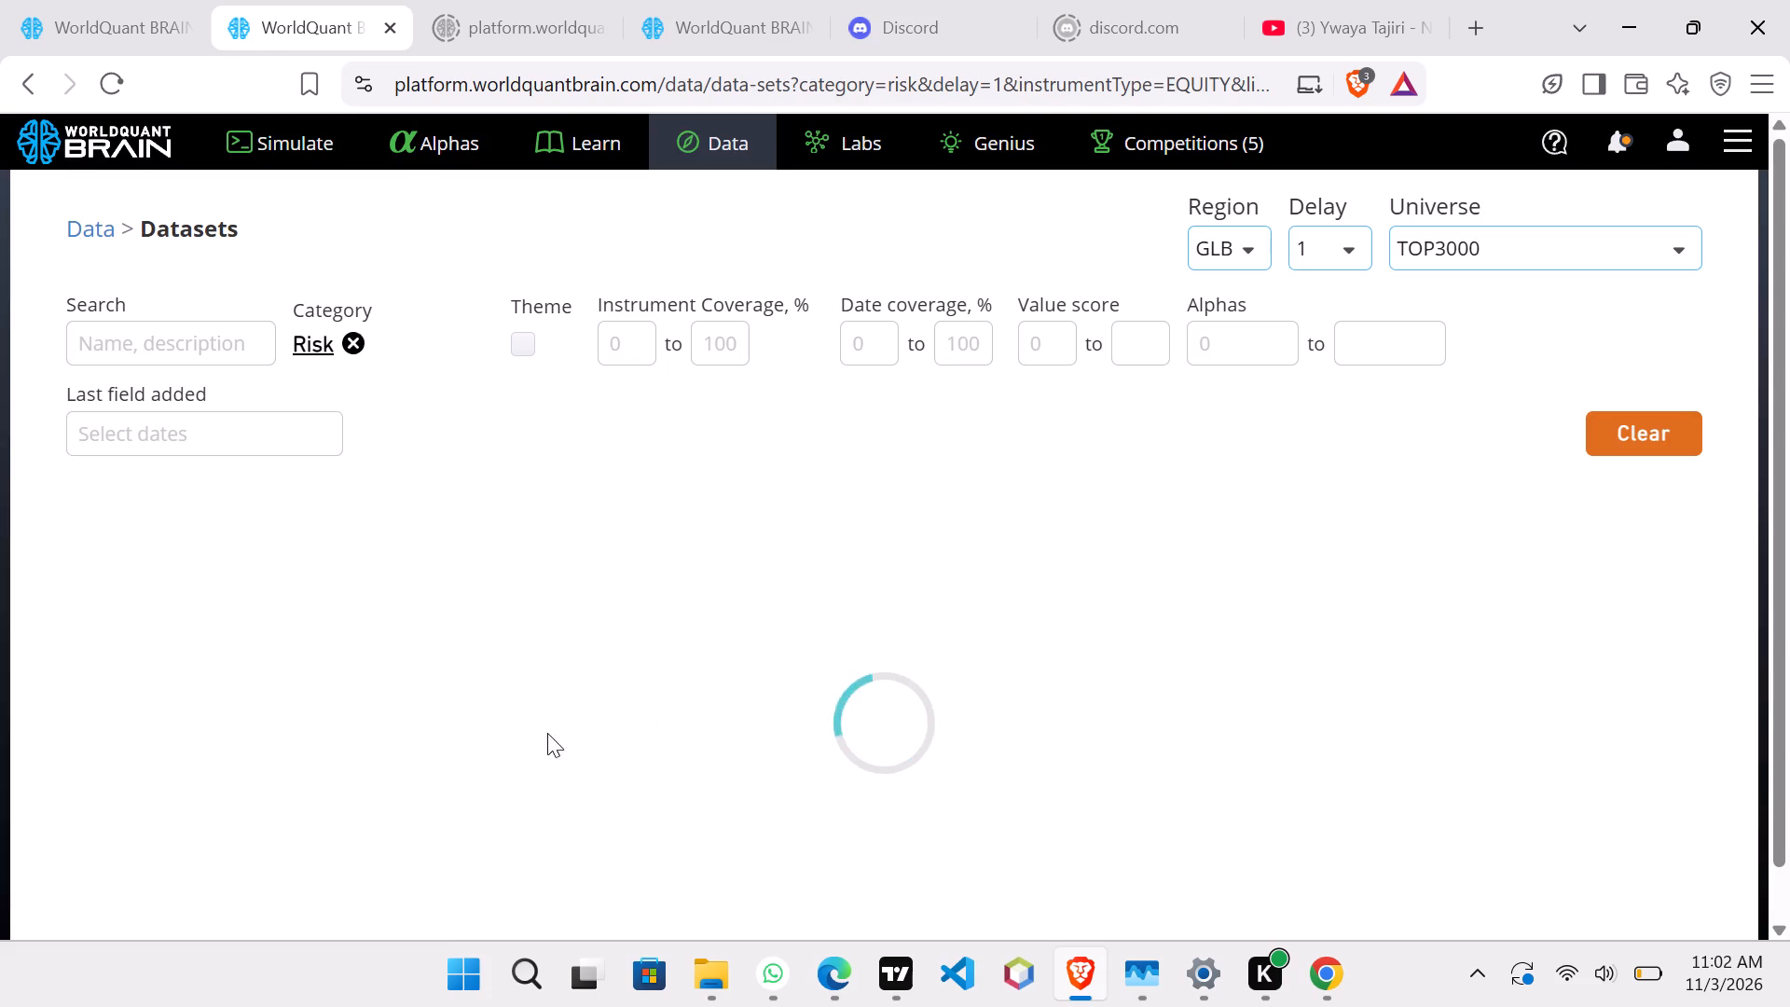
# Search the Risk datasets for risk70 and open the Multi-Factor Model dataset.
pyautogui.click(143, 355)
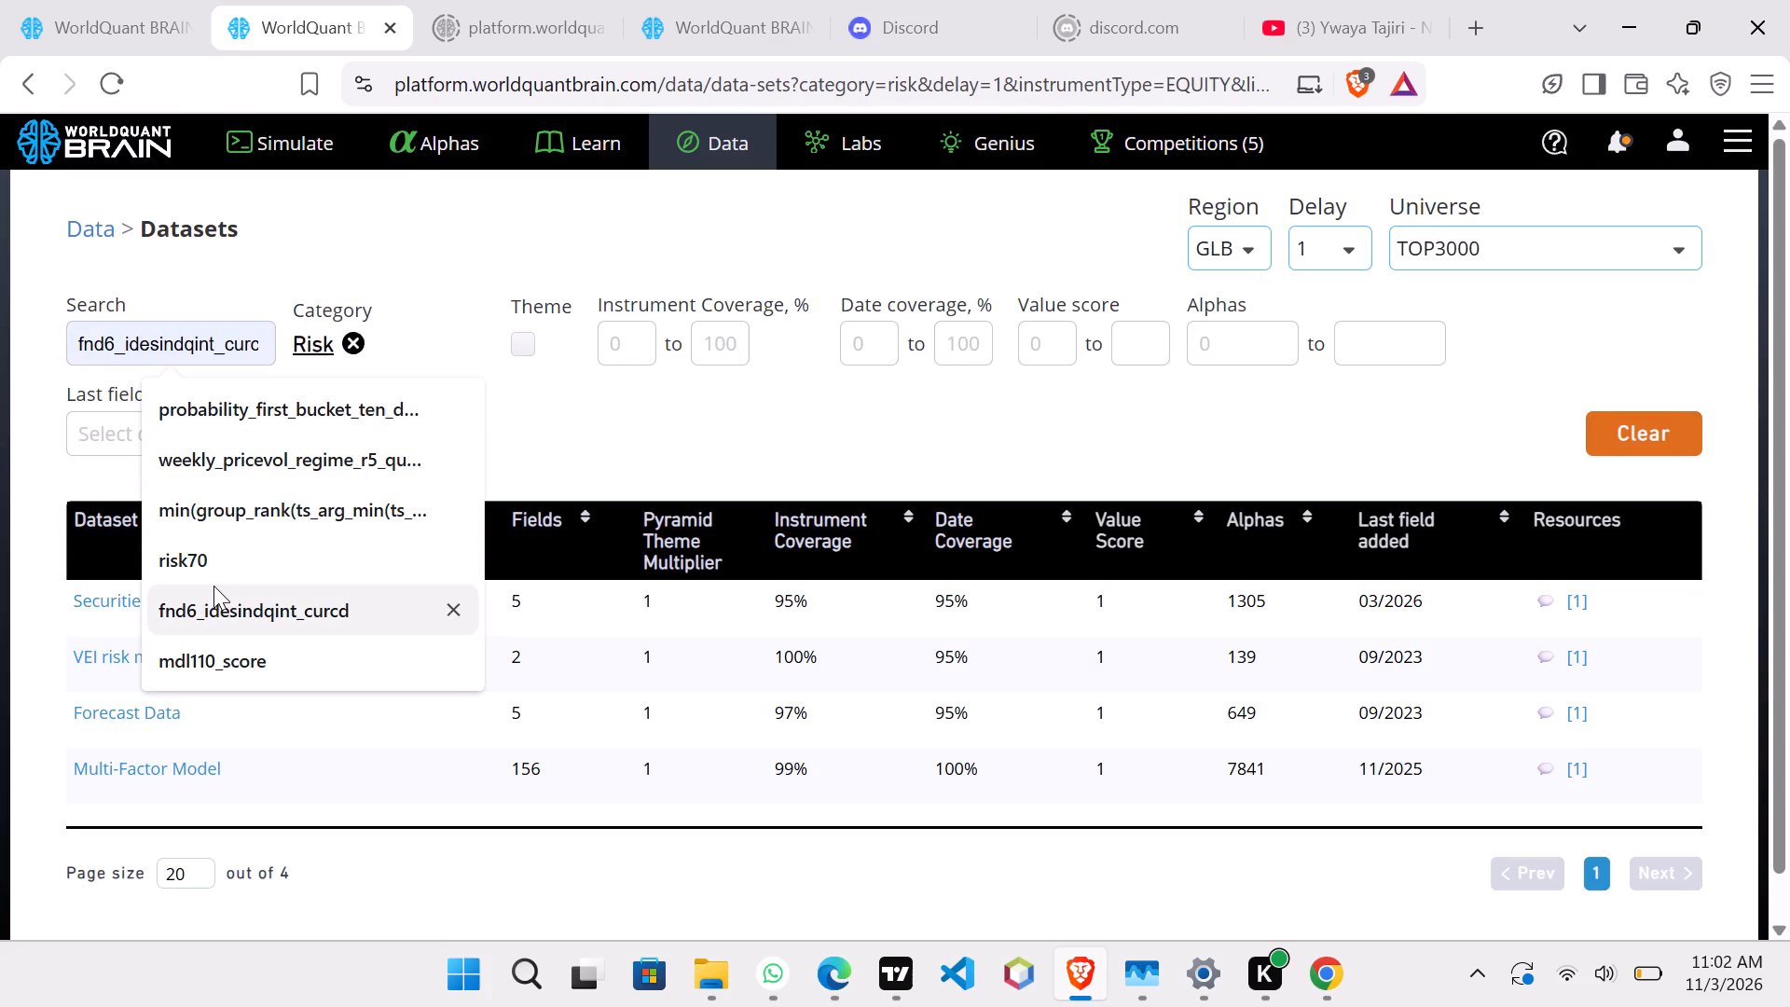
pyautogui.click(209, 574)
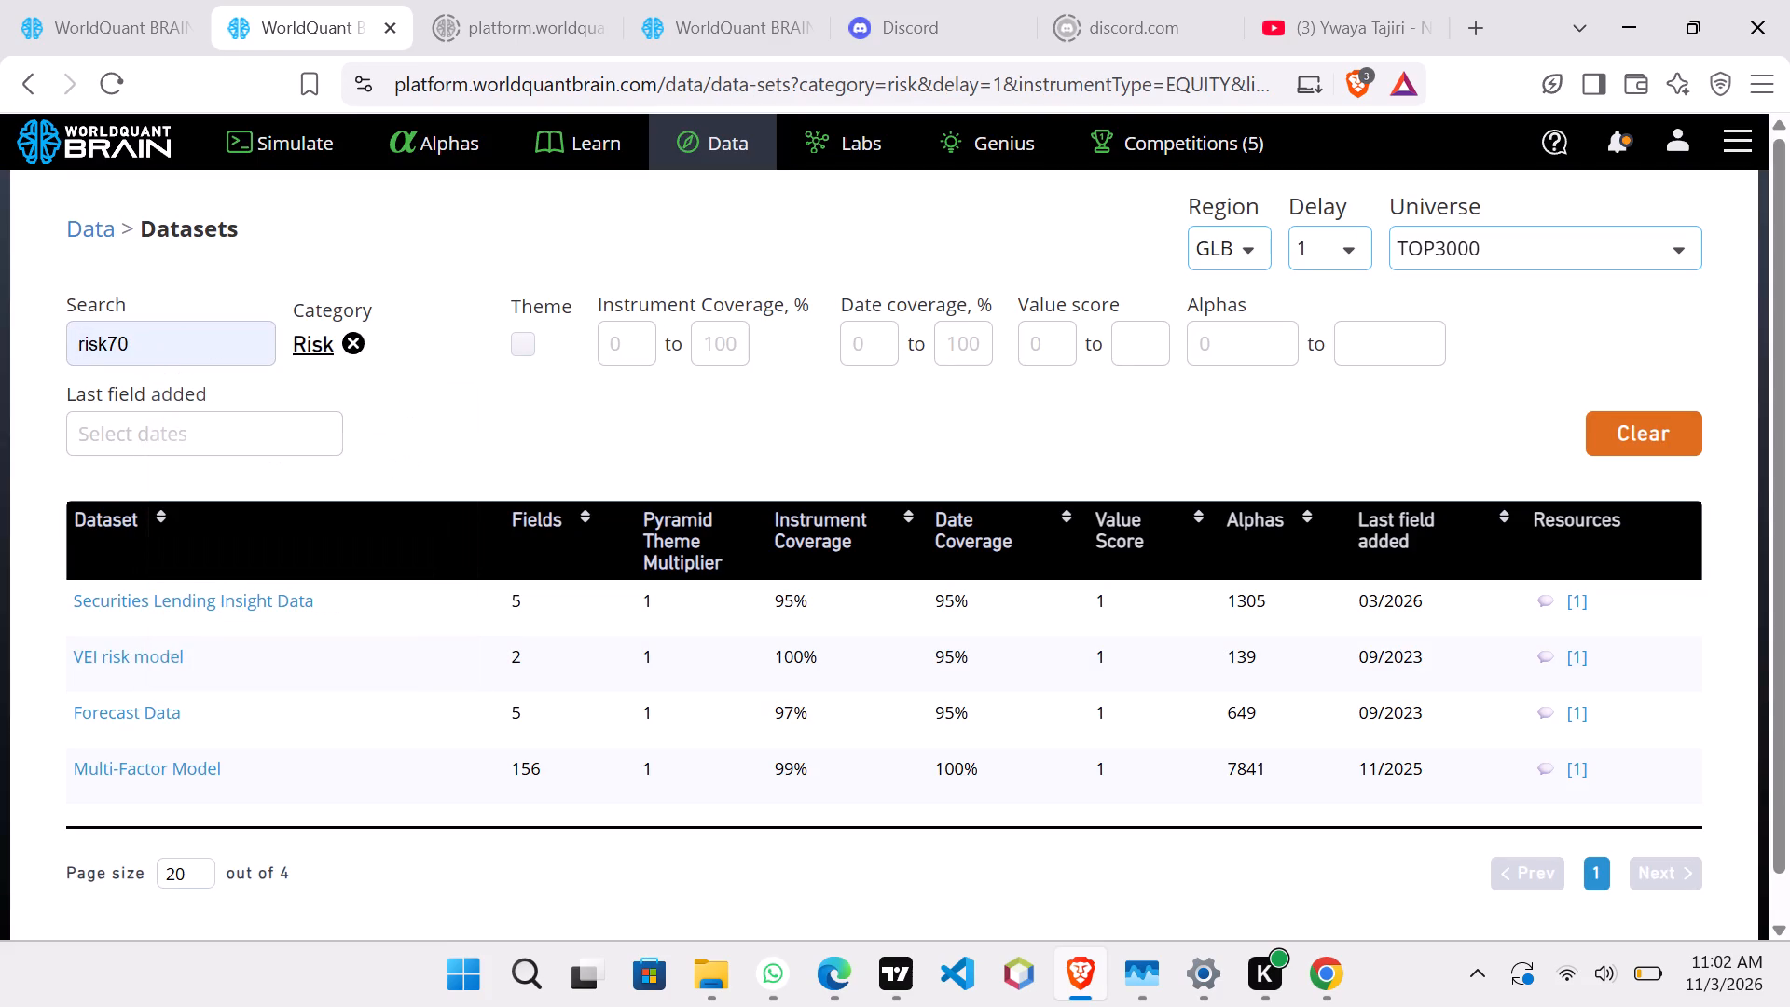
pyautogui.click(388, 473)
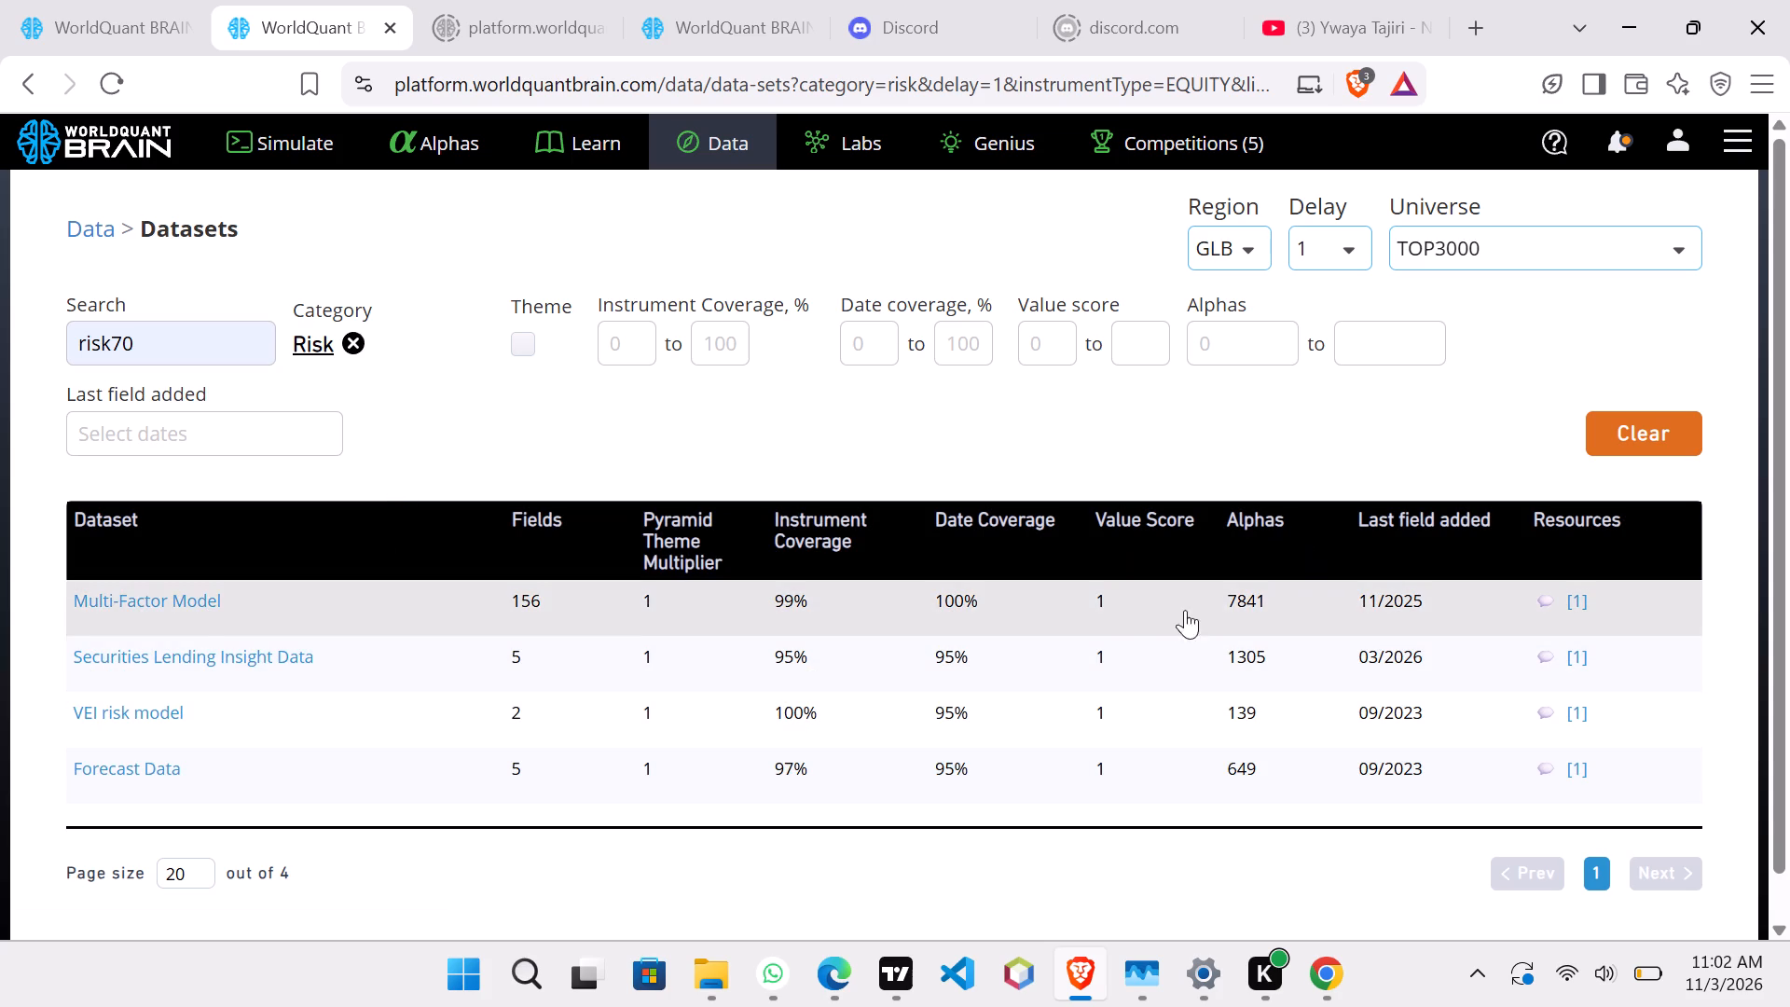
pyautogui.click(192, 598)
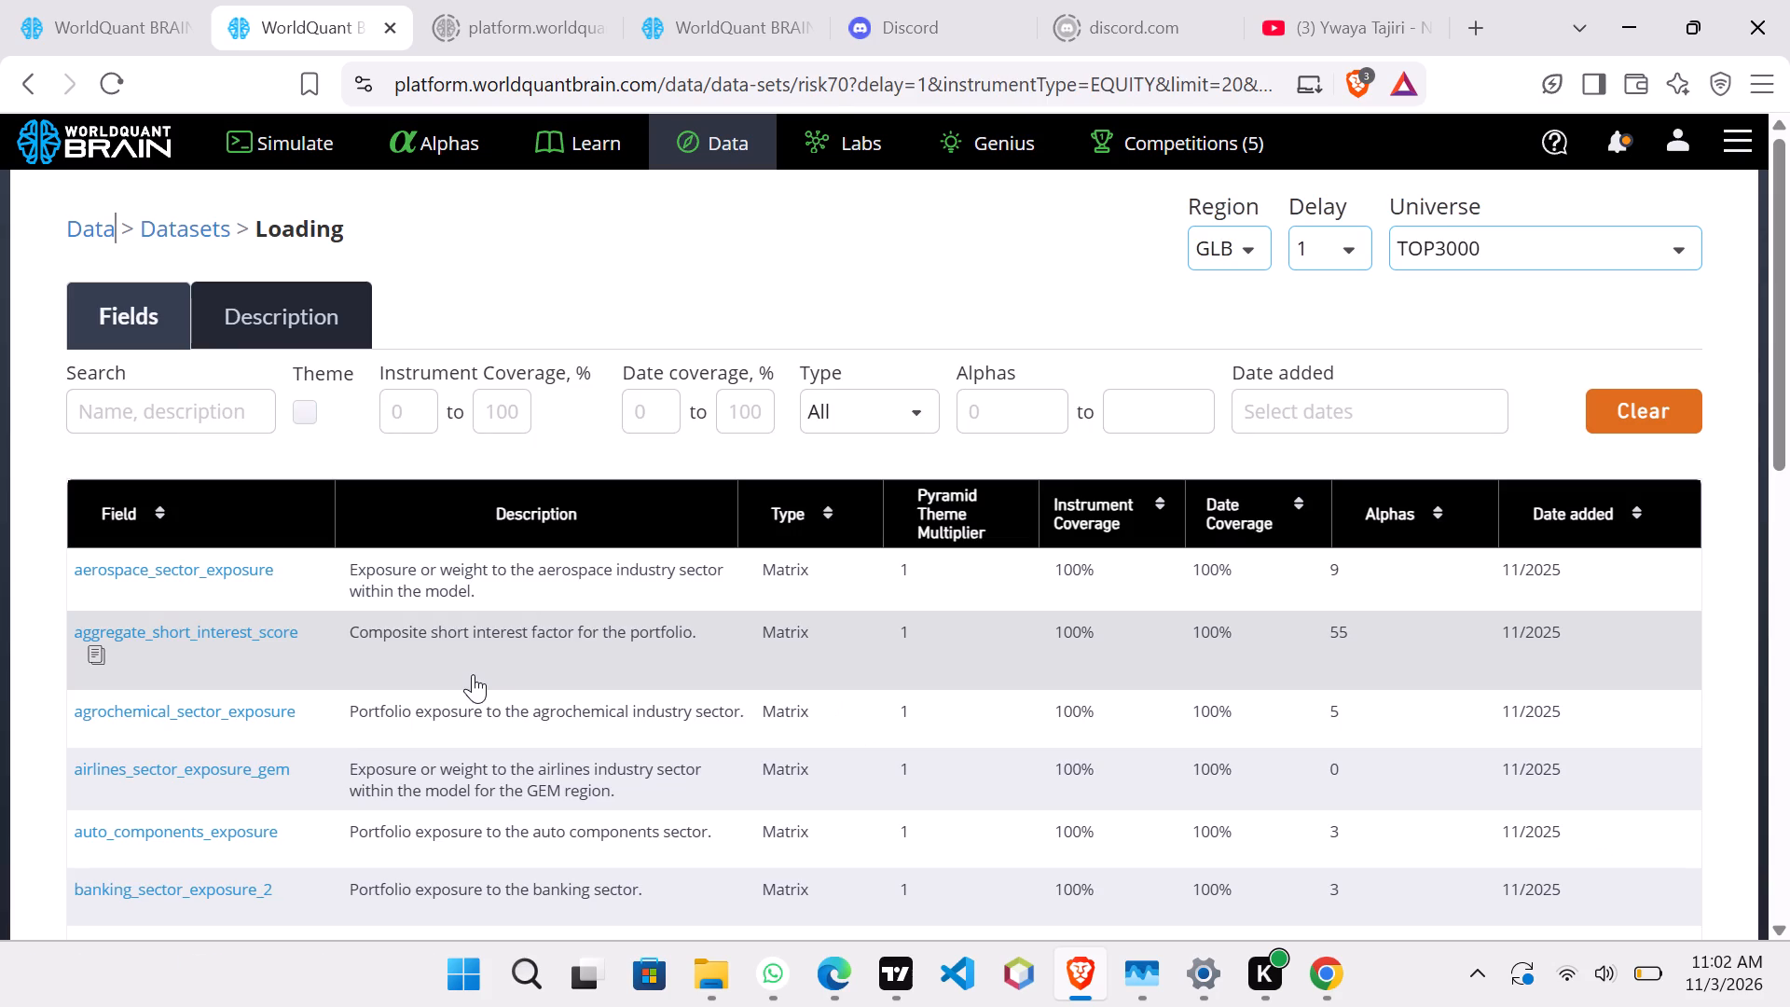
# Browse the first page of Multi-Factor Model fields and search them for risk70.
pyautogui.scroll(-6, 543, 694)
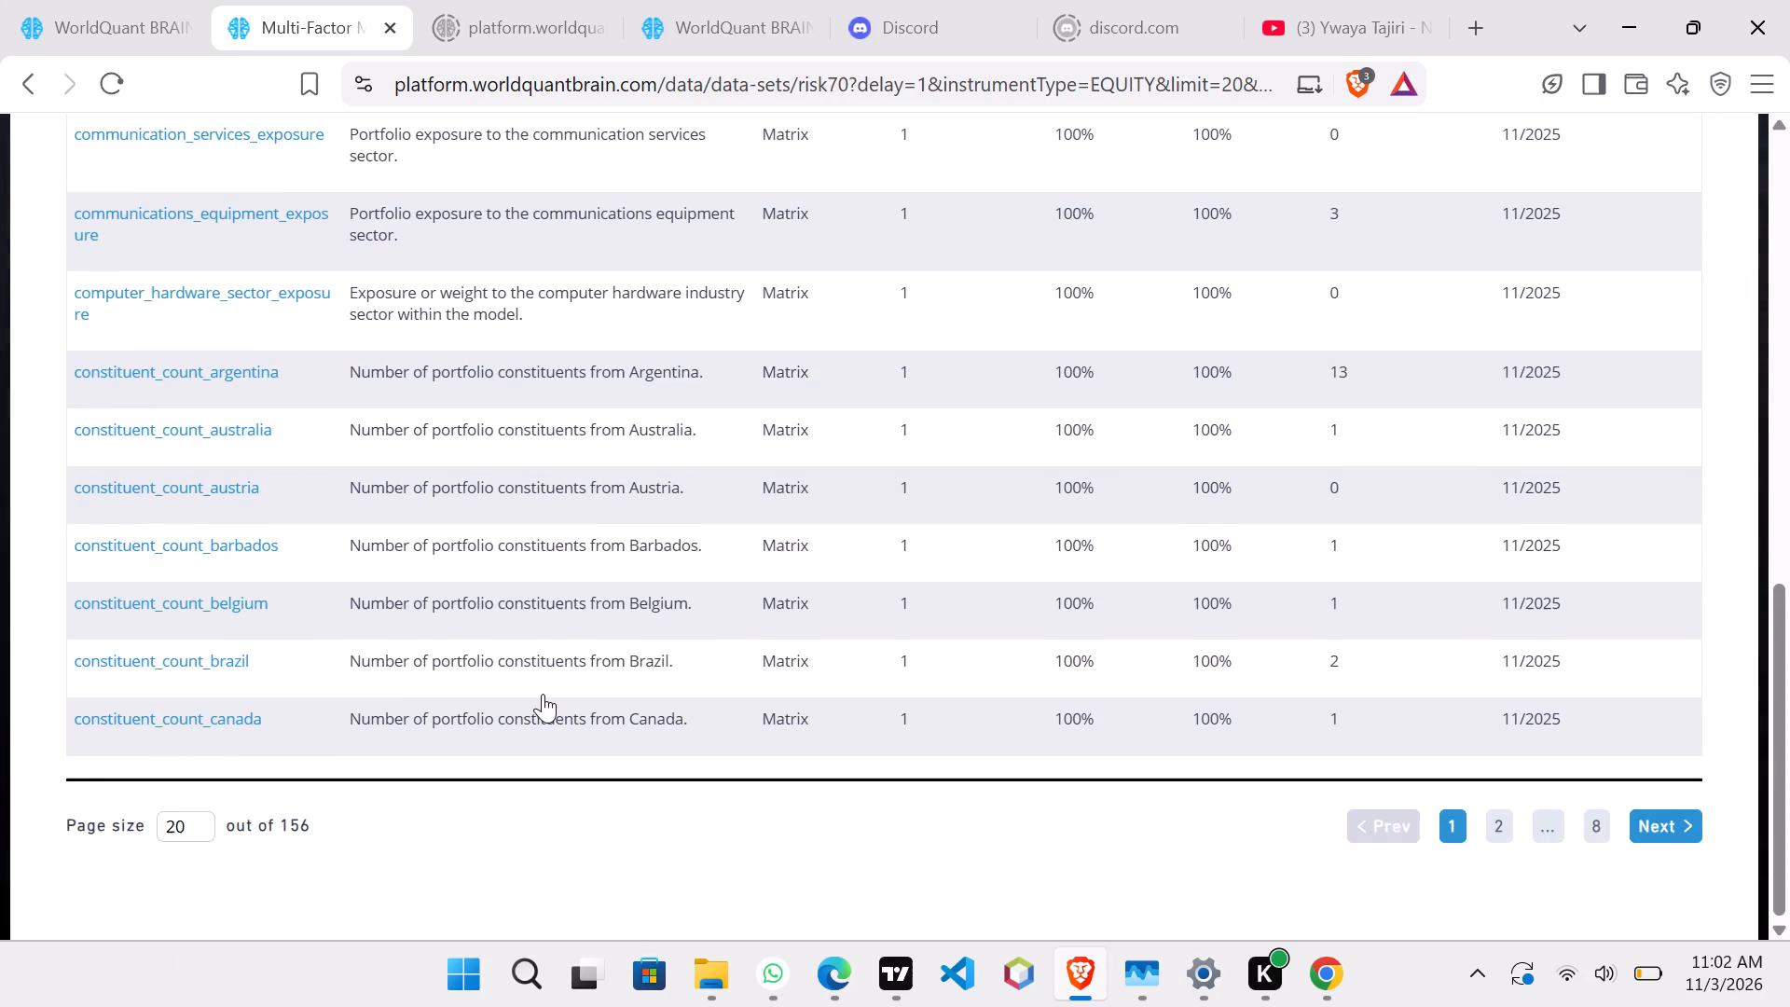
pyautogui.scroll(6, 543, 694)
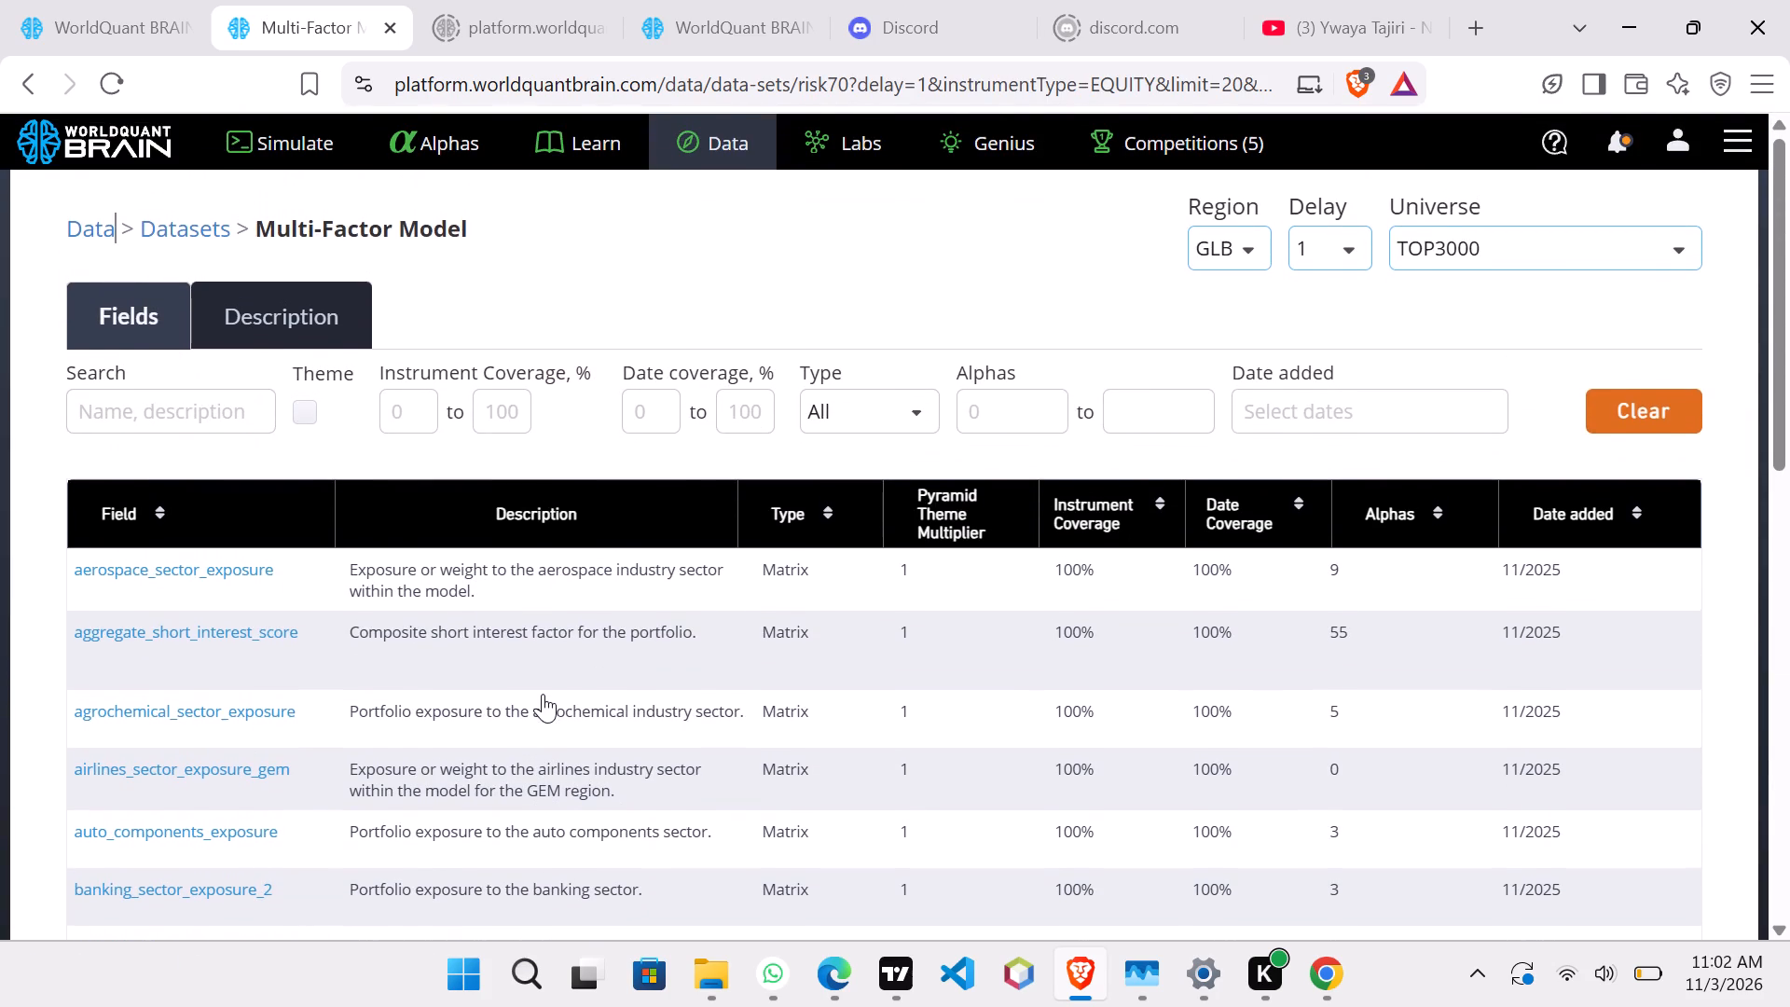
pyautogui.scroll(1, 543, 694)
pyautogui.click(127, 410)
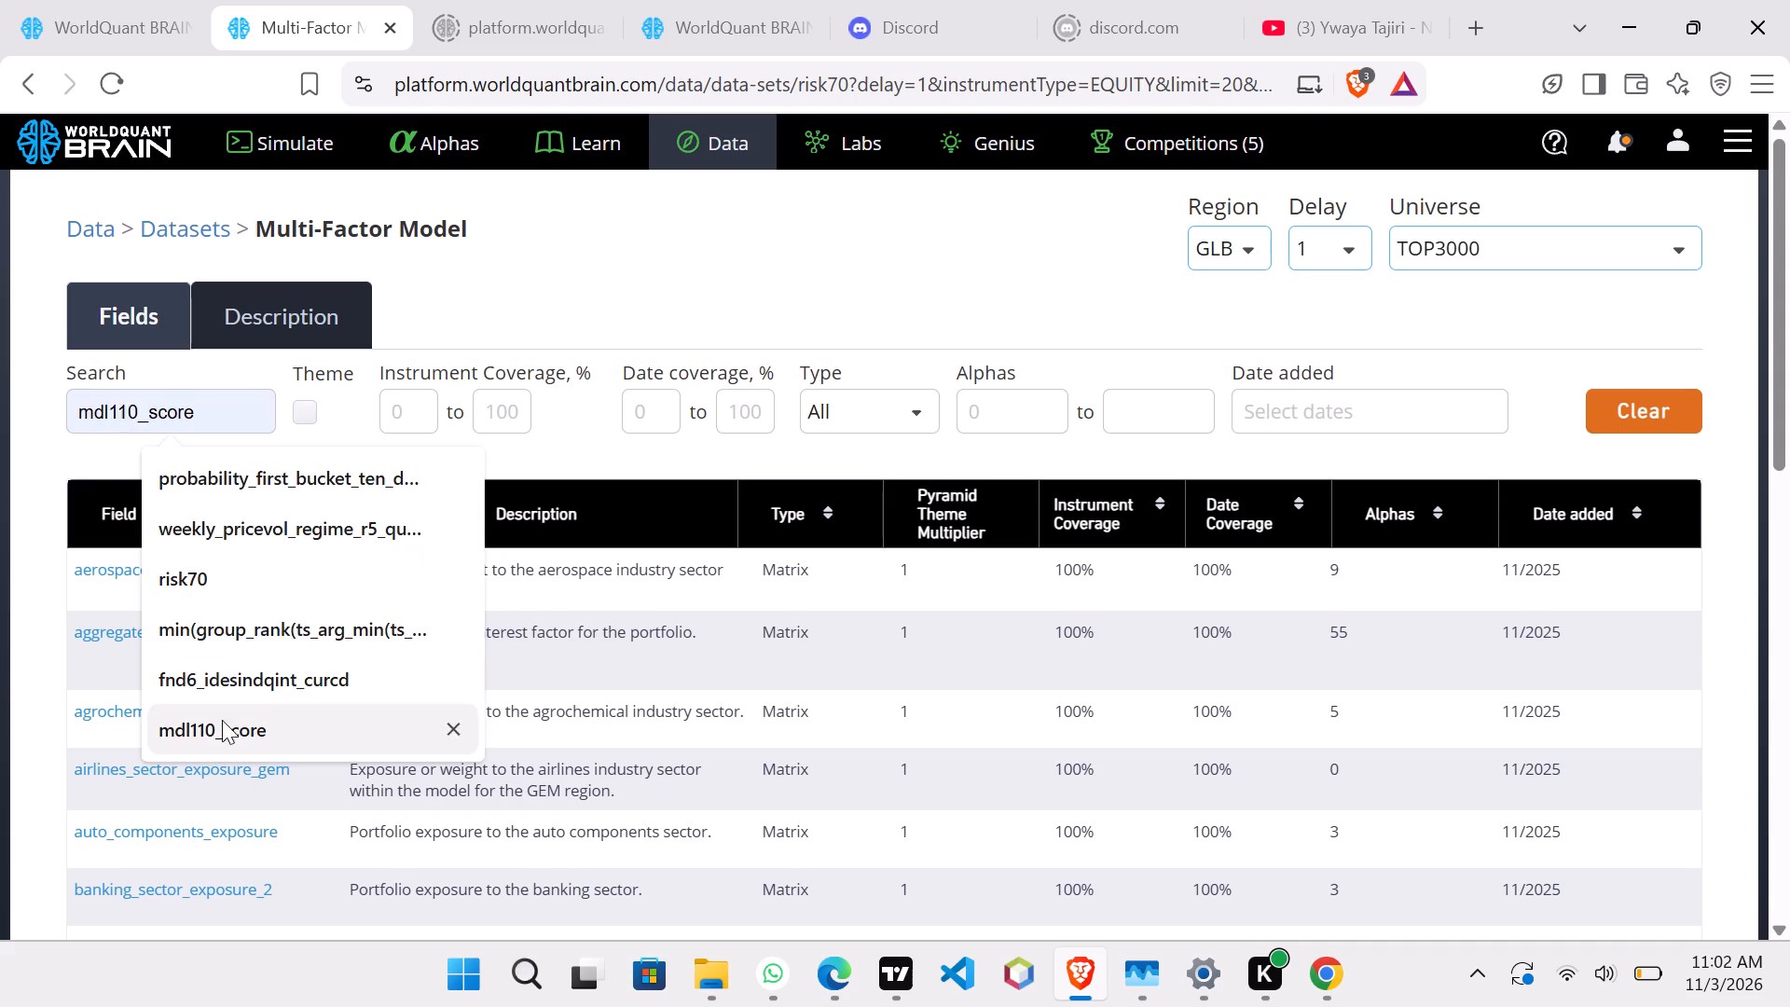
pyautogui.click(172, 592)
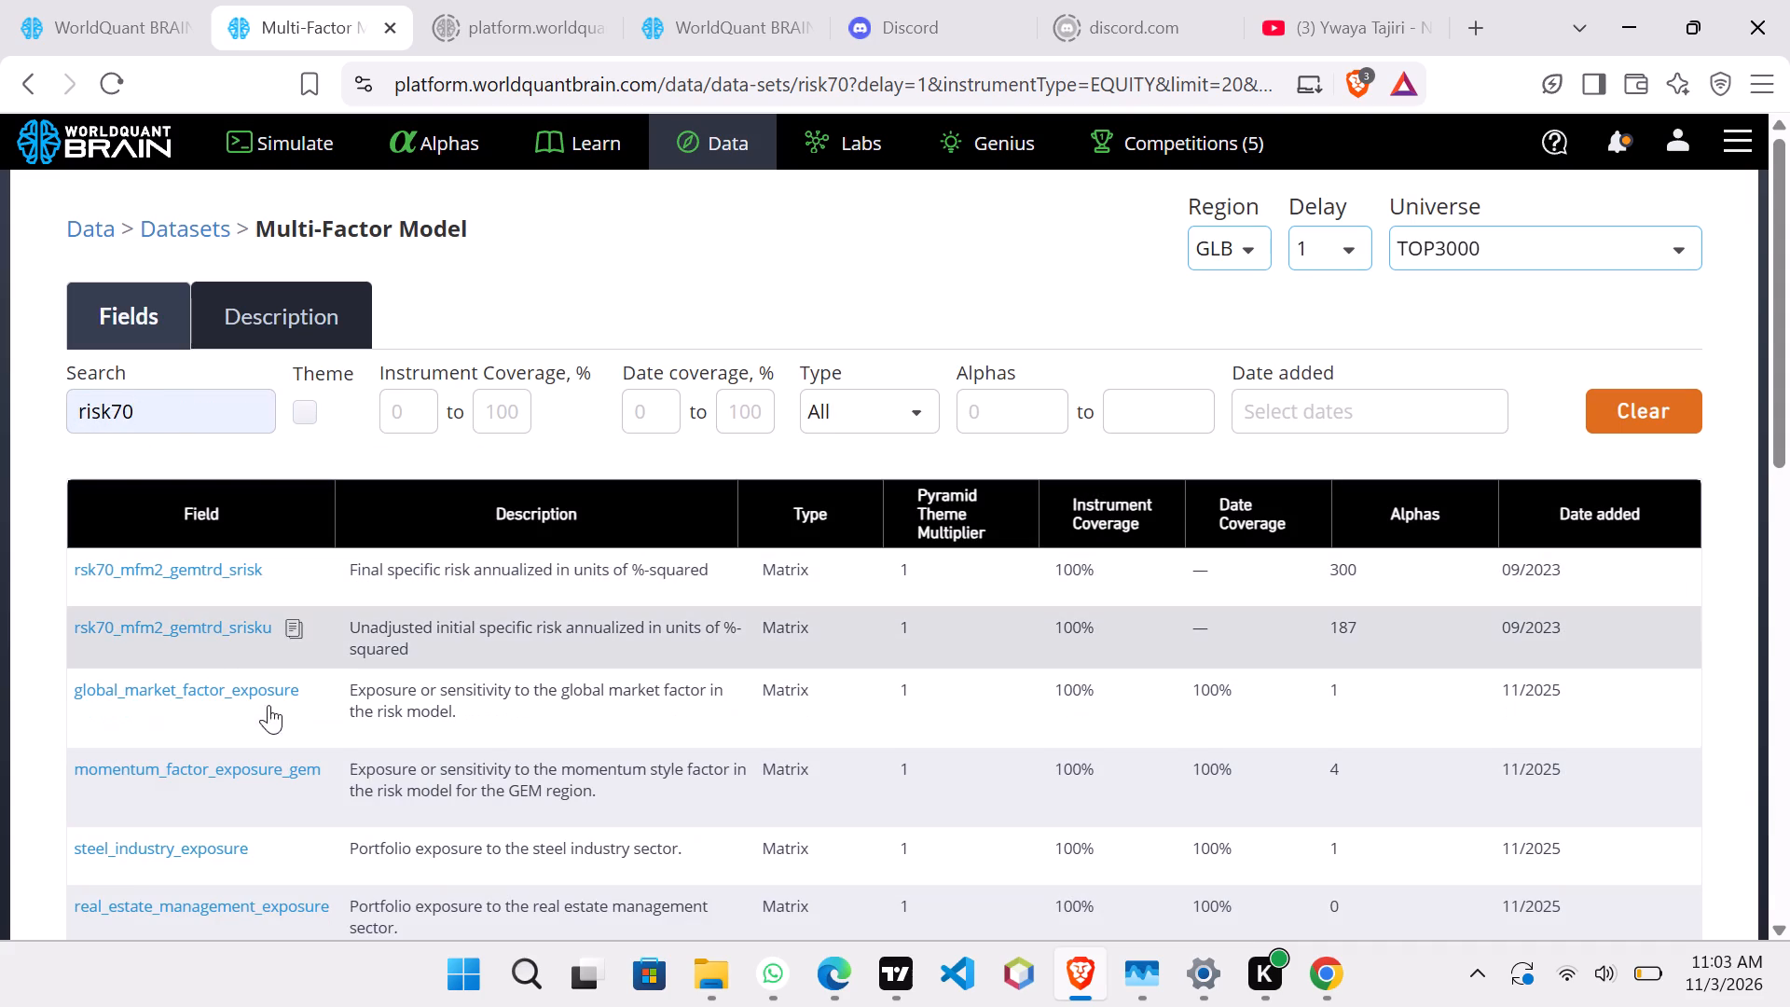
# Review the fields matching risk70 and copy the field name rsk70_mfm2_gemtrd_srisk.
pyautogui.scroll(-1, 275, 858)
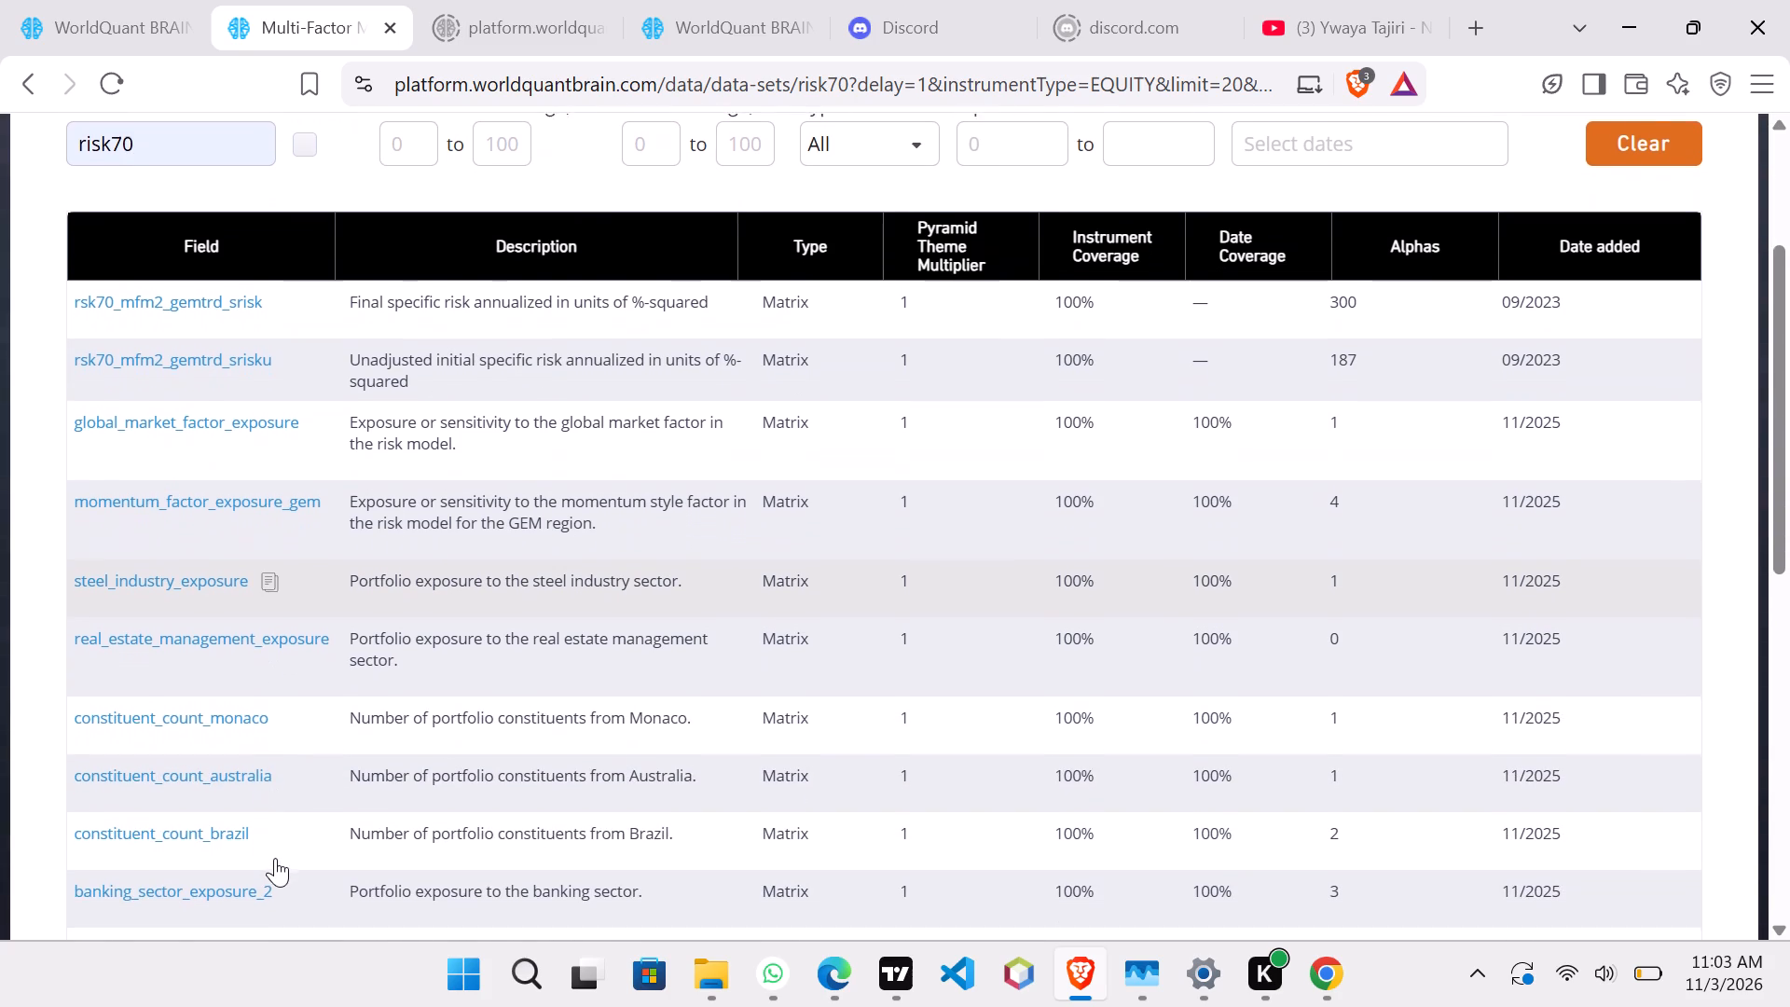
pyautogui.scroll(-3, 275, 858)
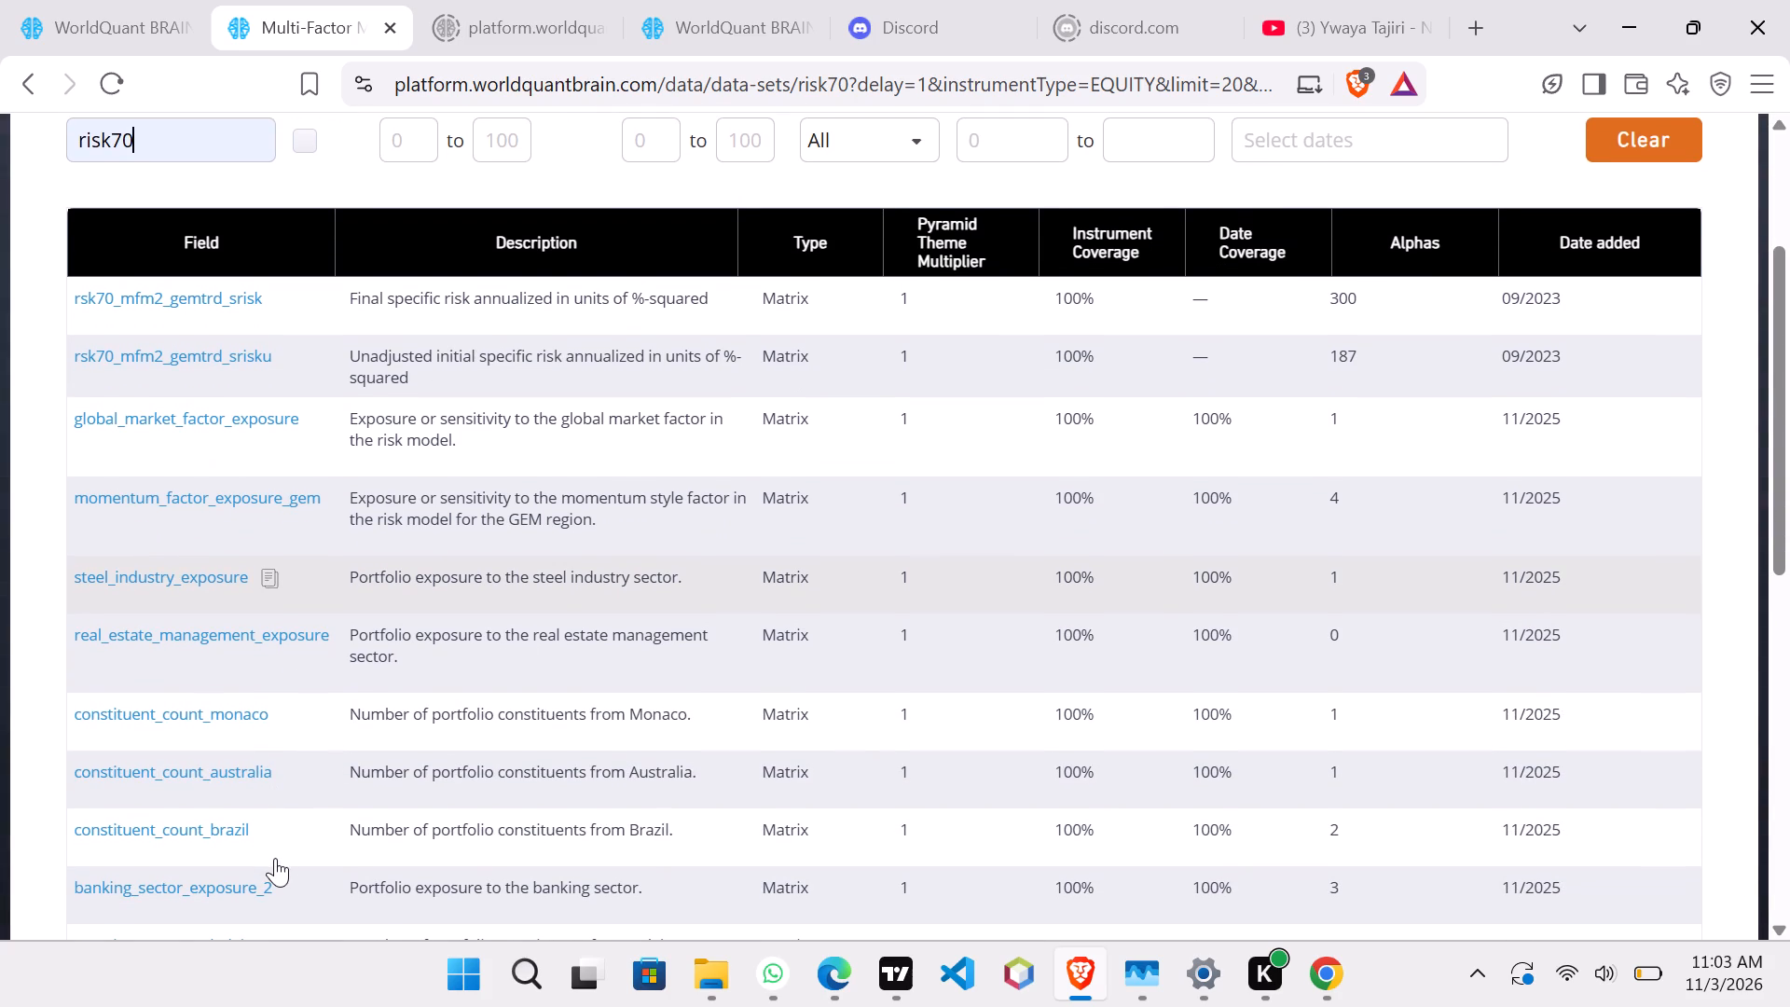
pyautogui.scroll(-2, 275, 858)
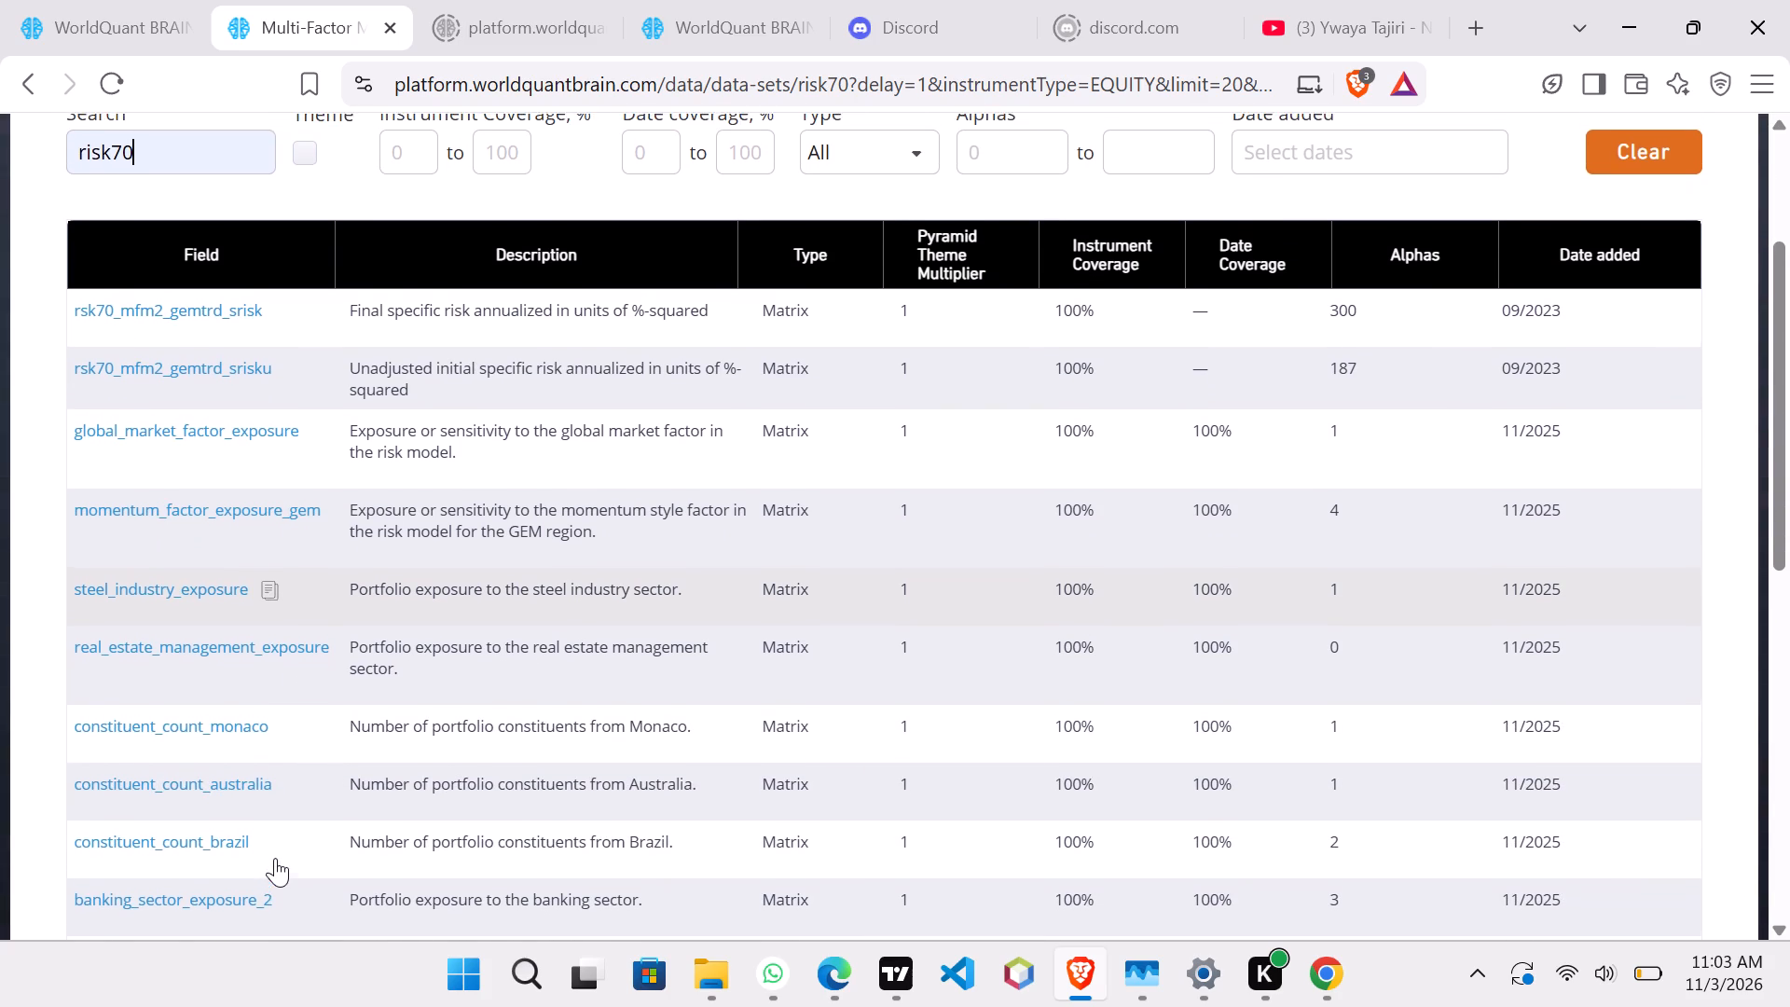
pyautogui.scroll(-1, 275, 858)
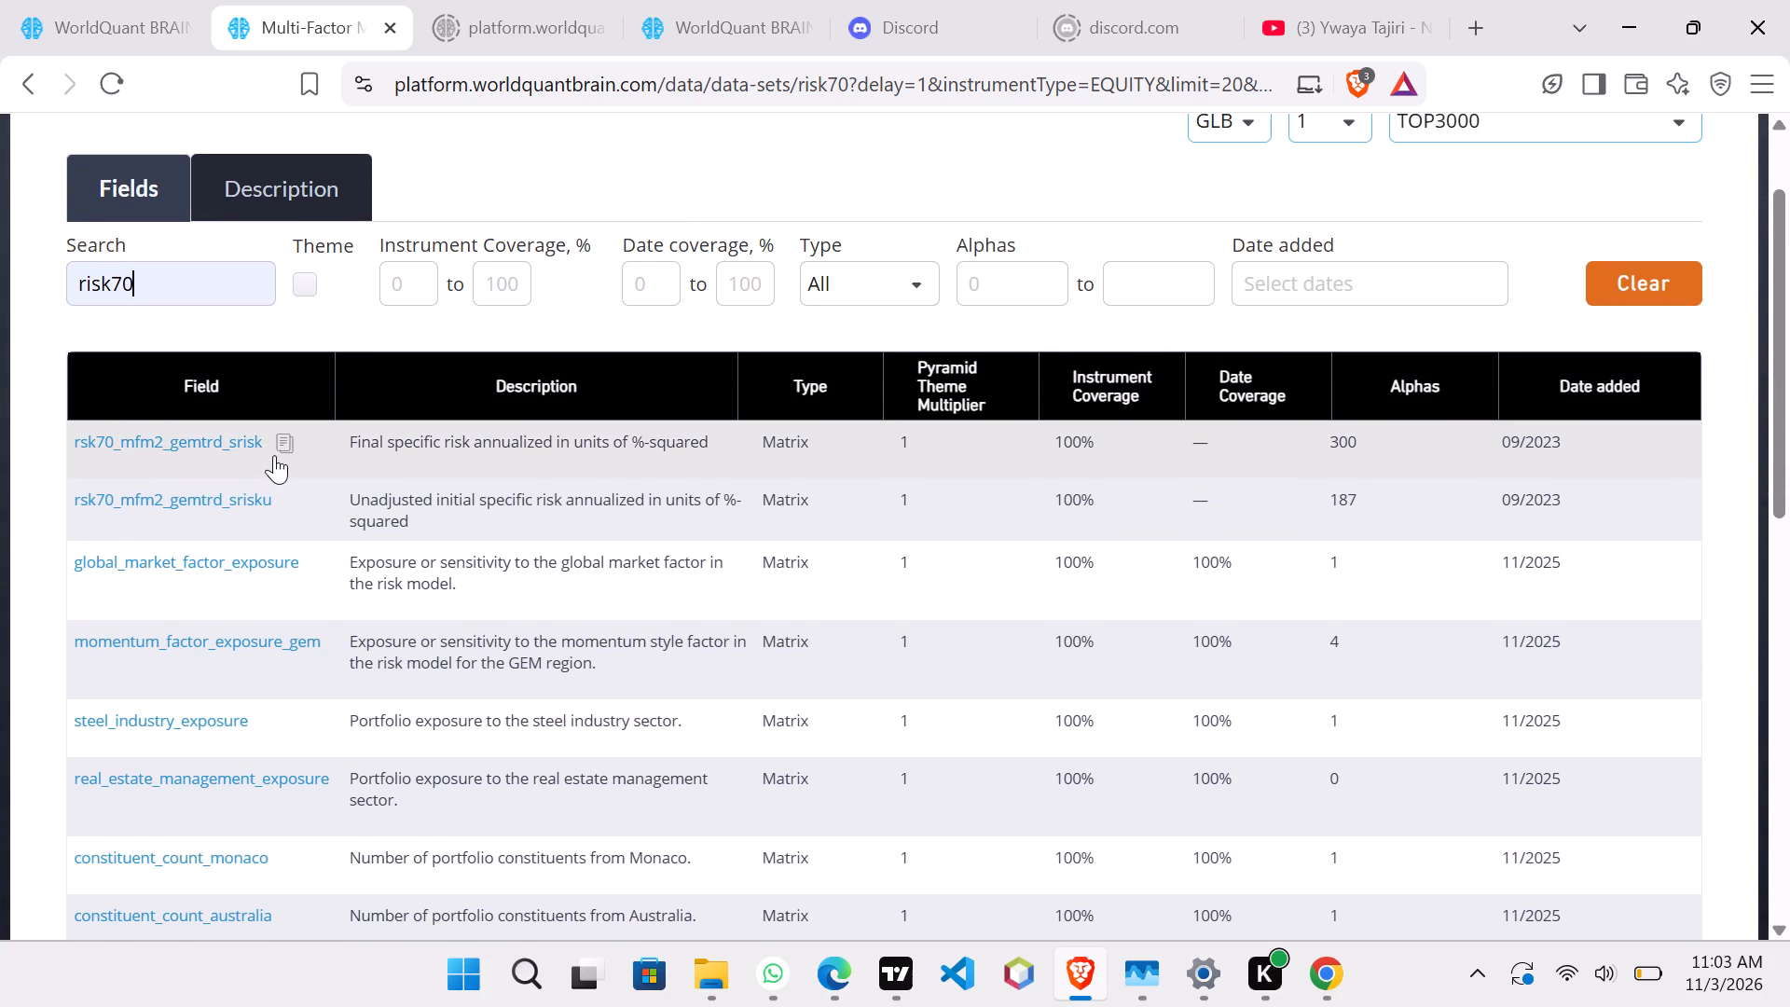
pyautogui.click(286, 445)
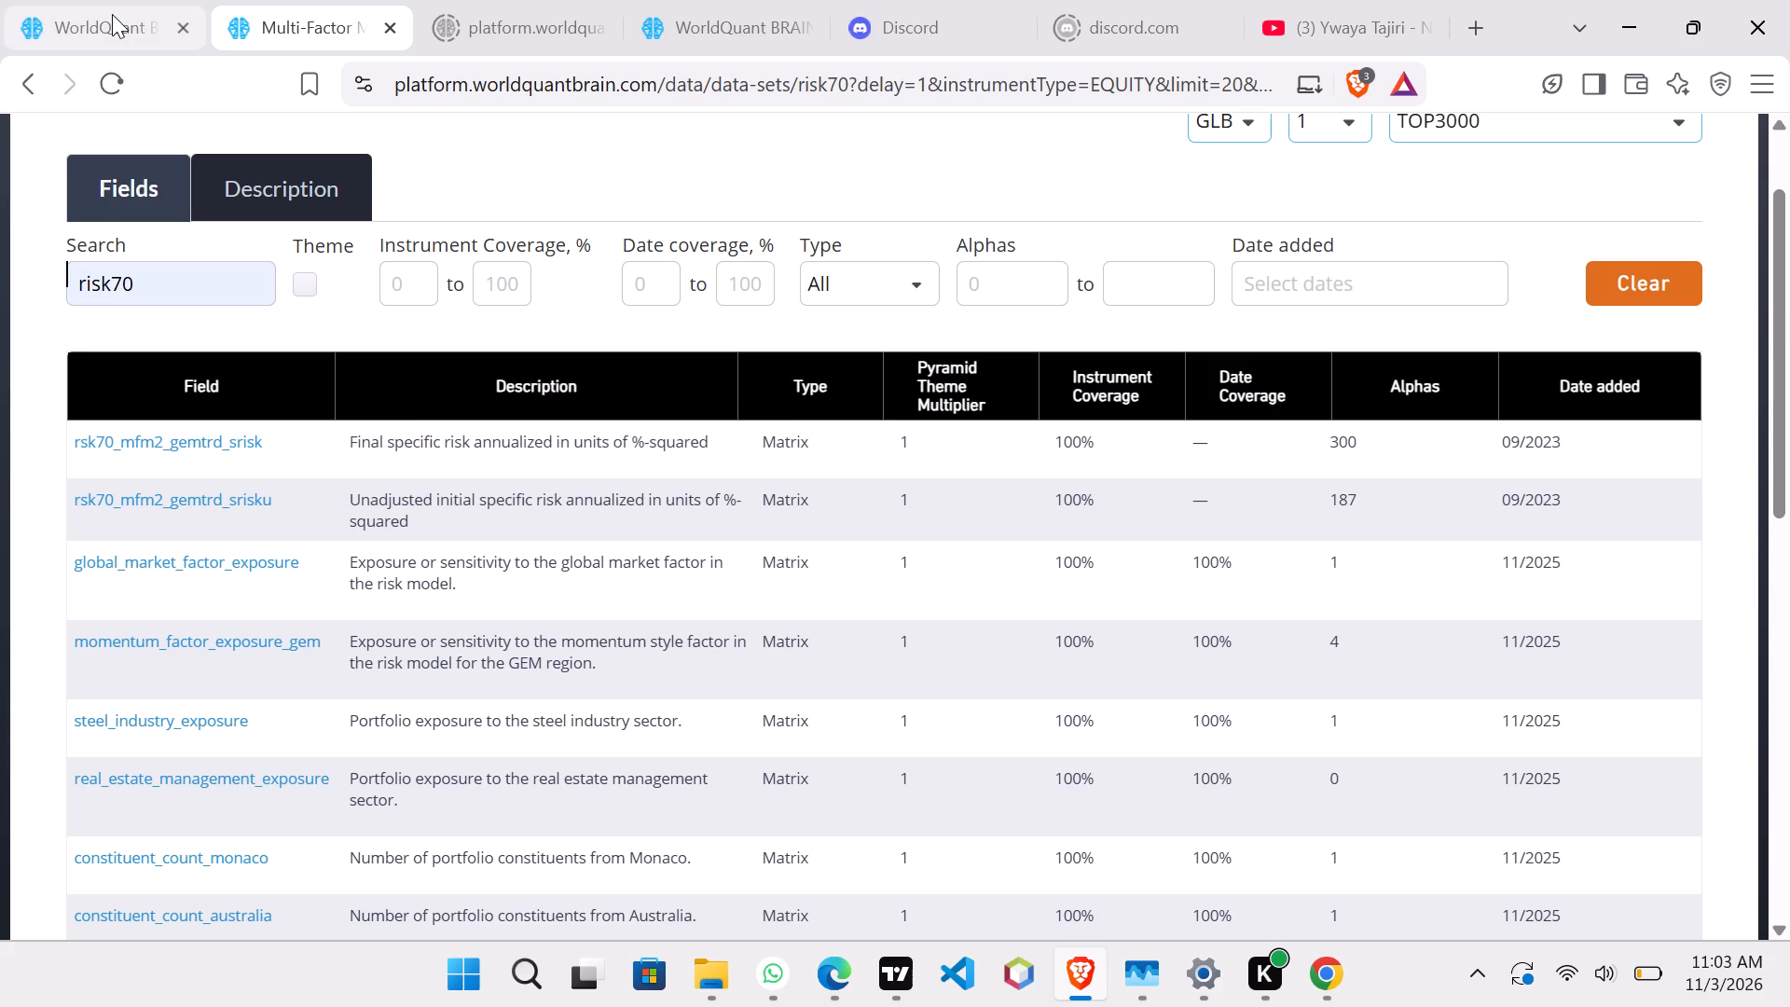
# Replace the risk field in Simulation 4's expression with rsk70_mfm2_gemtrd_srisk and run a full simulation.
pyautogui.click(89, 22)
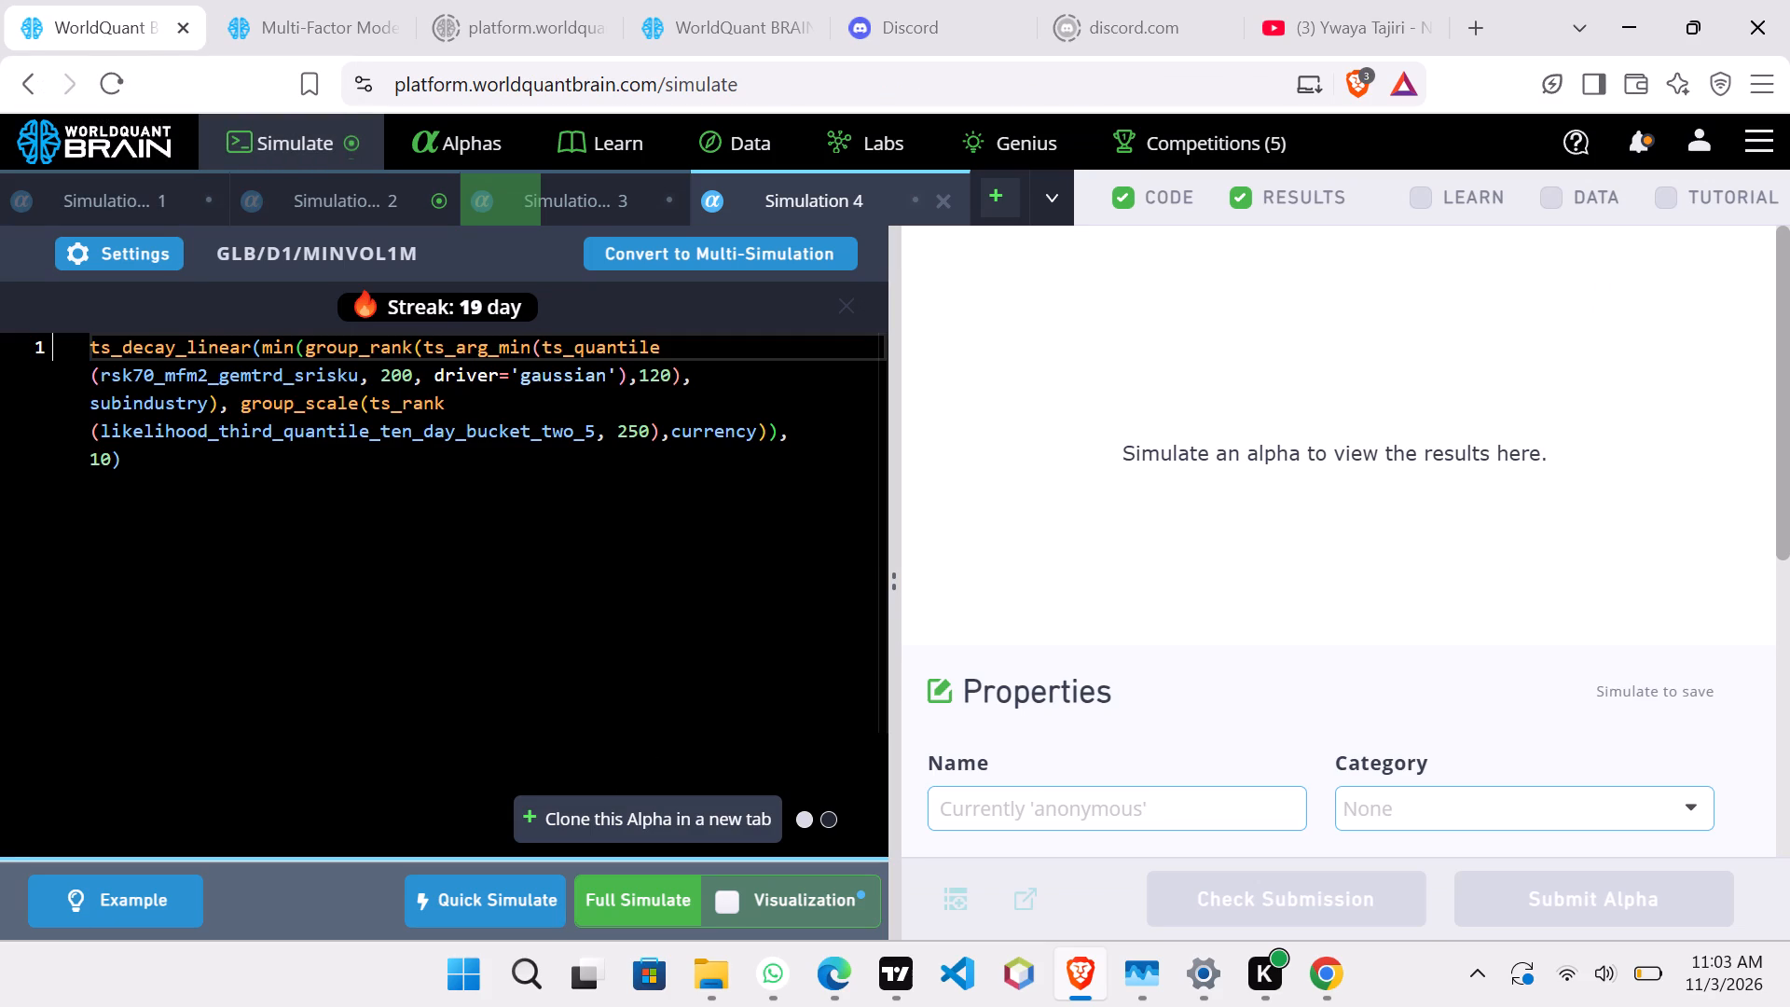
pyautogui.click(239, 375)
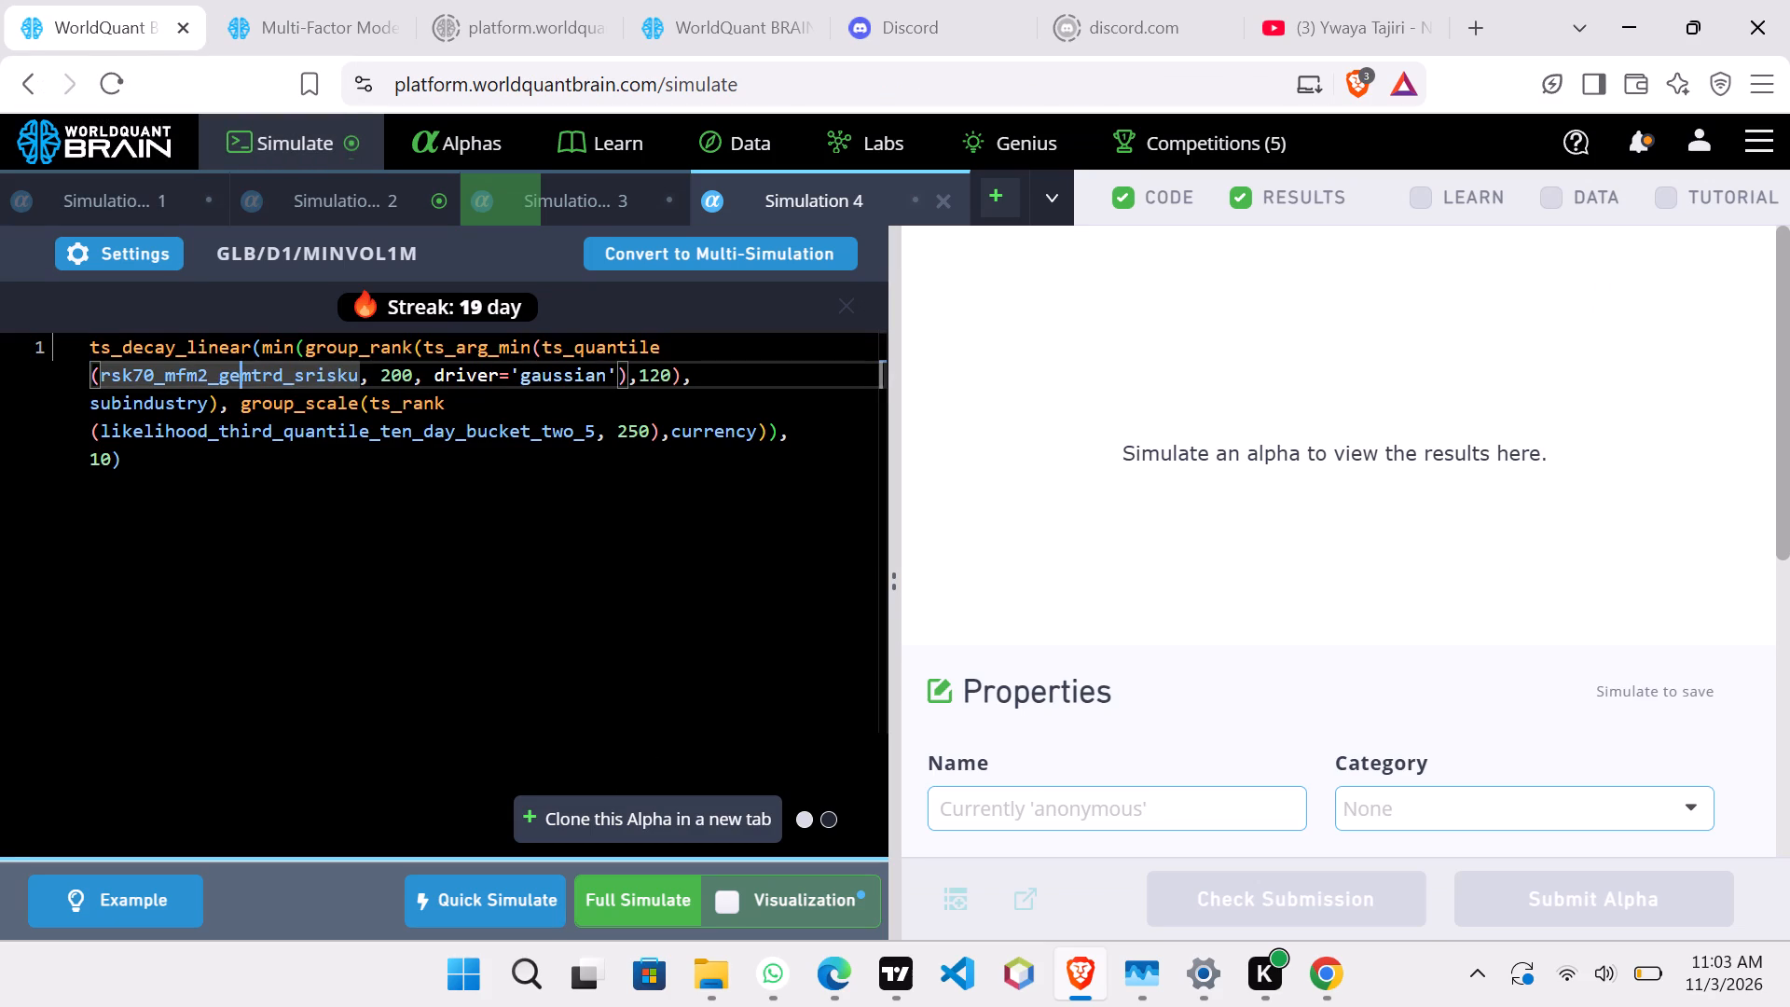
pyautogui.hotkey('ctrl', 'v')
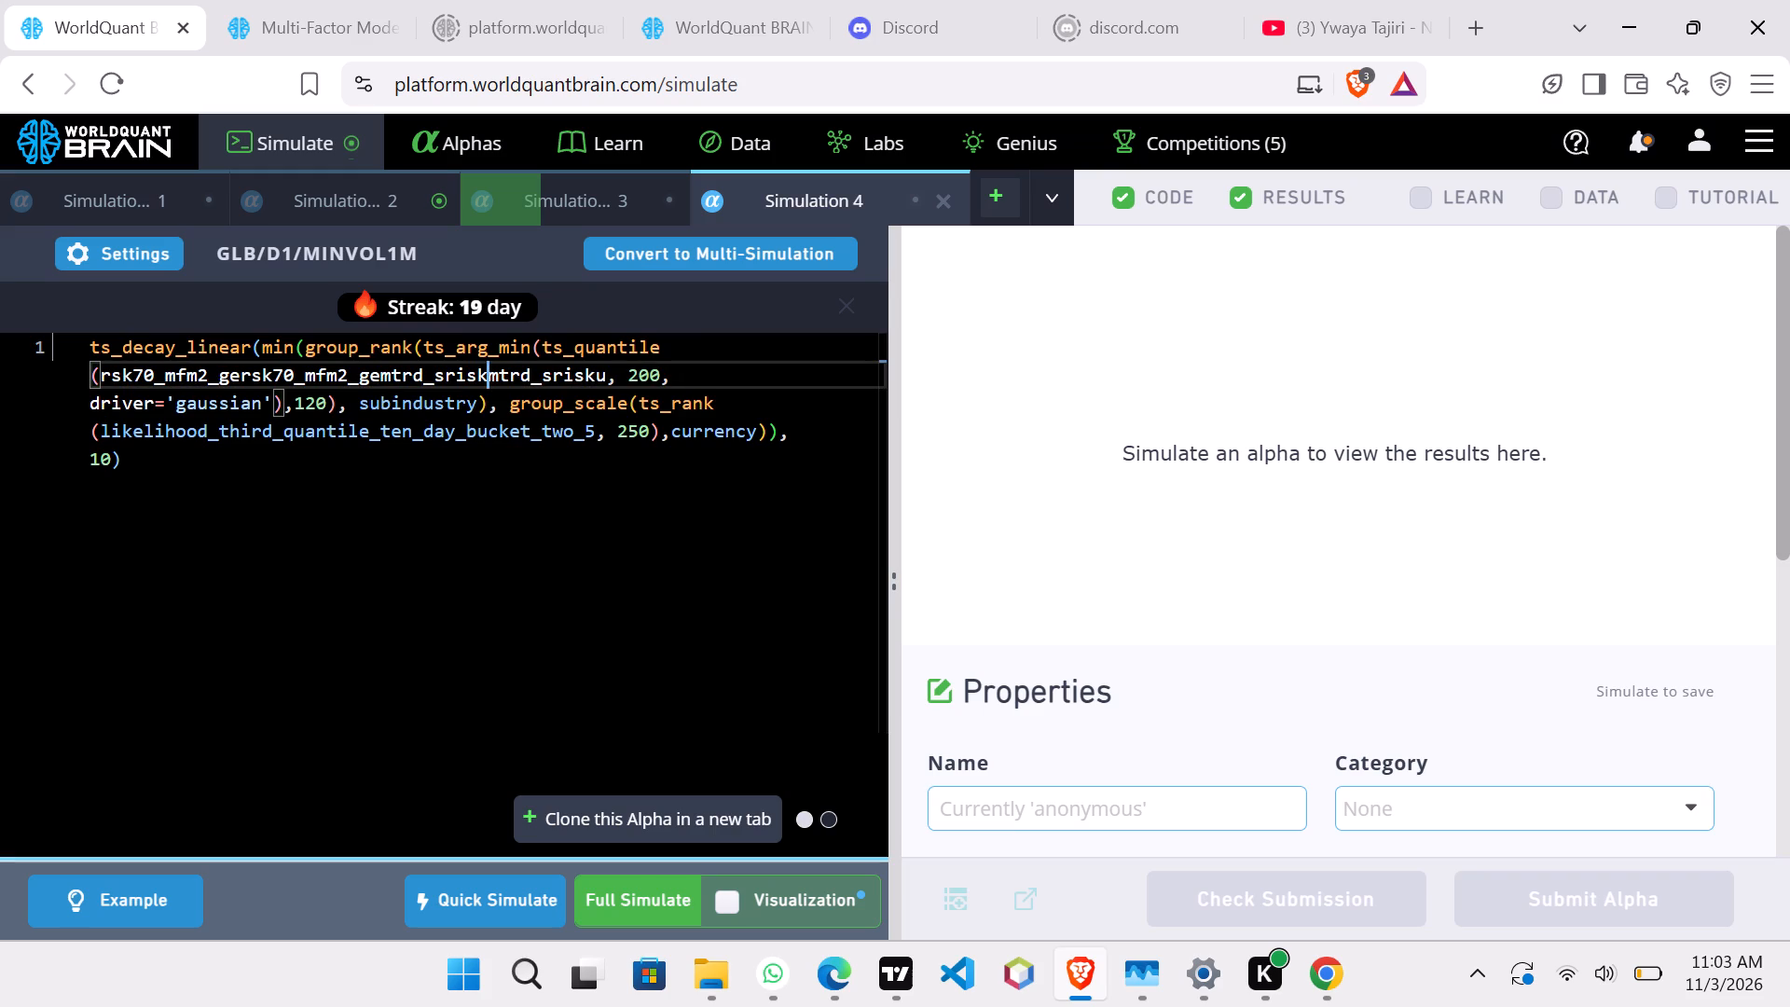
pyautogui.moveTo(602, 372); pyautogui.dragTo(348, 380)
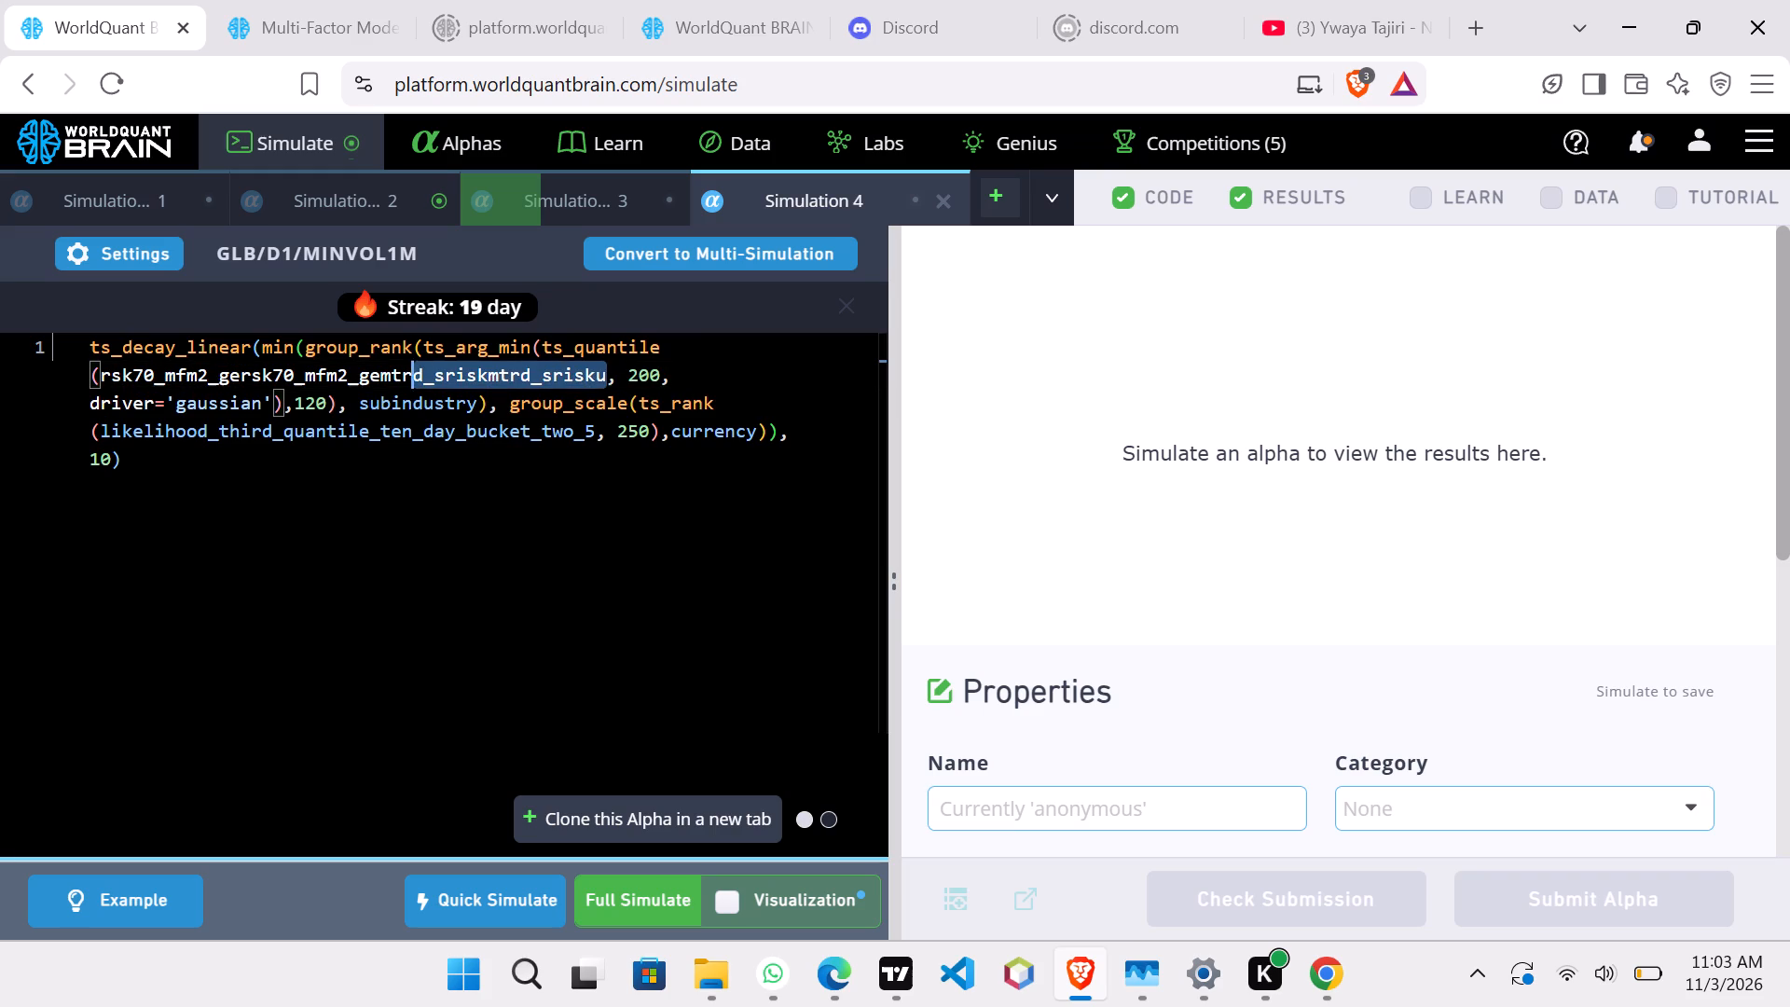
pyautogui.moveTo(348, 380); pyautogui.dragTo(99, 357)
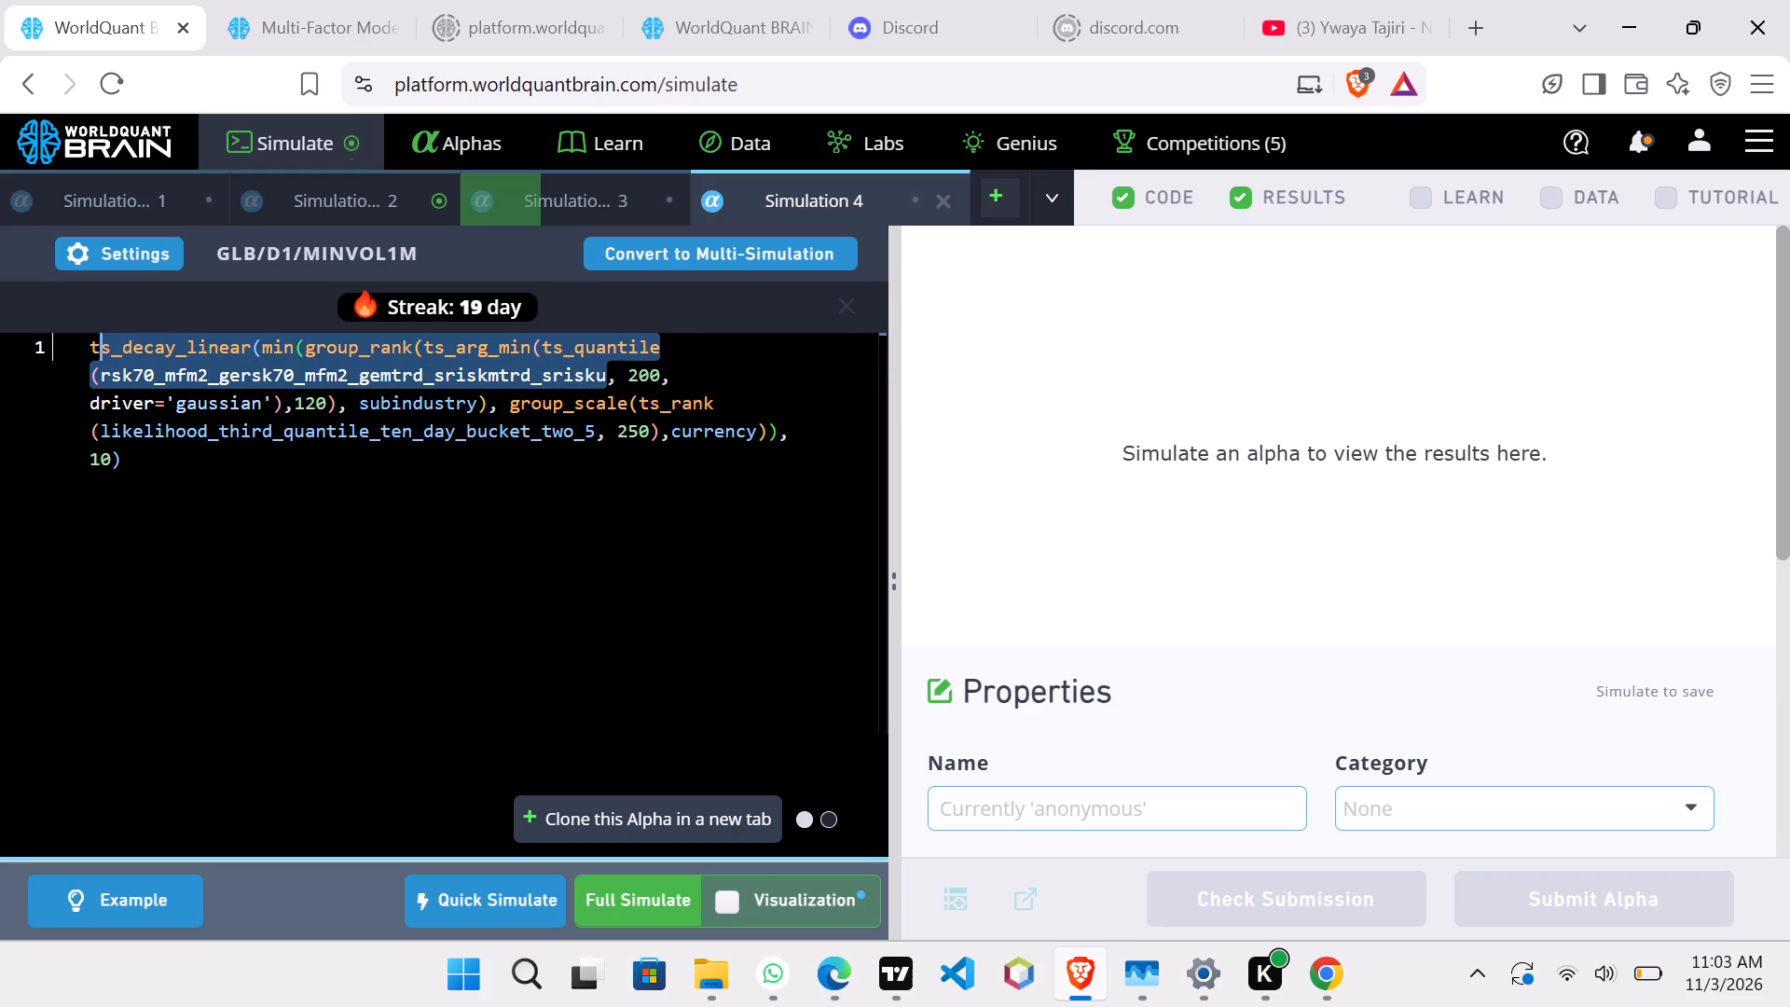
pyautogui.moveTo(99, 357); pyautogui.dragTo(105, 372)
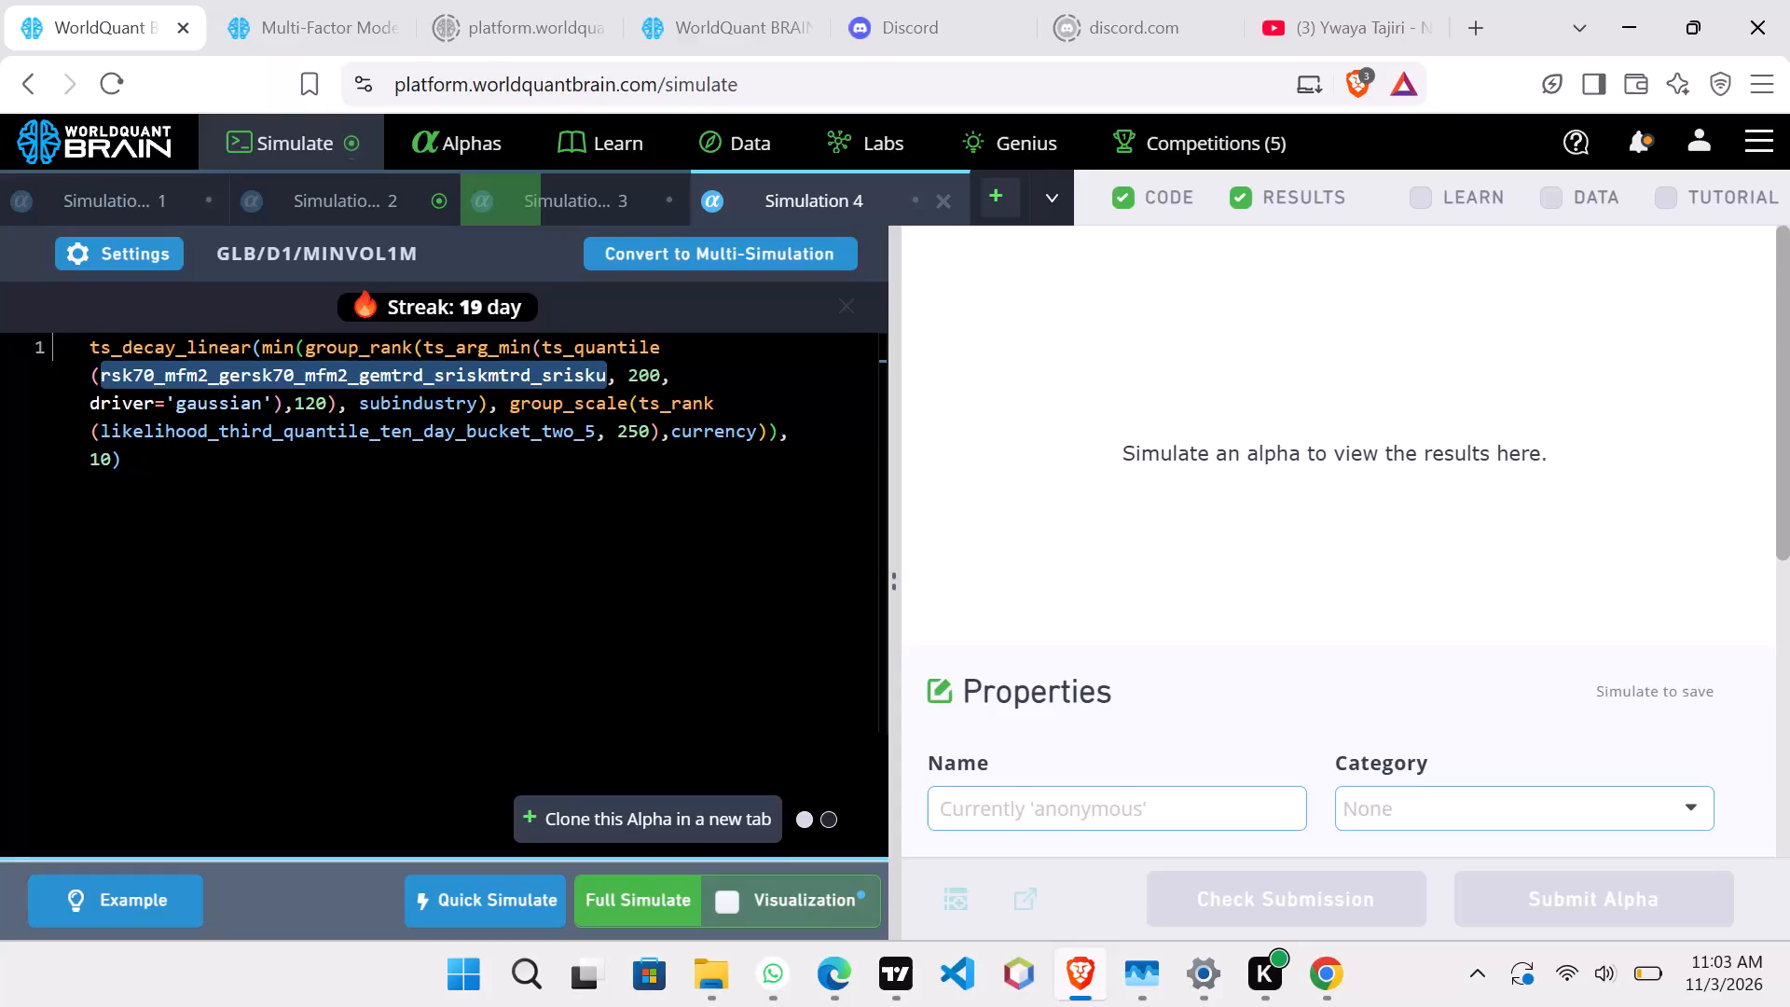
pyautogui.hotkey('ctrl', 'v')
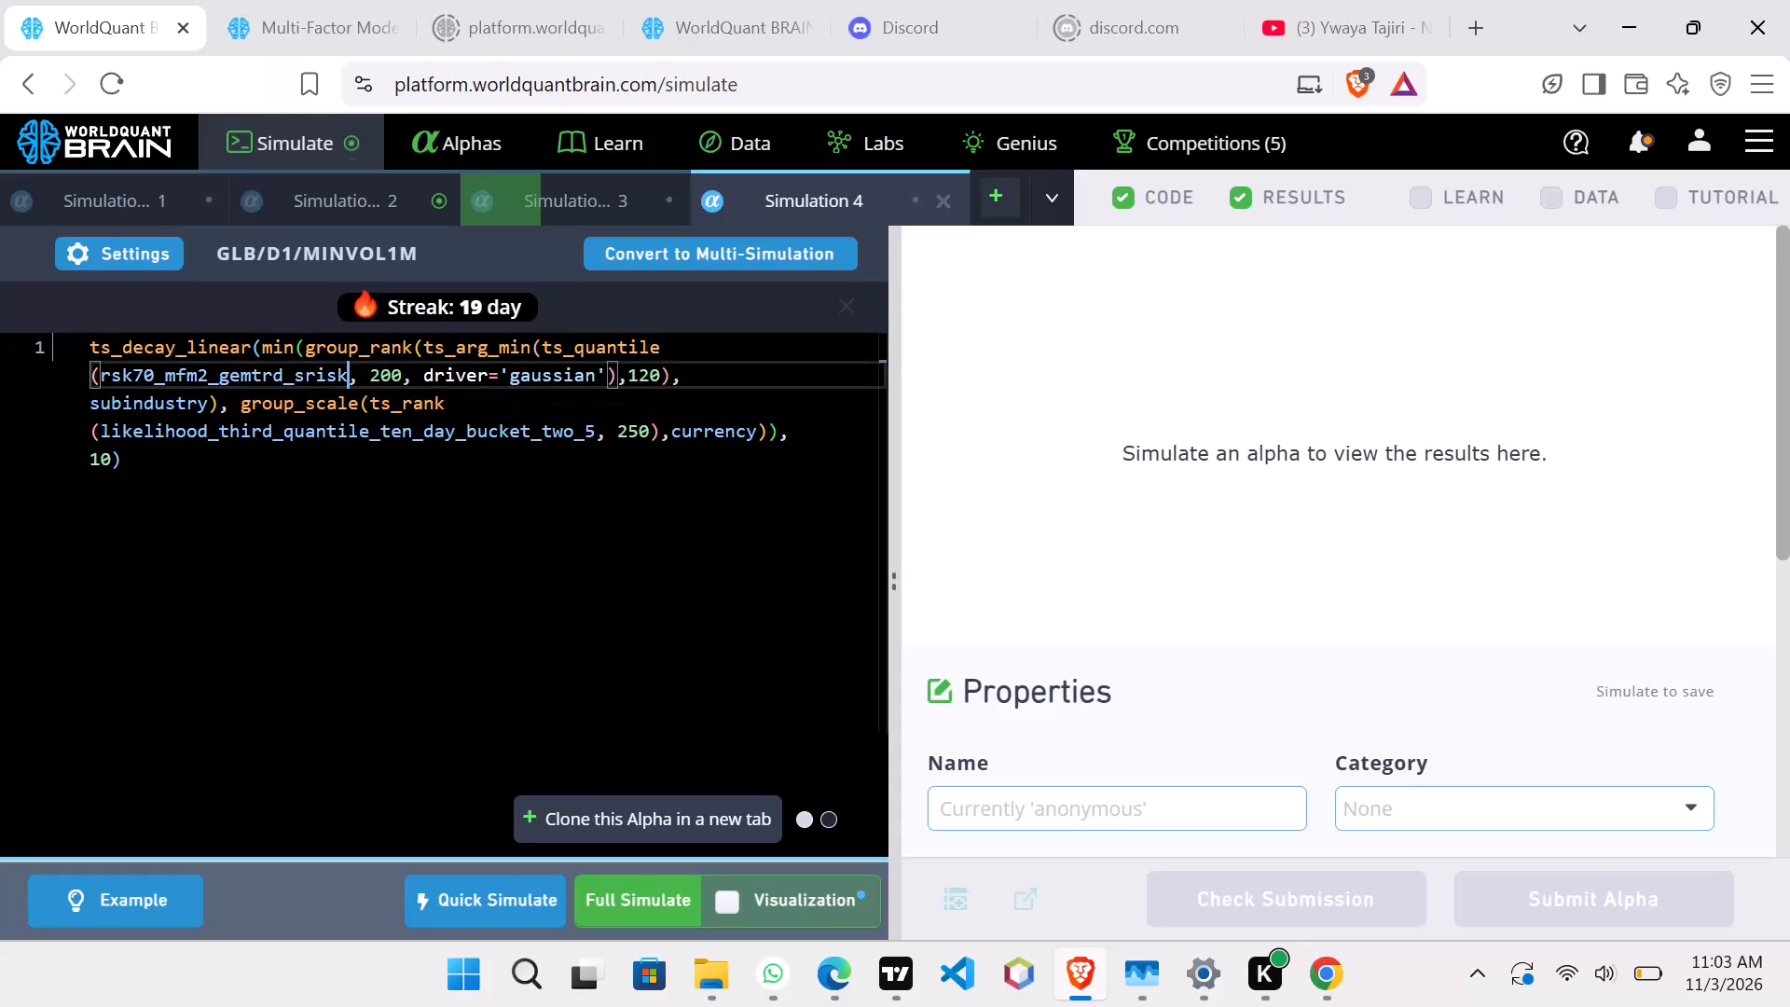
pyautogui.click(659, 902)
# Clone the alpha, change its group_rank grouping from subindustry to industry, and run a full simulation.
pyautogui.click(671, 835)
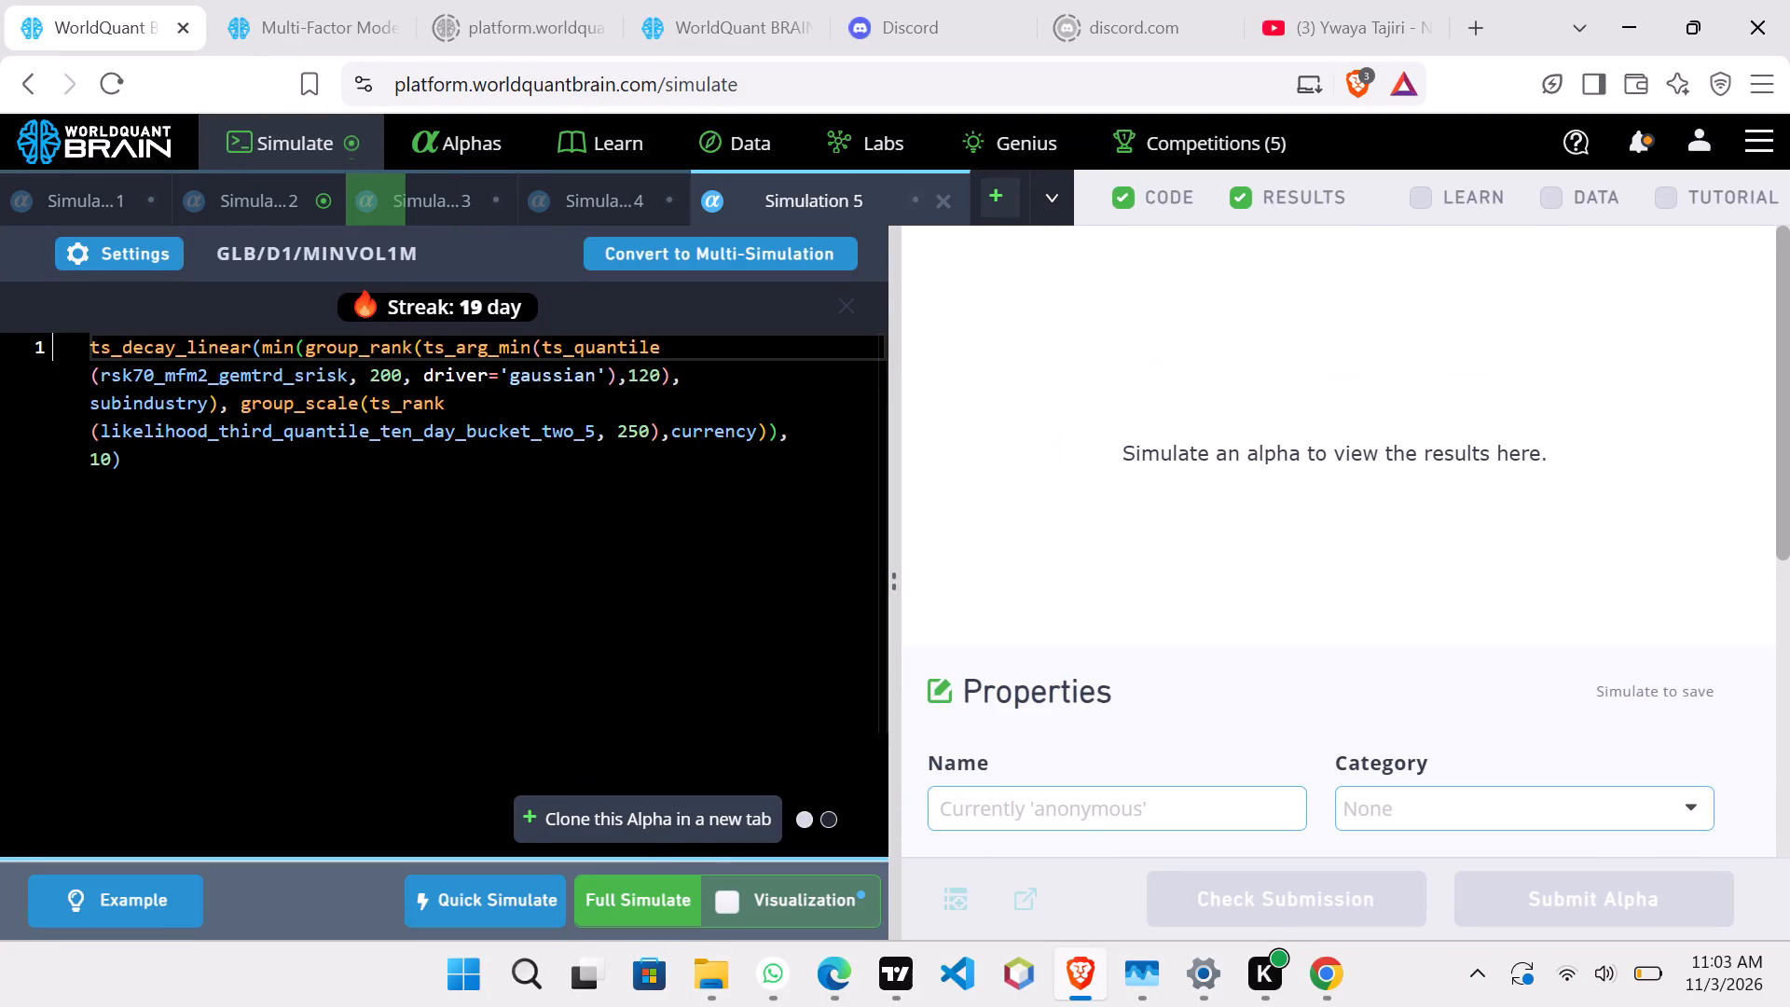
pyautogui.click(115, 403)
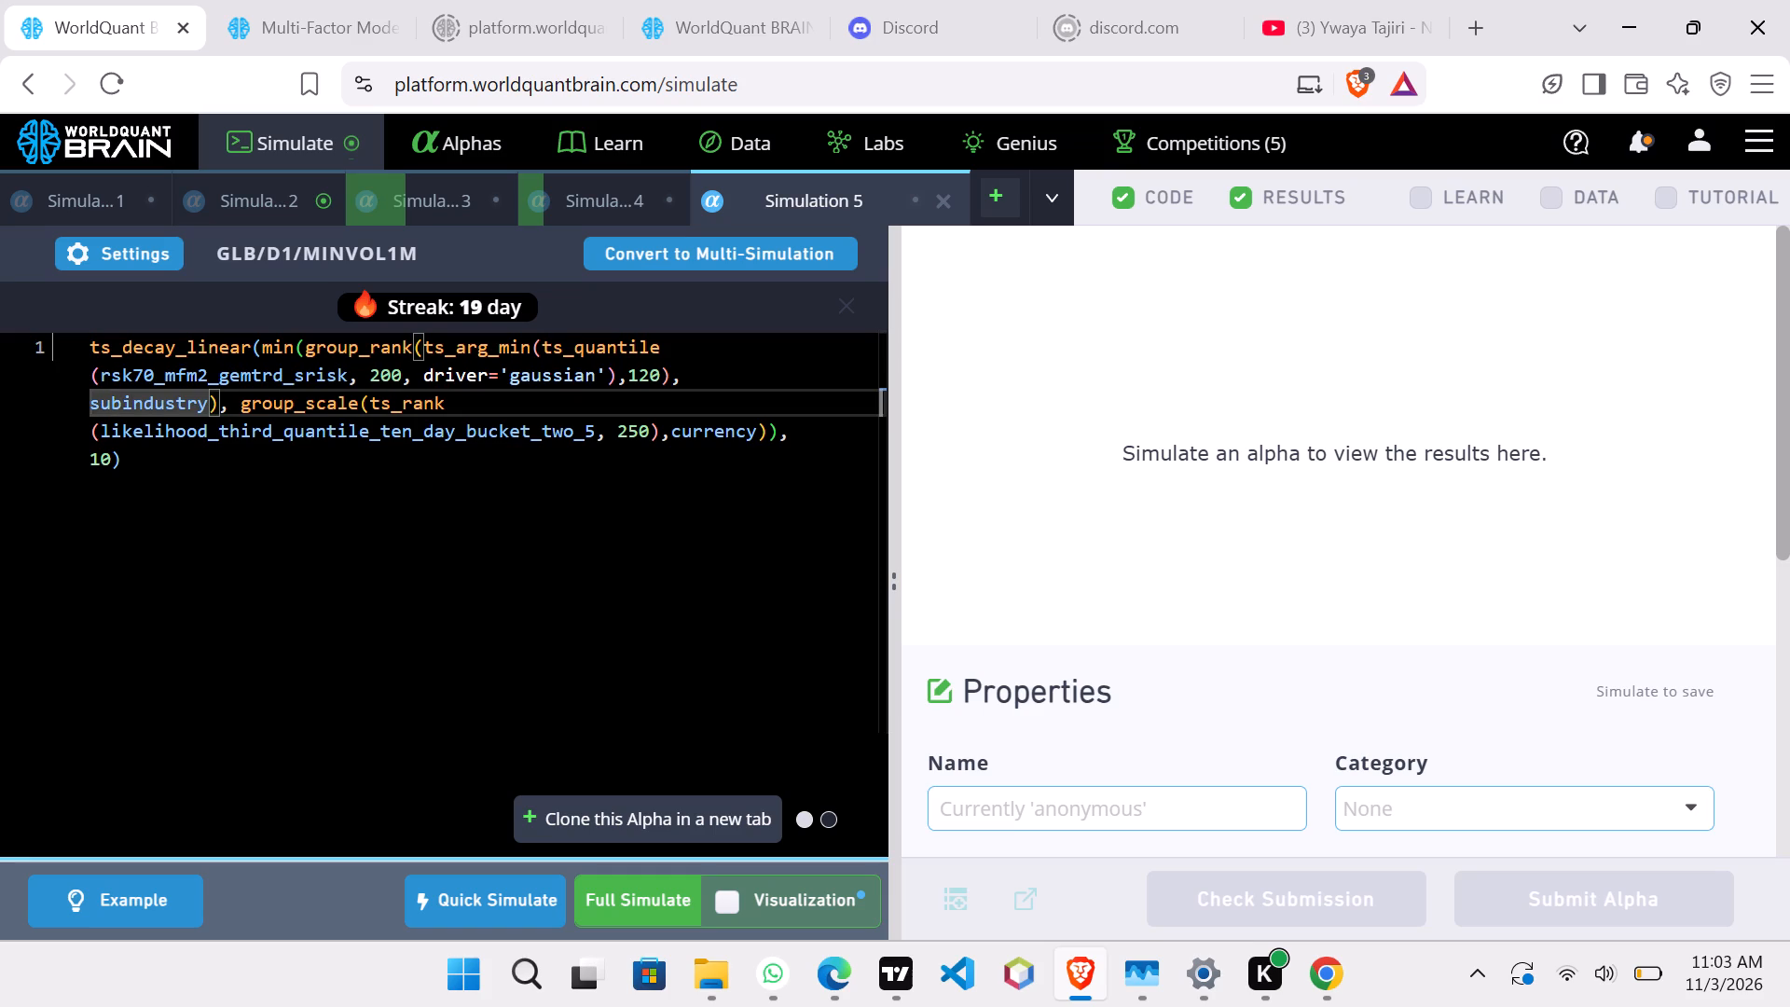
pyautogui.click(119, 406)
pyautogui.press('BackSpace')
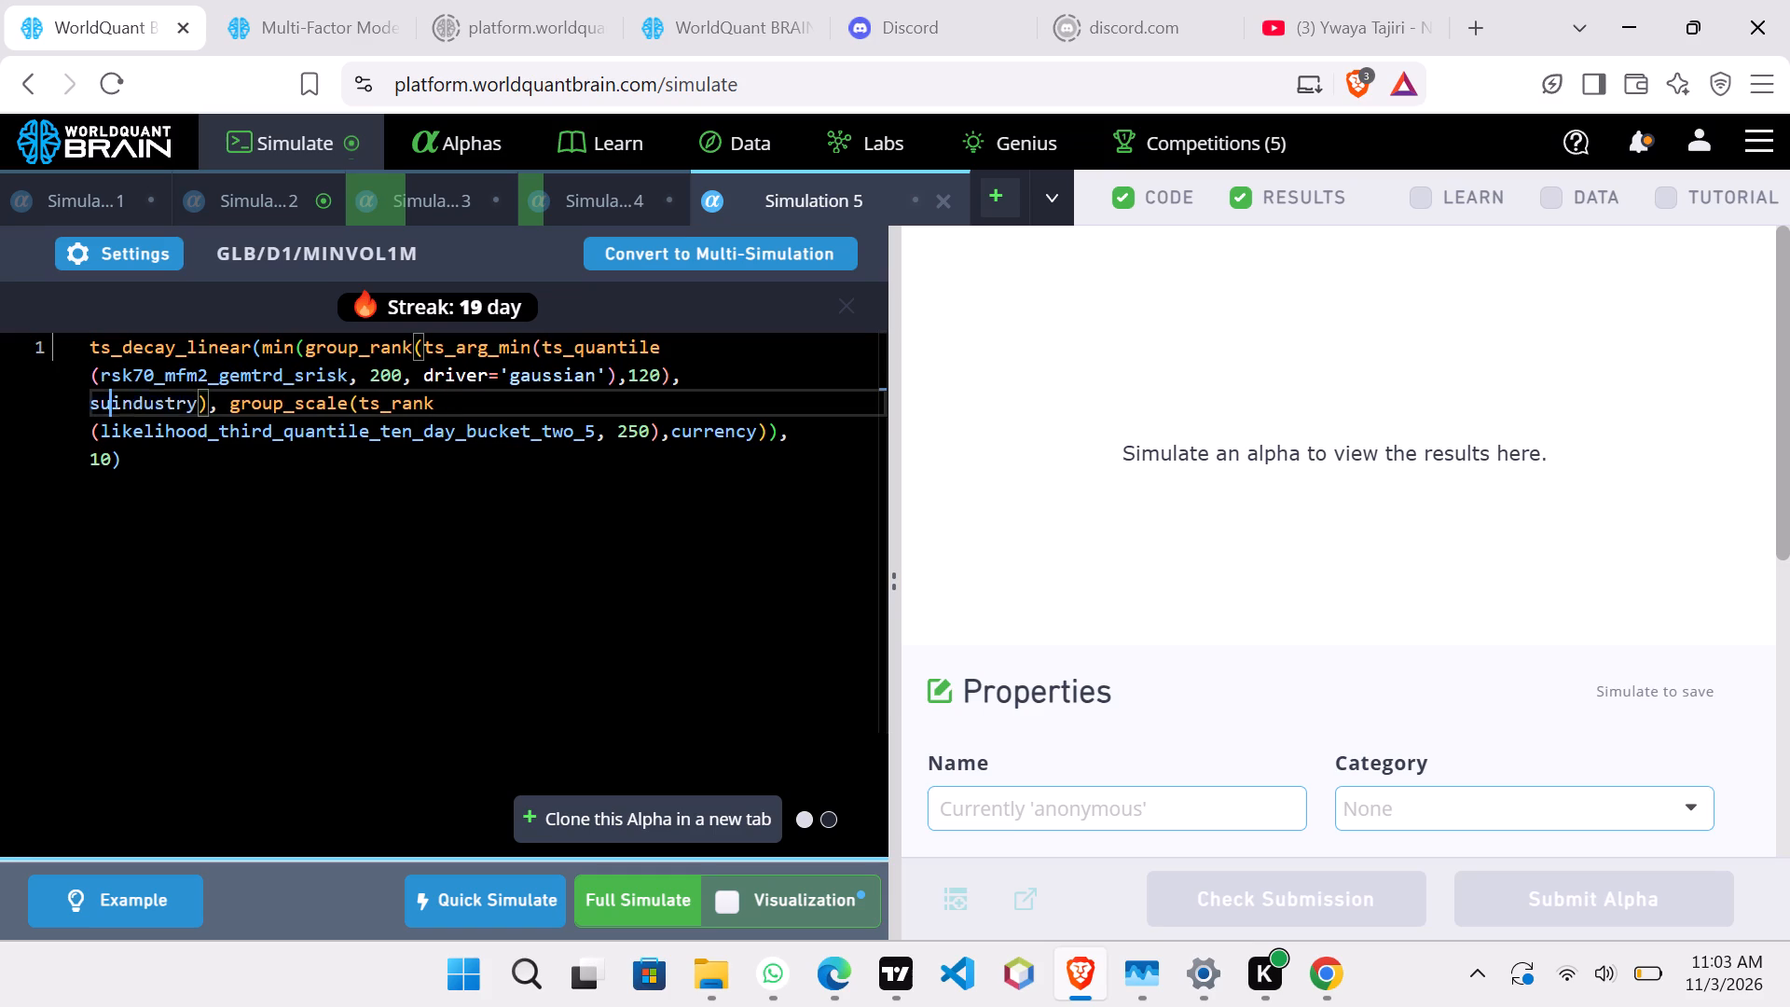
pyautogui.press('BackSpace')
pyautogui.press('BackSpace')
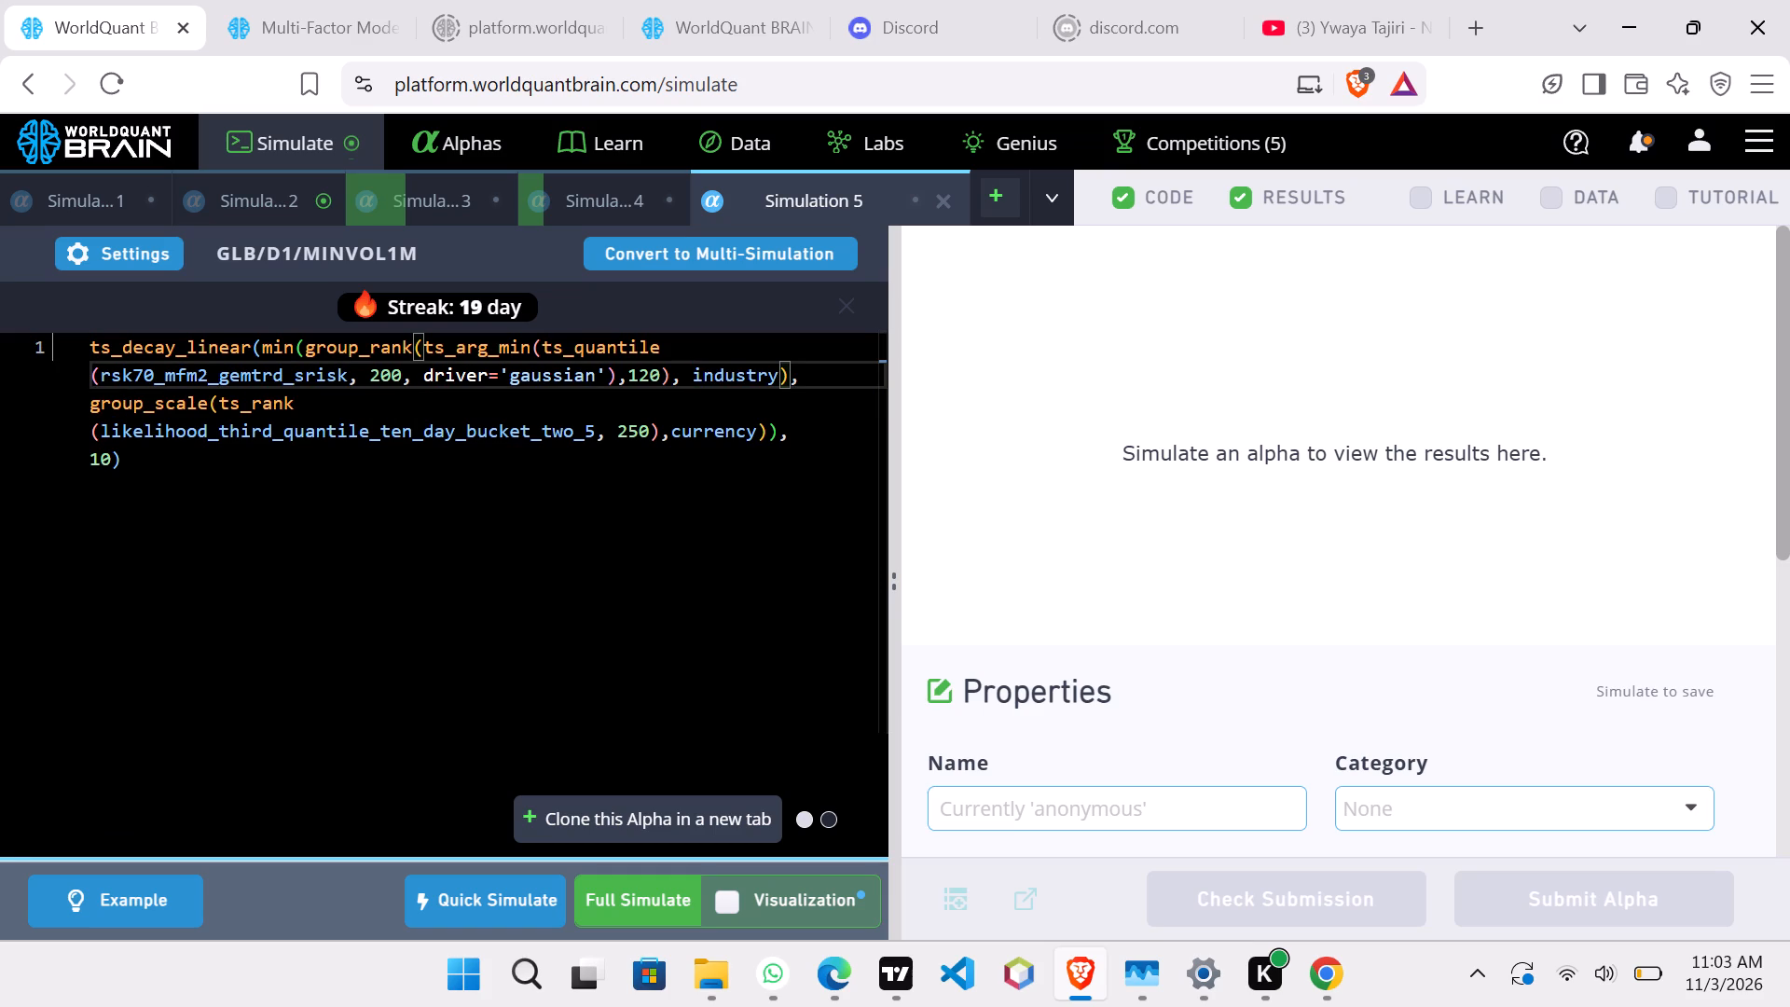
pyautogui.click(640, 917)
# Clone the industry-grouped alpha, set Decay to 3 in its simulation settings, and run a full simulation.
pyautogui.click(640, 836)
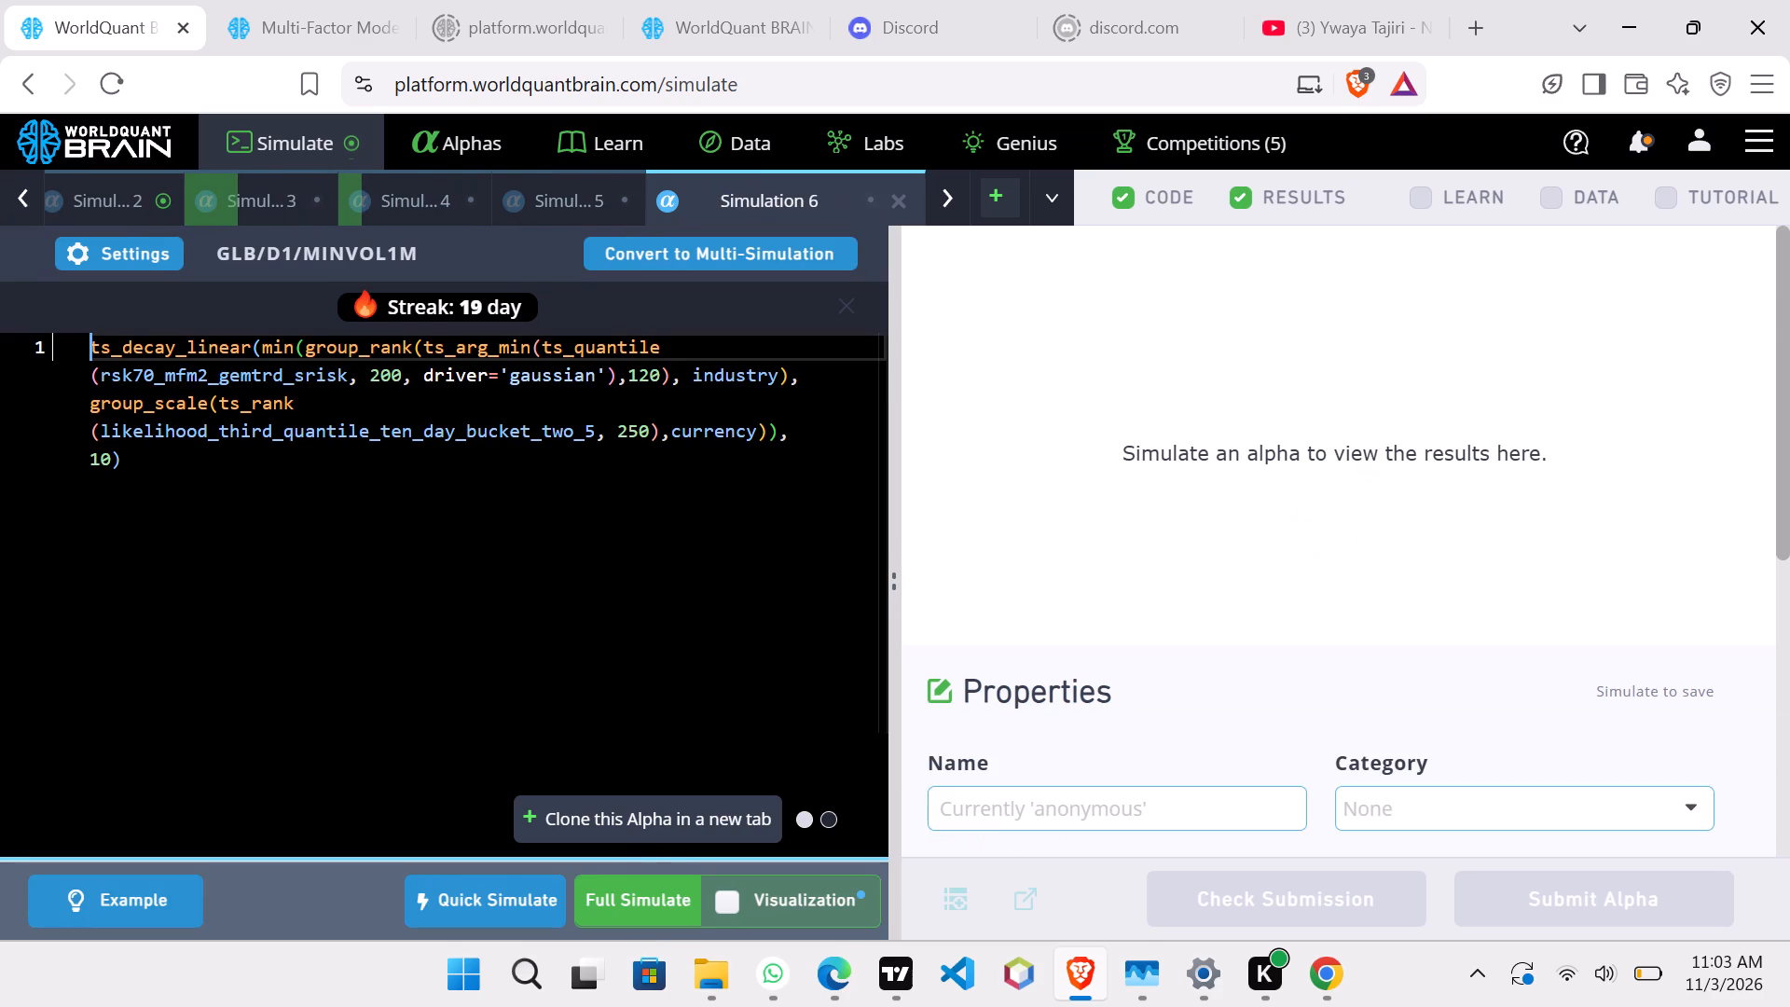
pyautogui.click(122, 269)
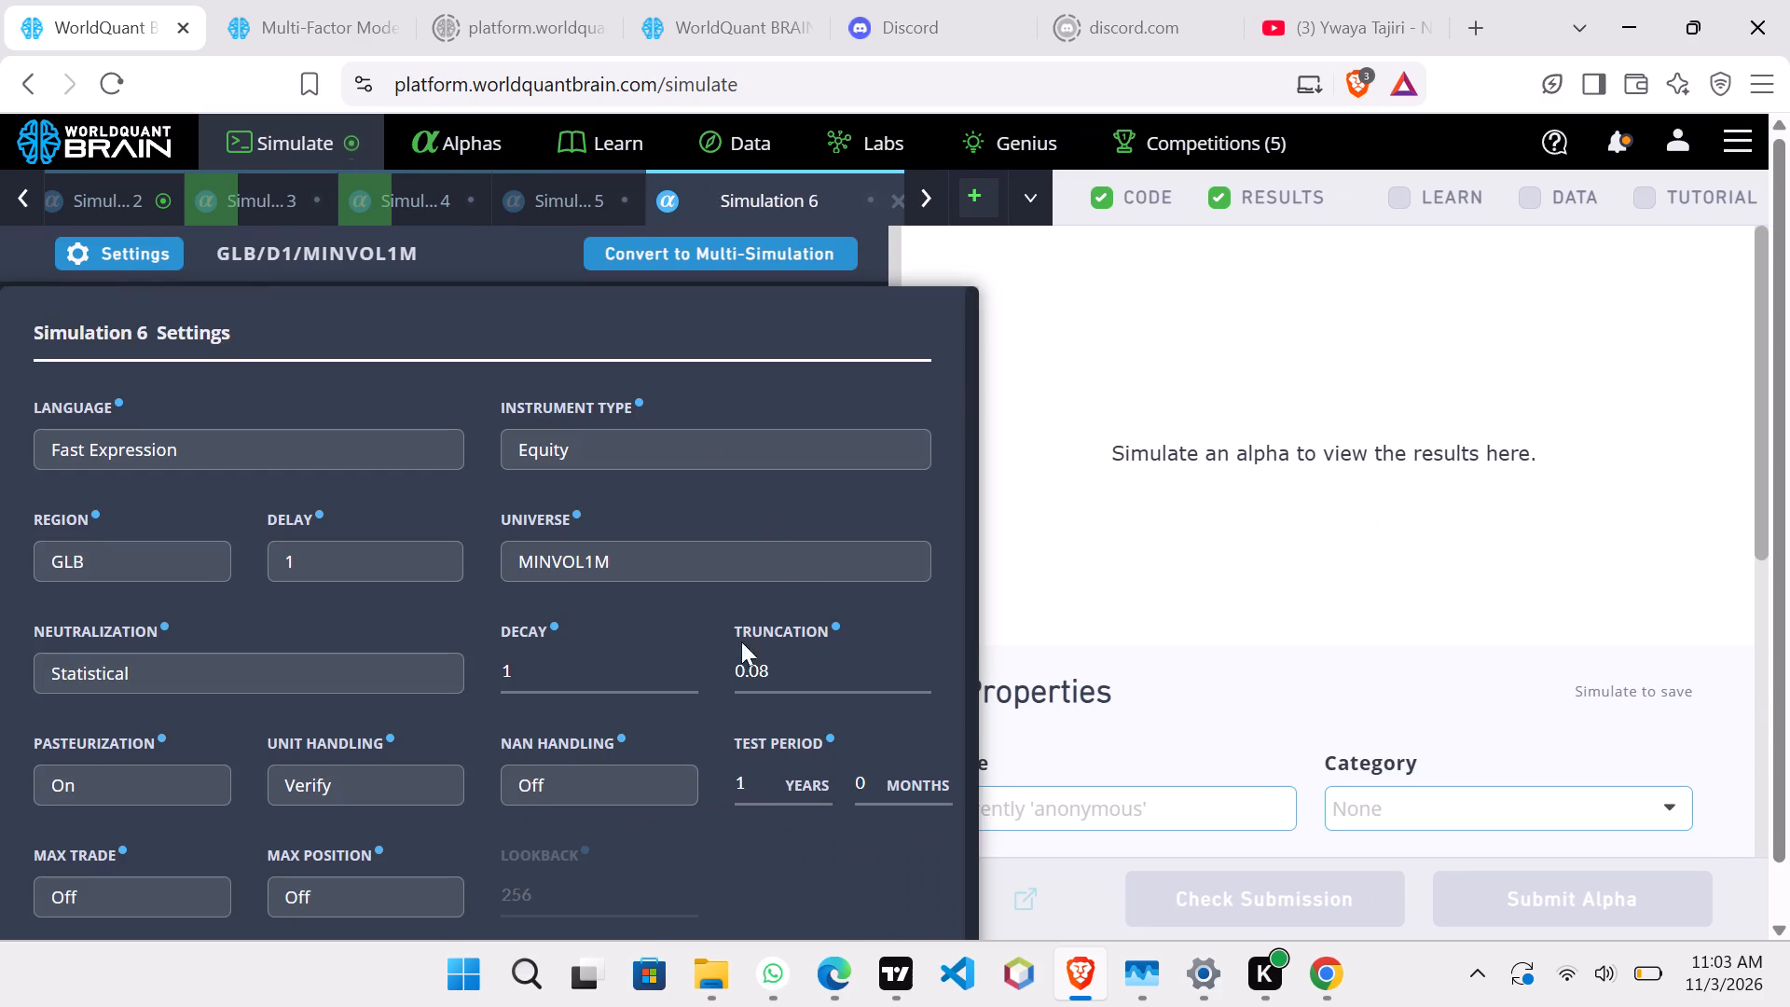
pyautogui.click(670, 655)
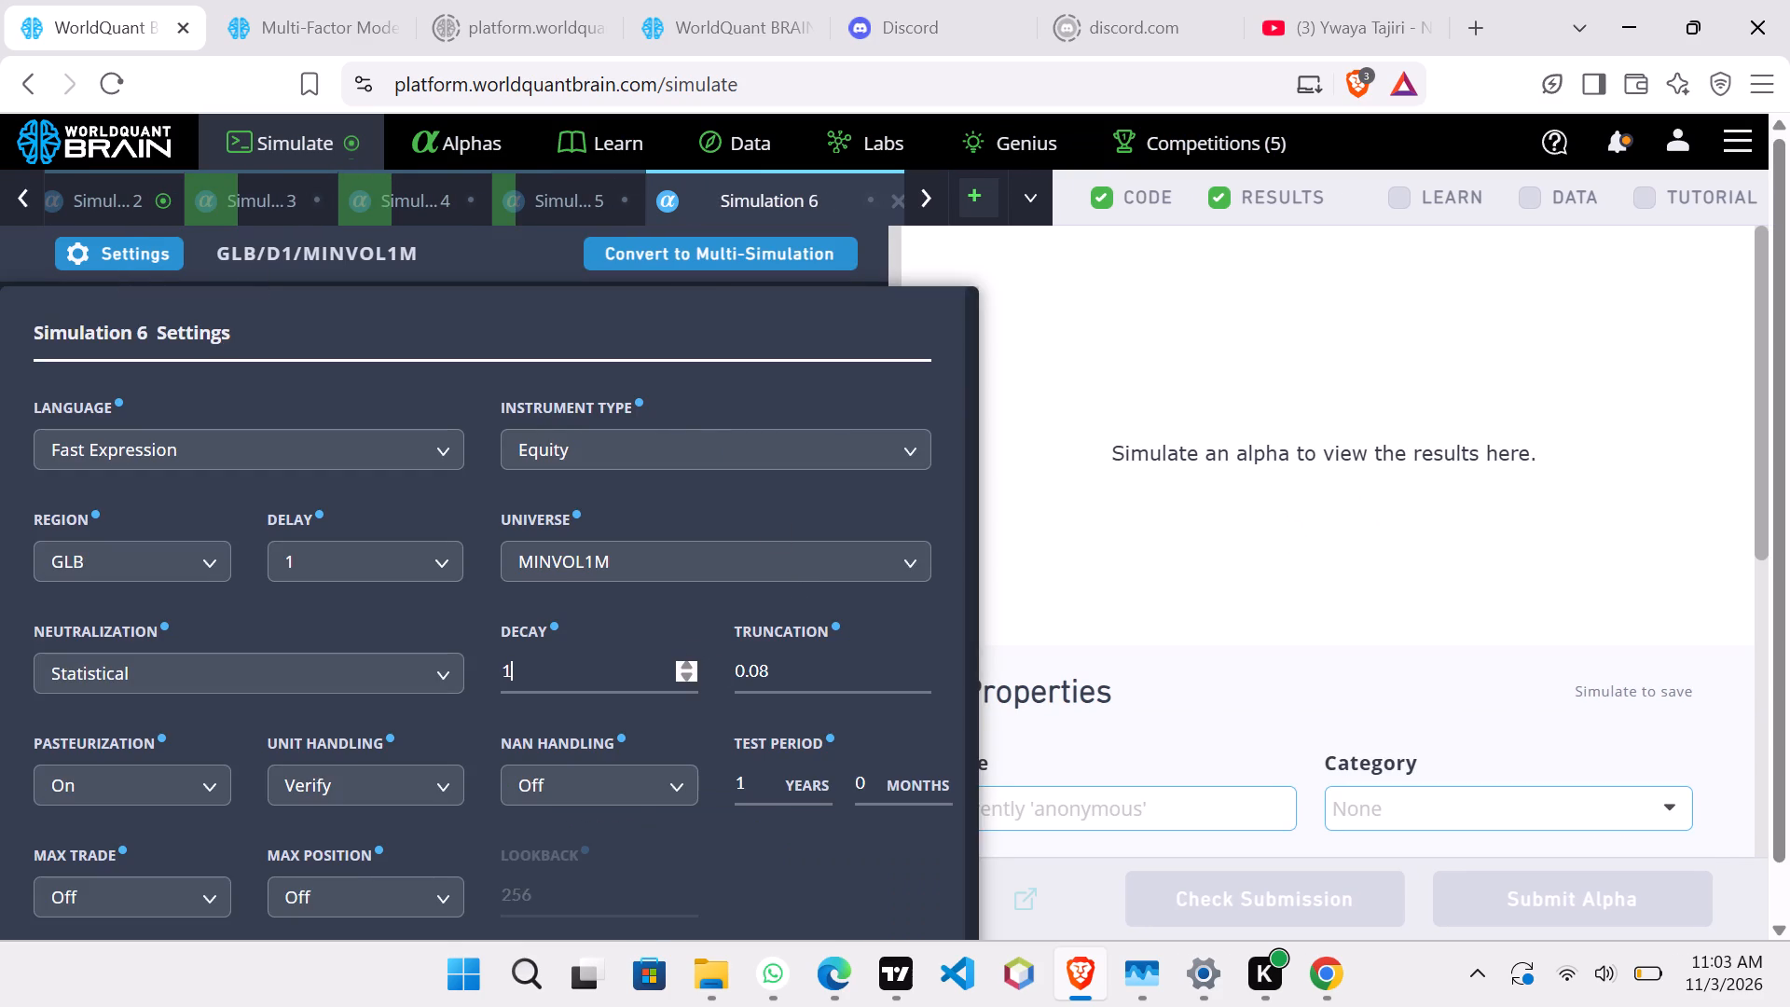
pyautogui.press('Up')
pyautogui.press('Up')
pyautogui.click(758, 895)
pyautogui.scroll(-2, 758, 895)
pyautogui.click(767, 928)
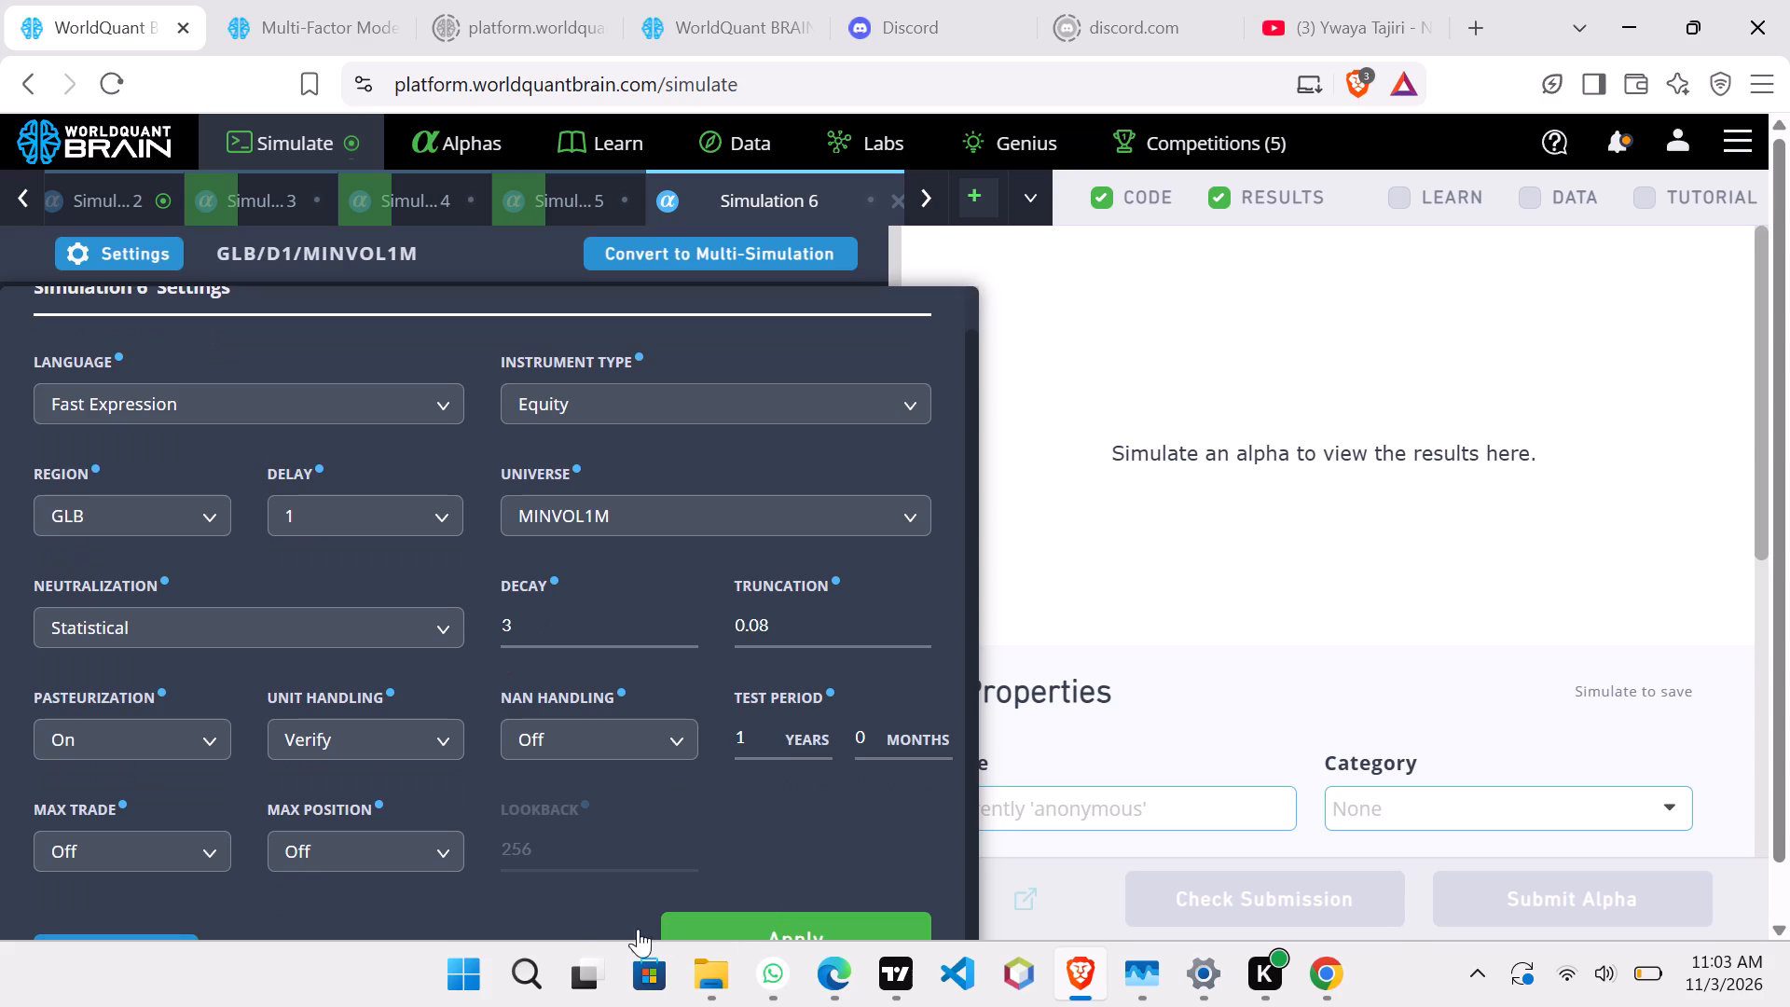
pyautogui.click(684, 910)
pyautogui.click(684, 910)
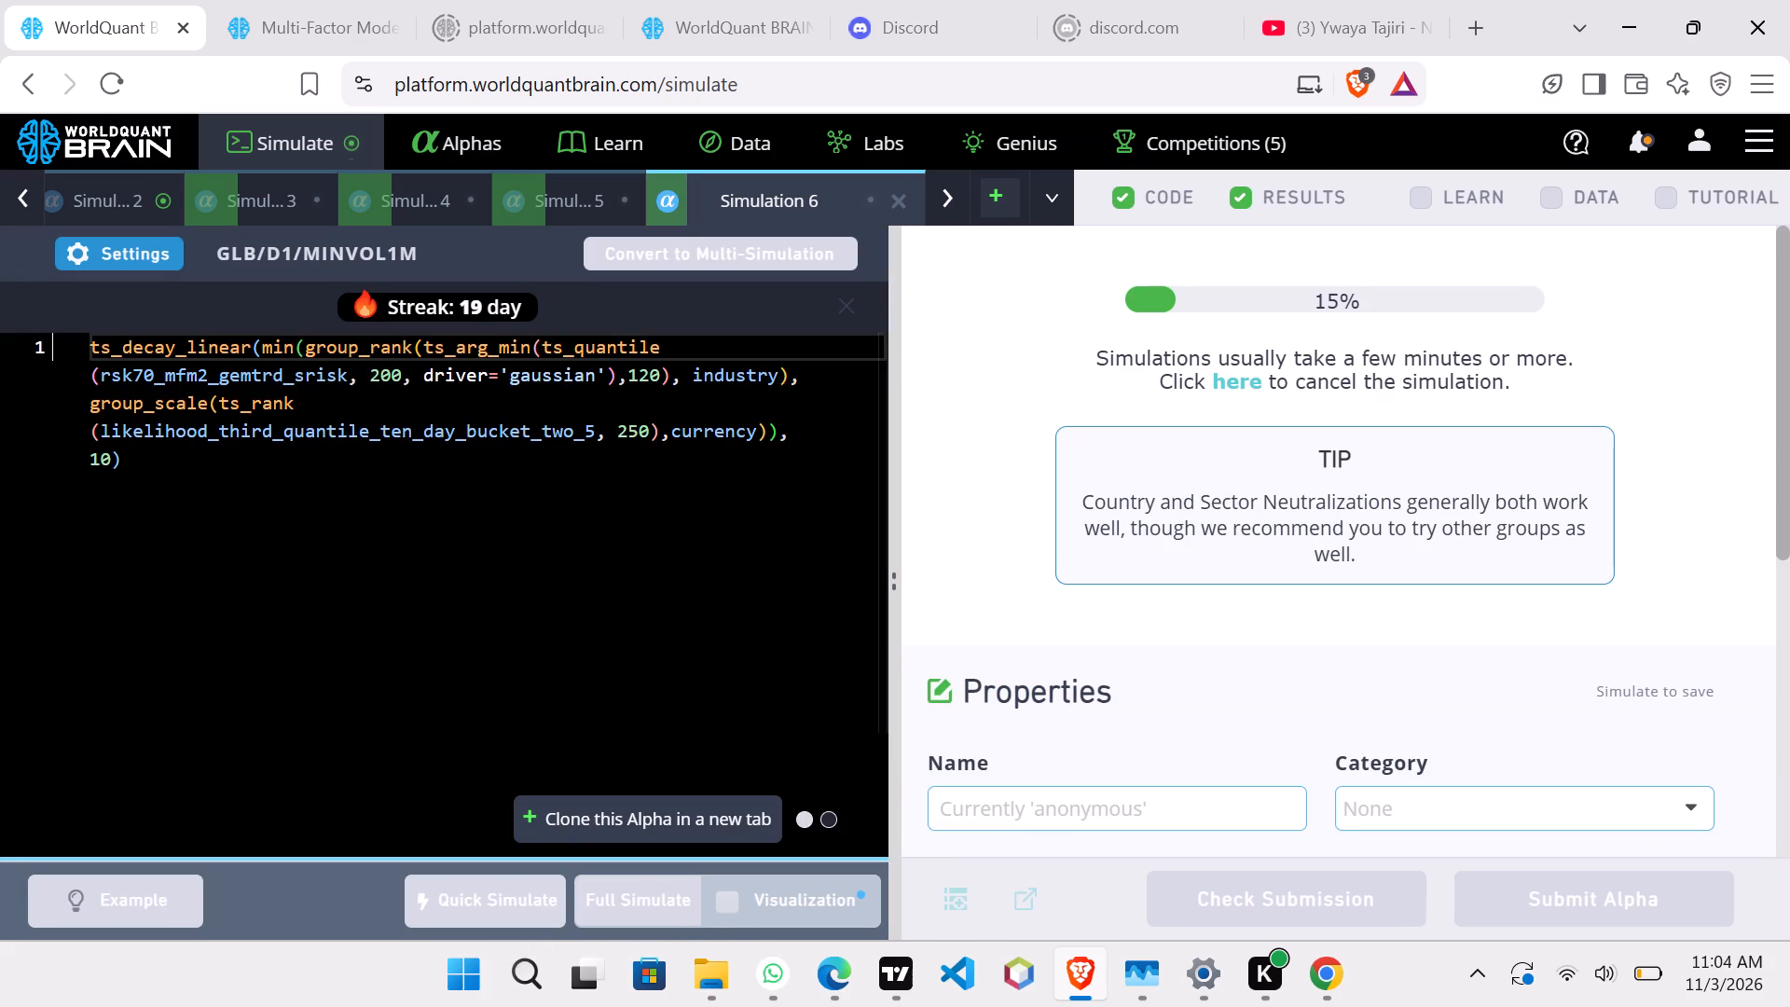
# Reveal the test period in Simulation 2's results and run its Prod Correlation check.
pyautogui.click(117, 215)
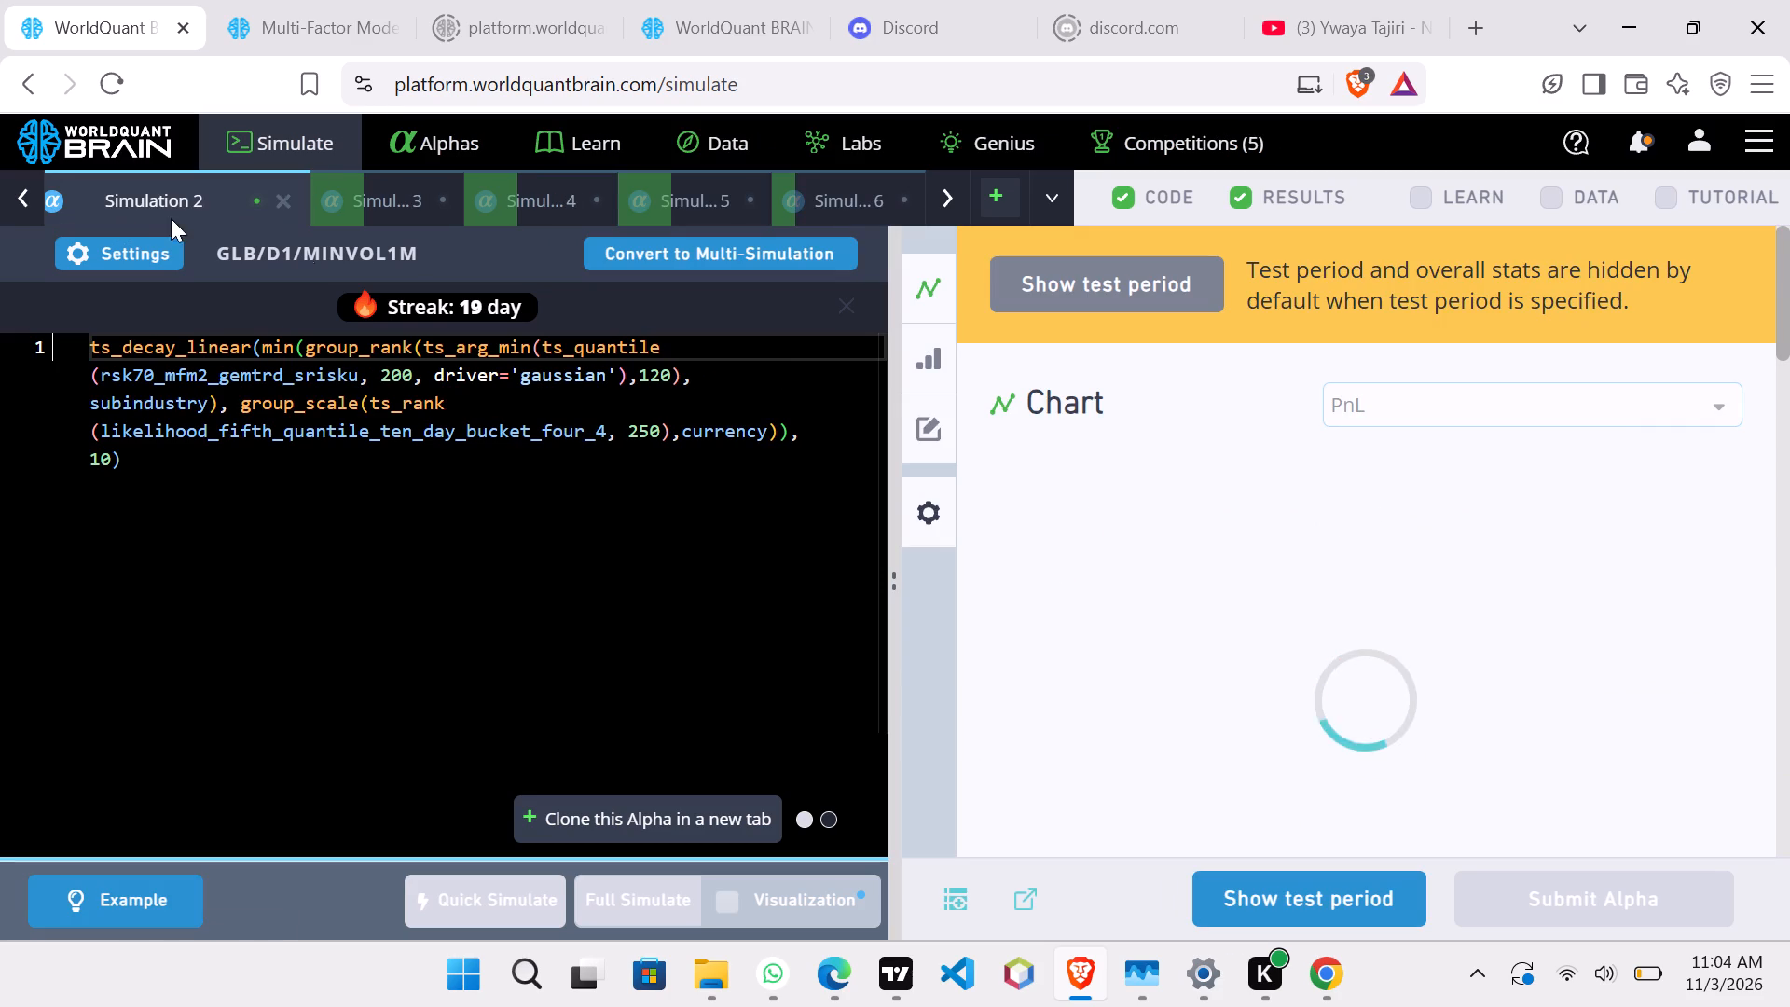
pyautogui.click(1343, 904)
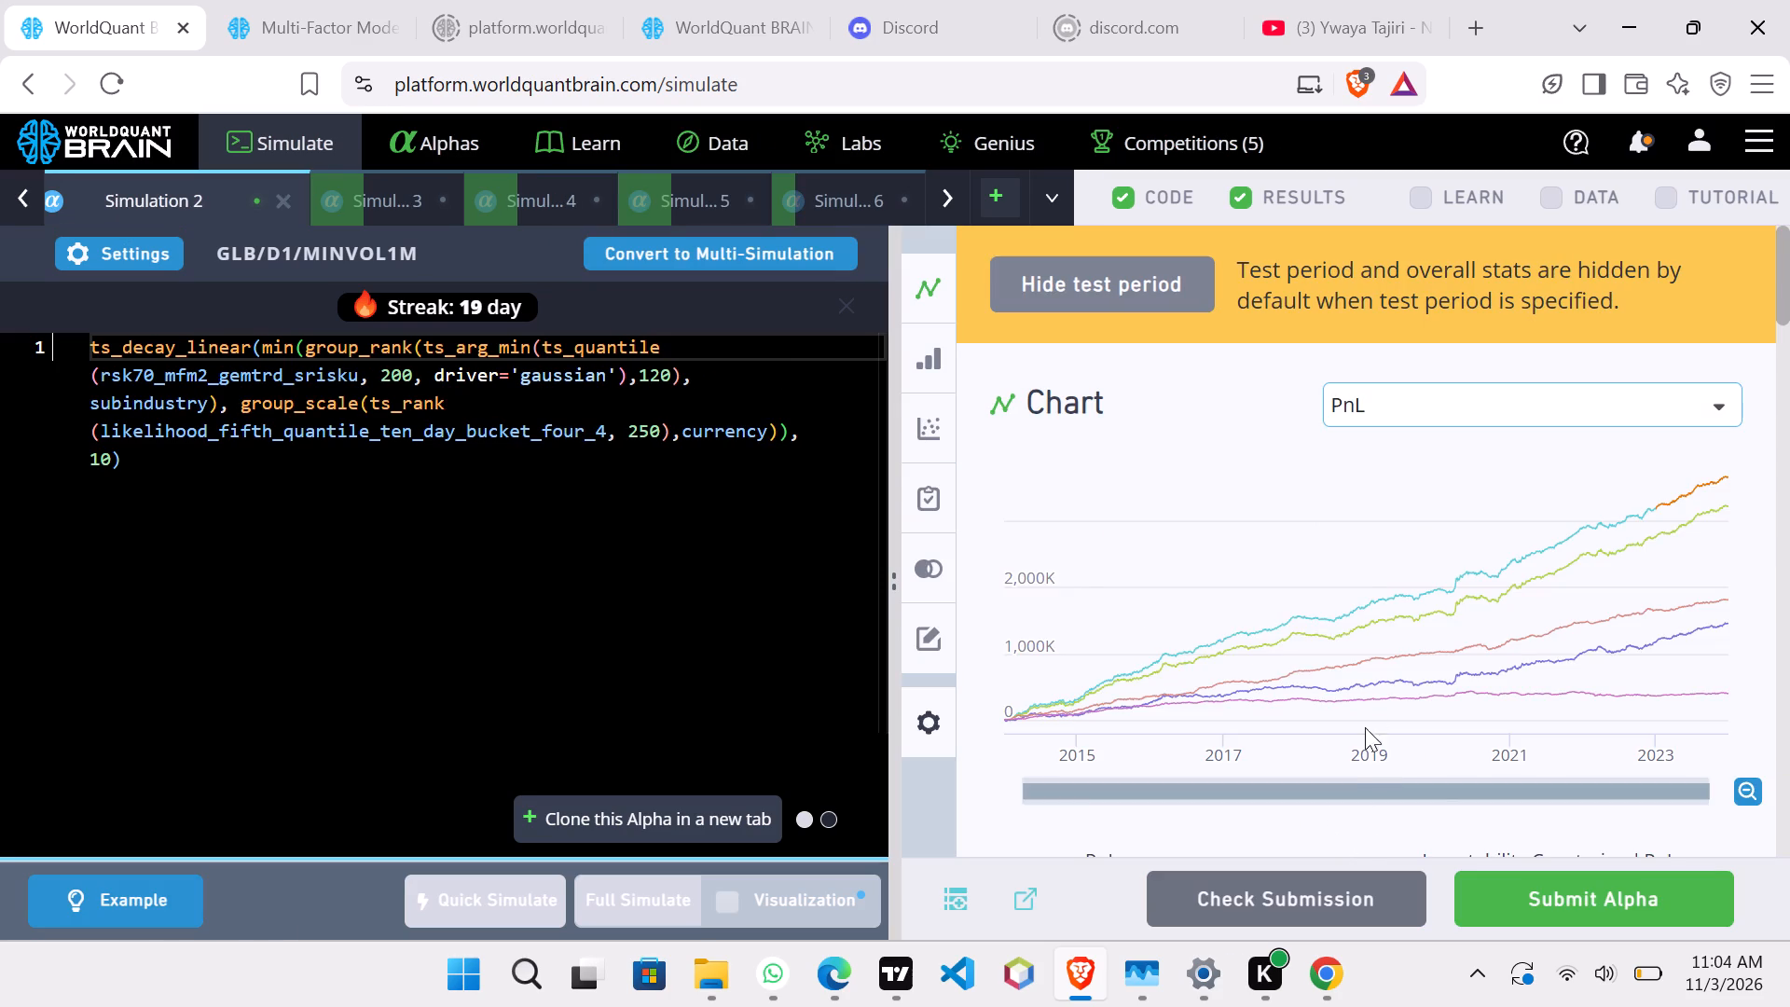
pyautogui.scroll(-1, 1370, 691)
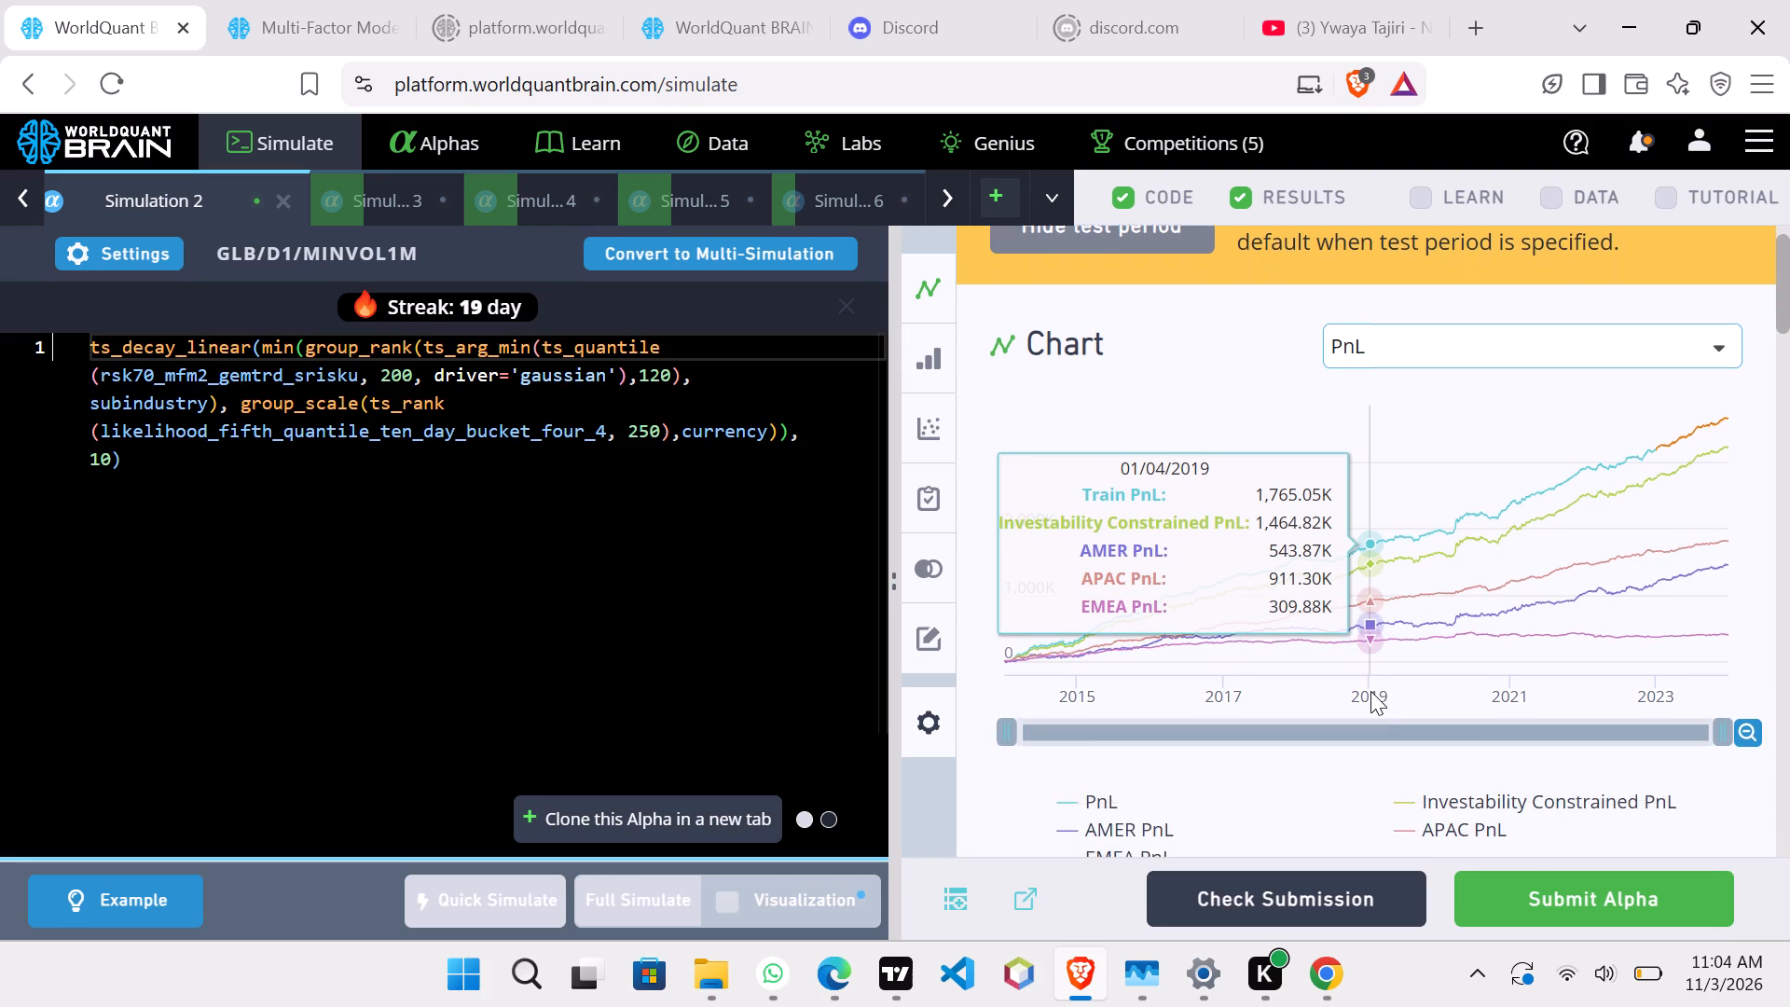
pyautogui.scroll(-10, 1370, 691)
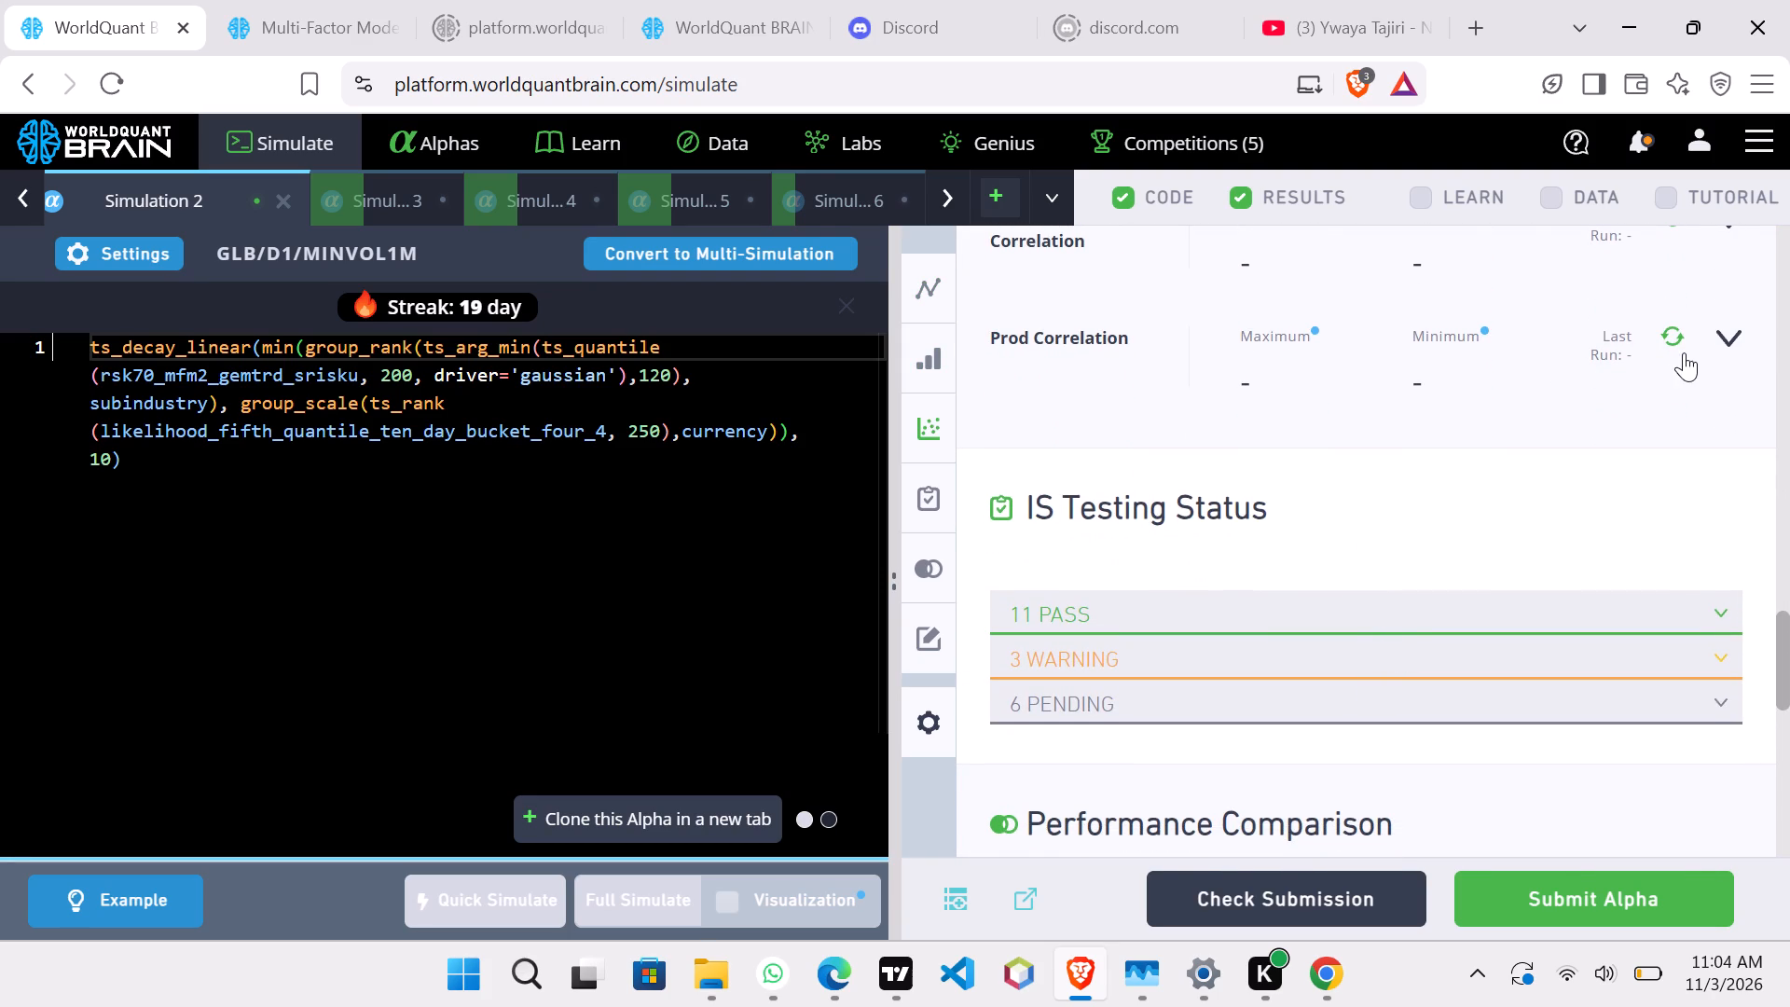
pyautogui.click(1664, 334)
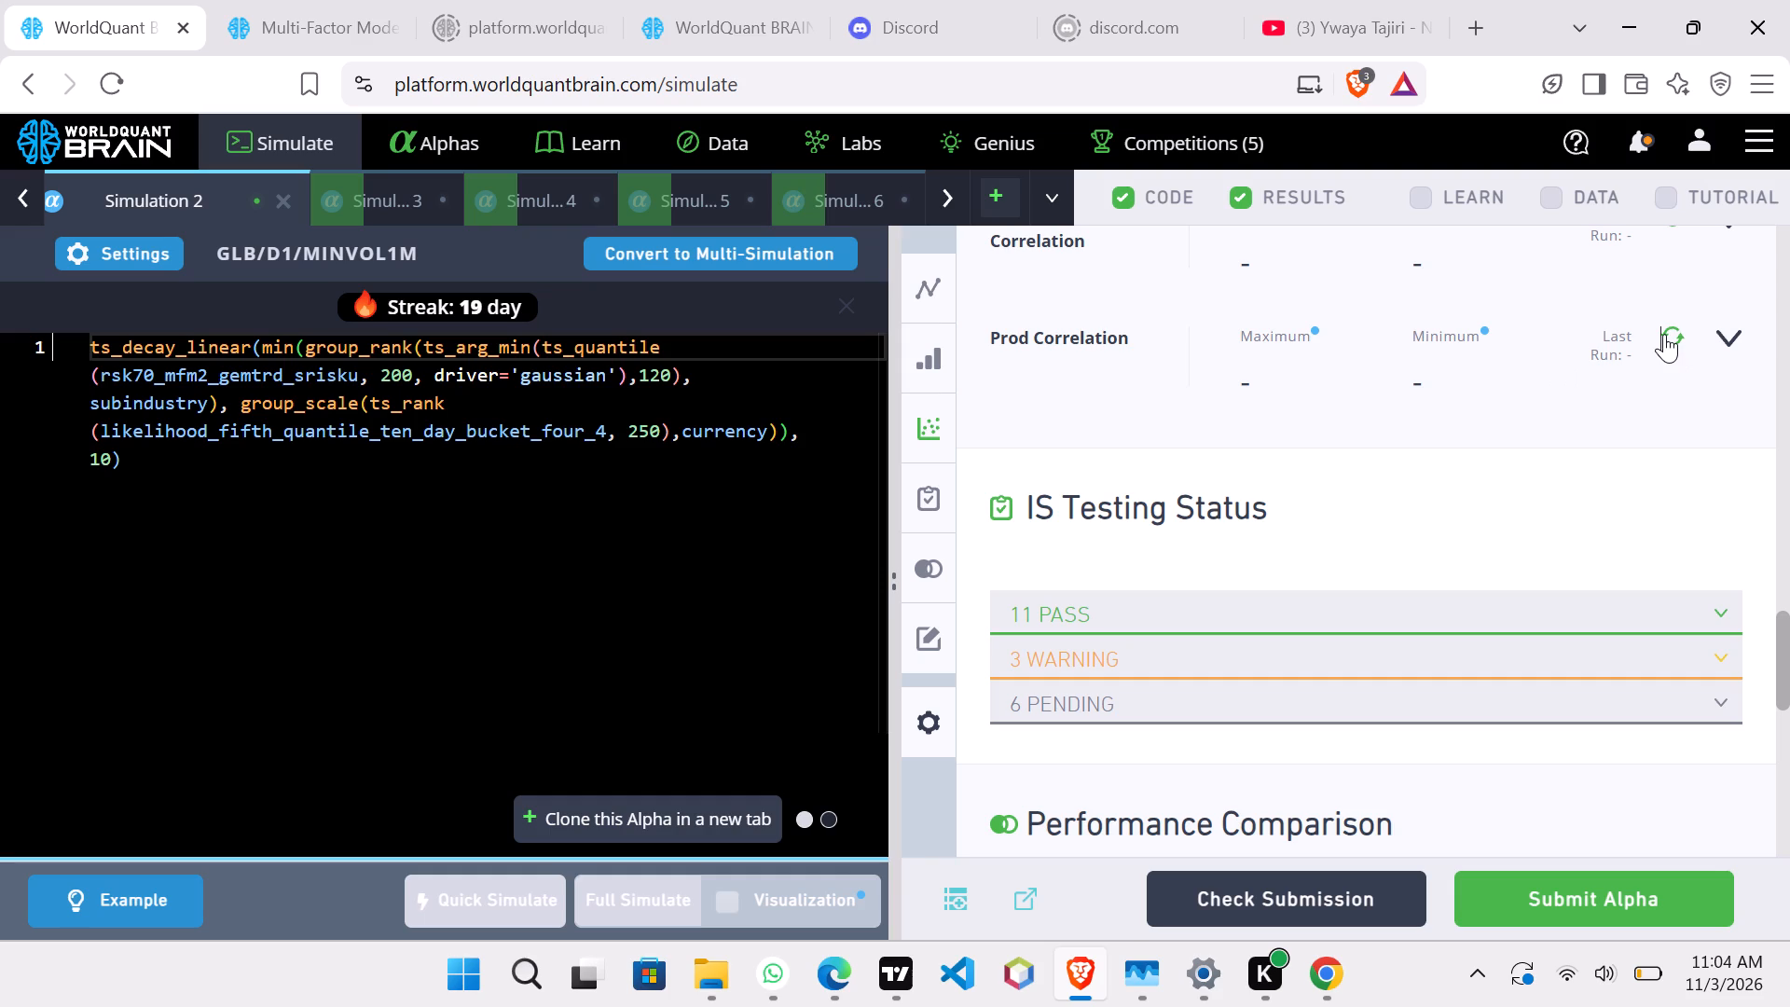
pyautogui.click(1434, 543)
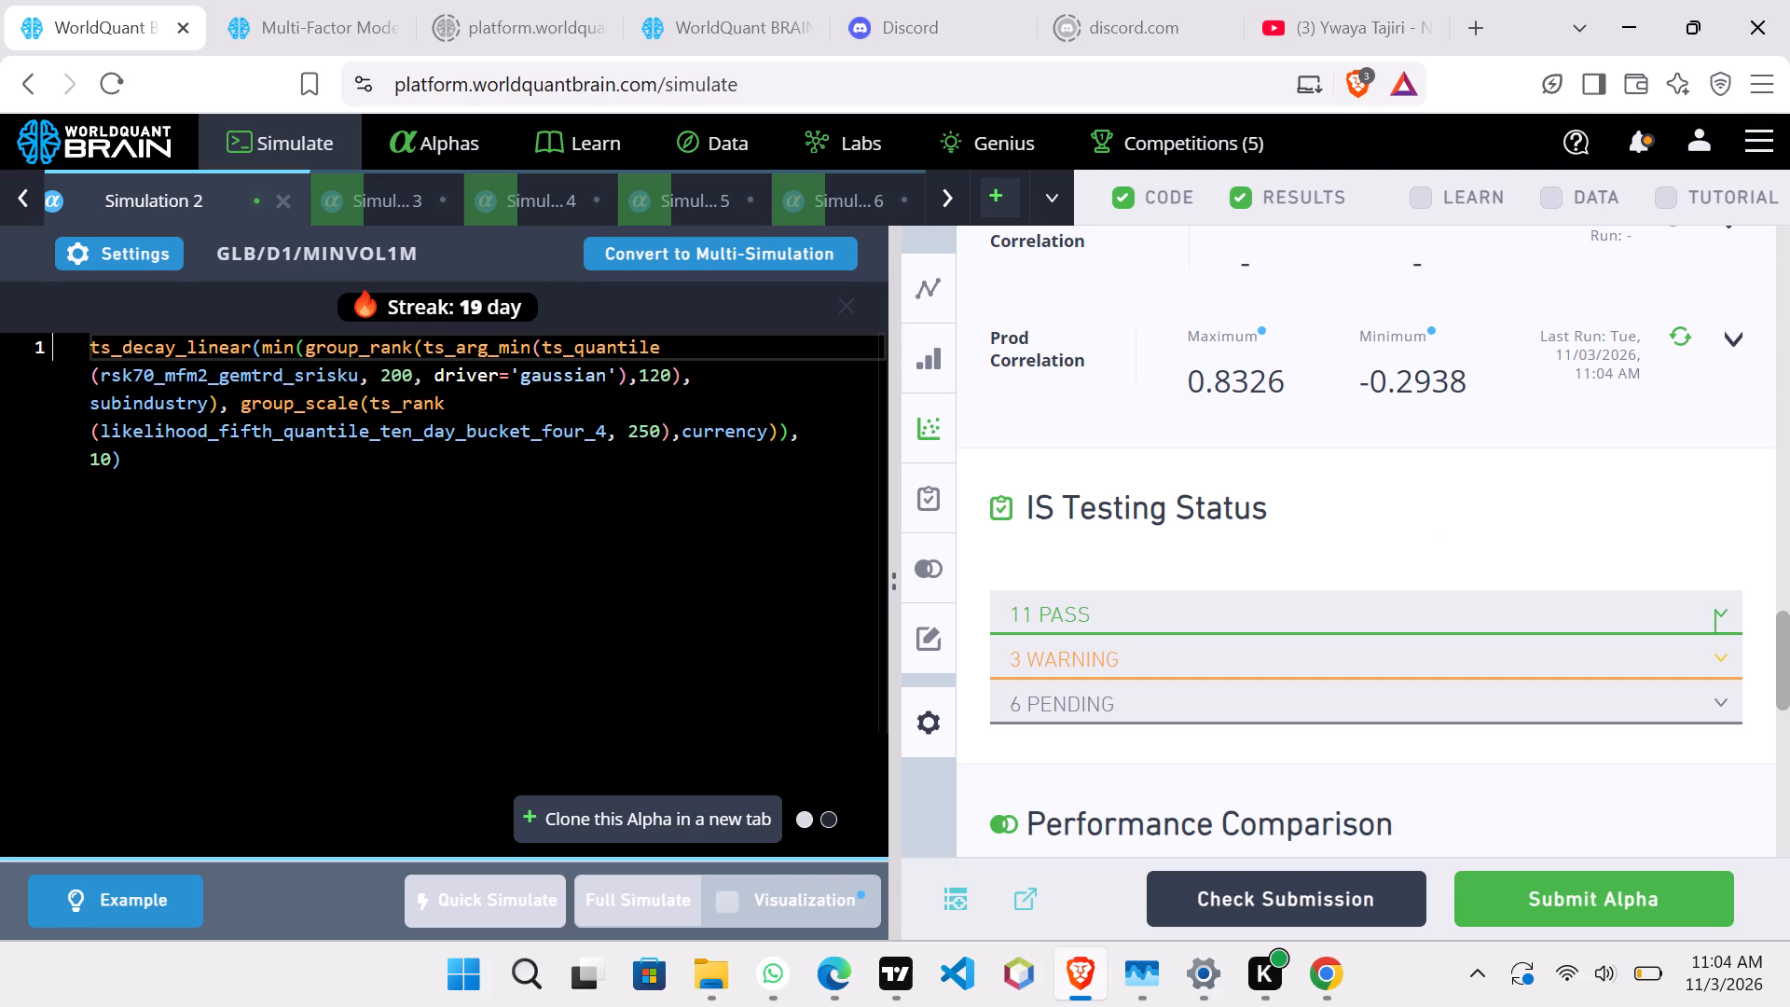
# Set the ts_decay_linear window in Simulation 2's expression to 15.
pyautogui.click(108, 462)
pyautogui.press('BackSpace')
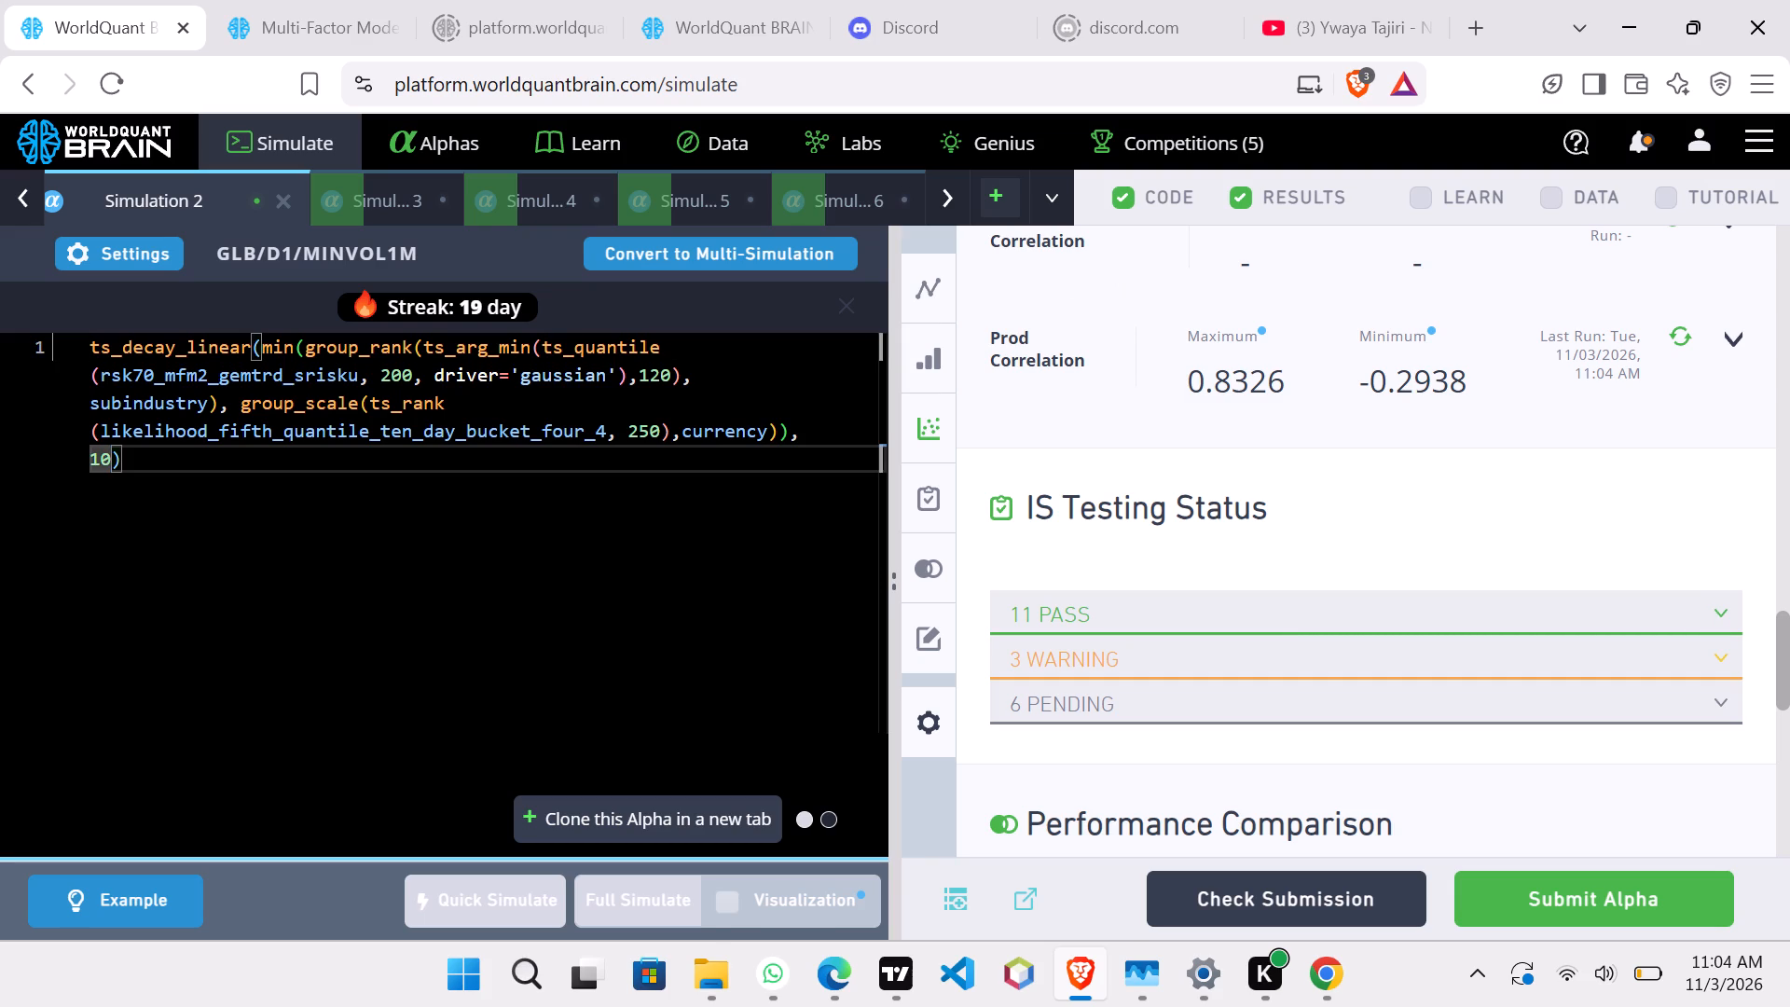
pyautogui.press('5')
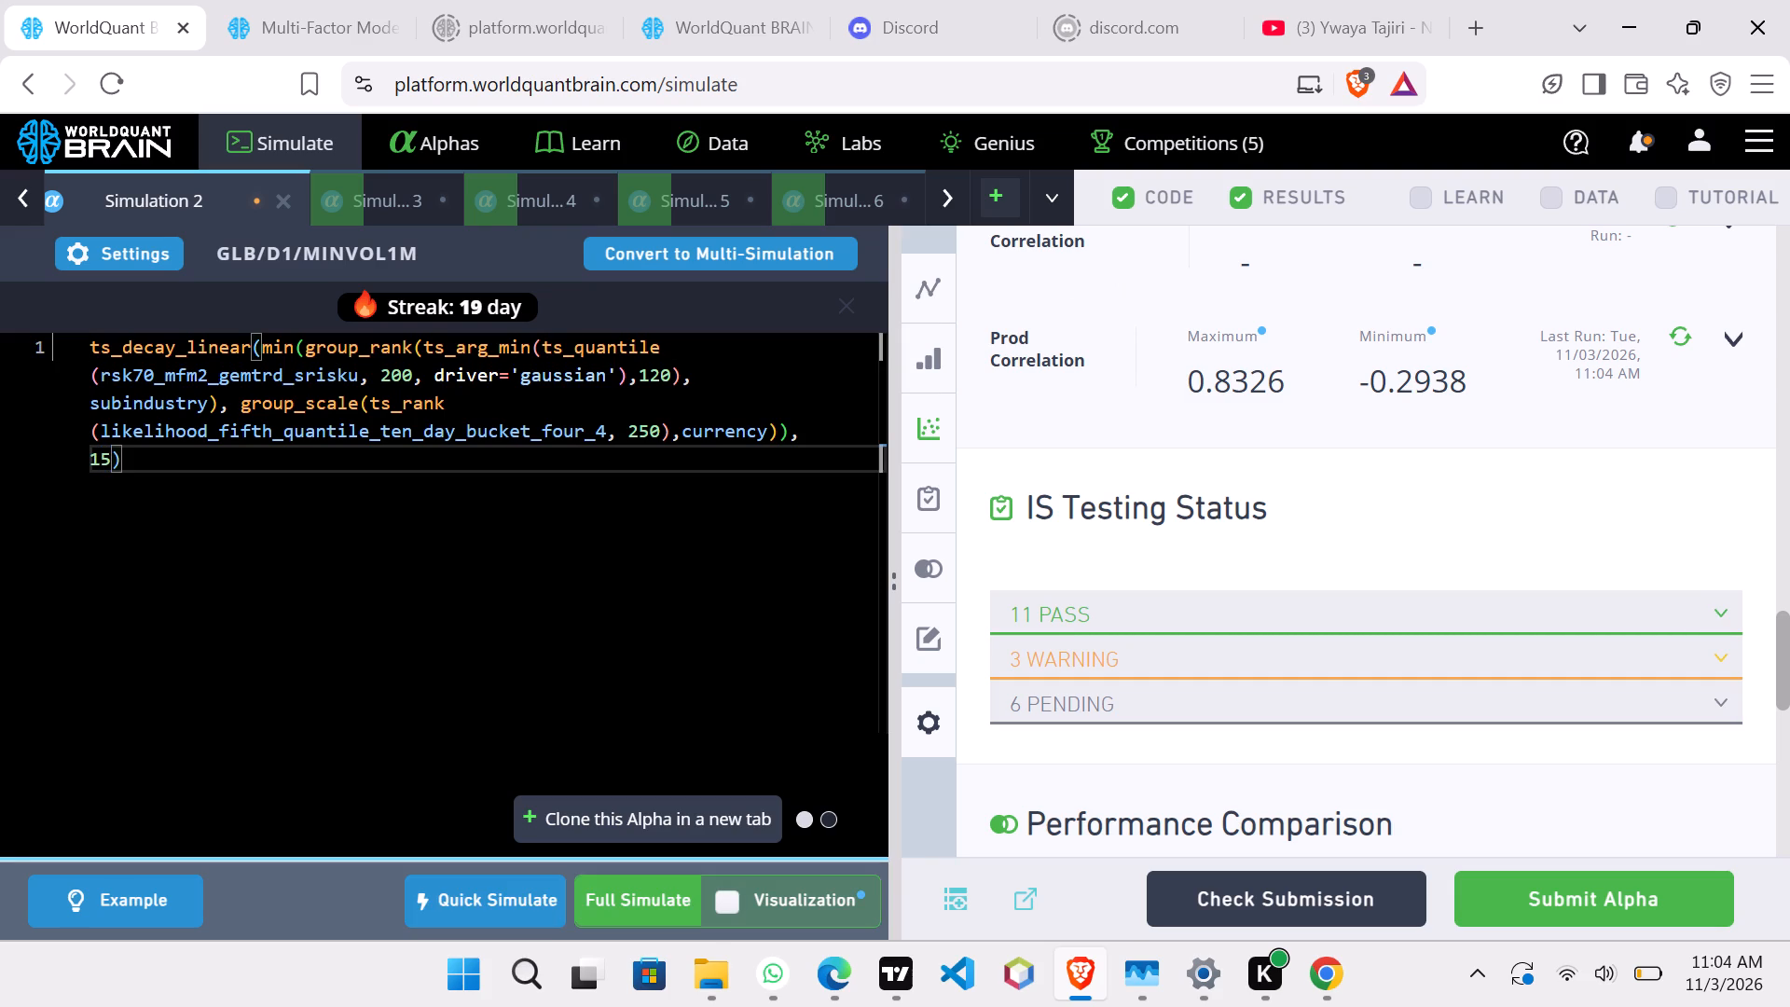
pyautogui.click(117, 507)
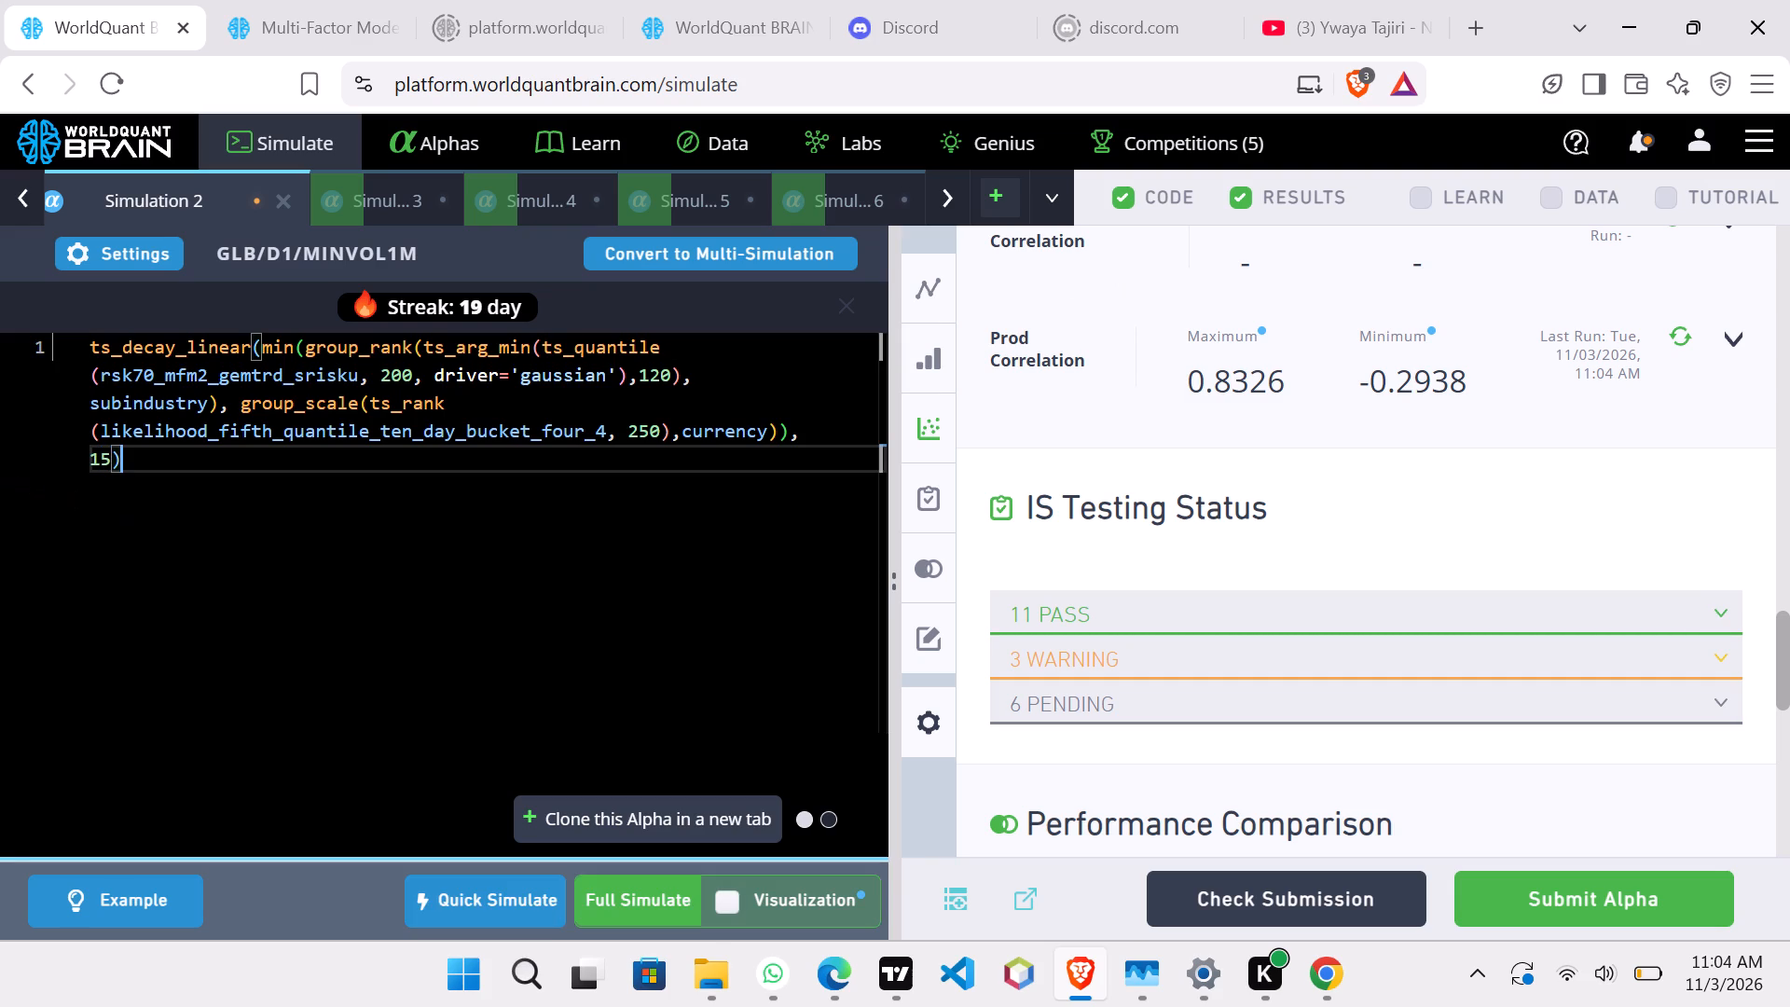
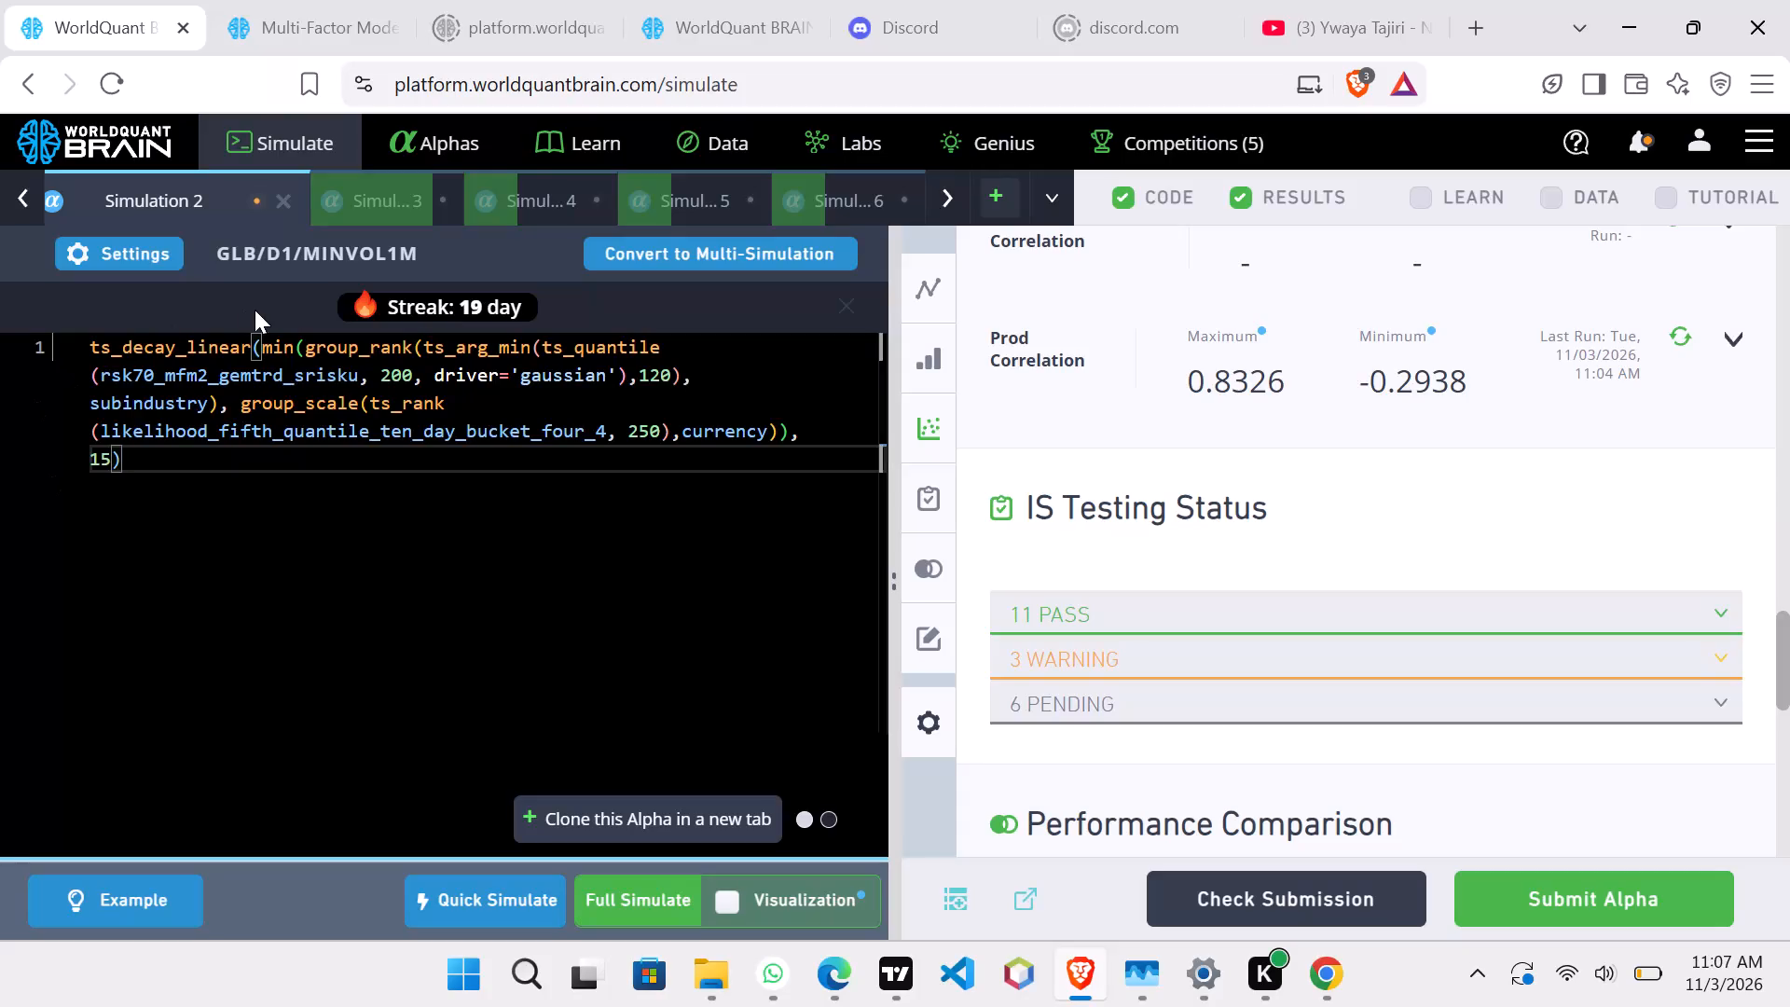
# Run a full simulation of Simulation 2 with the ts_decay_linear window of 15.
pyautogui.click(666, 900)
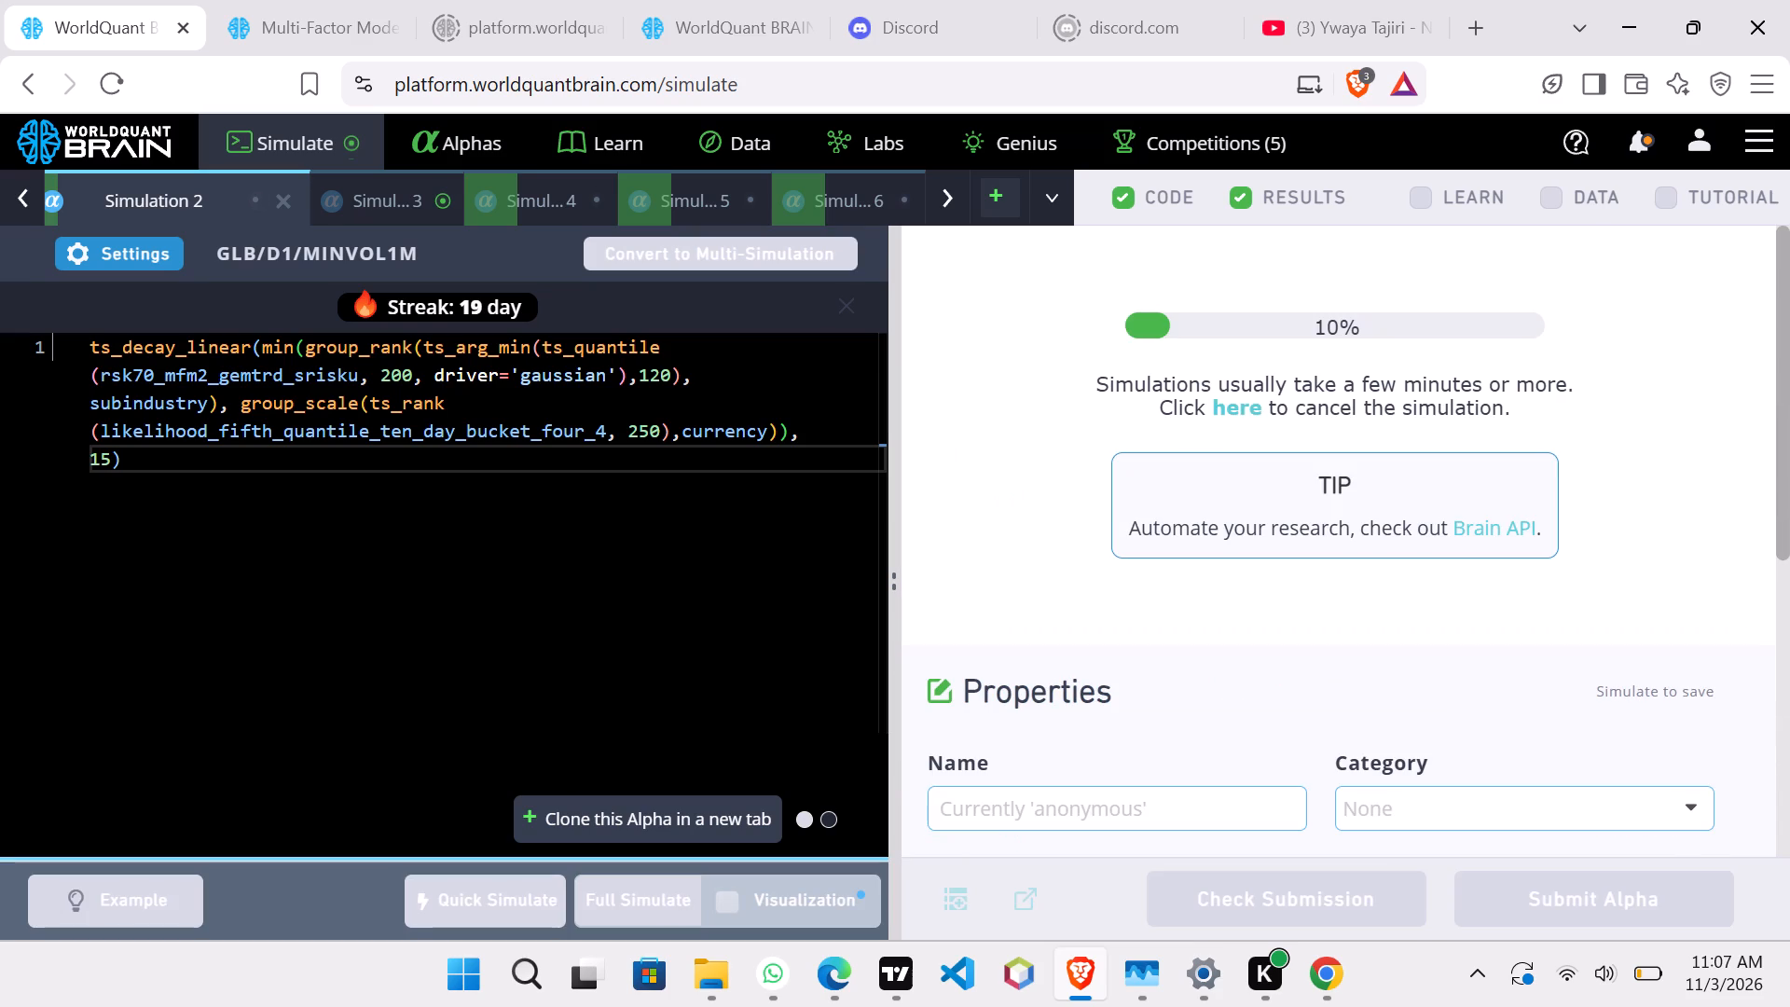
# Reveal the test period in Simulation 3's results and run its Prod Correlation check.
pyautogui.click(392, 200)
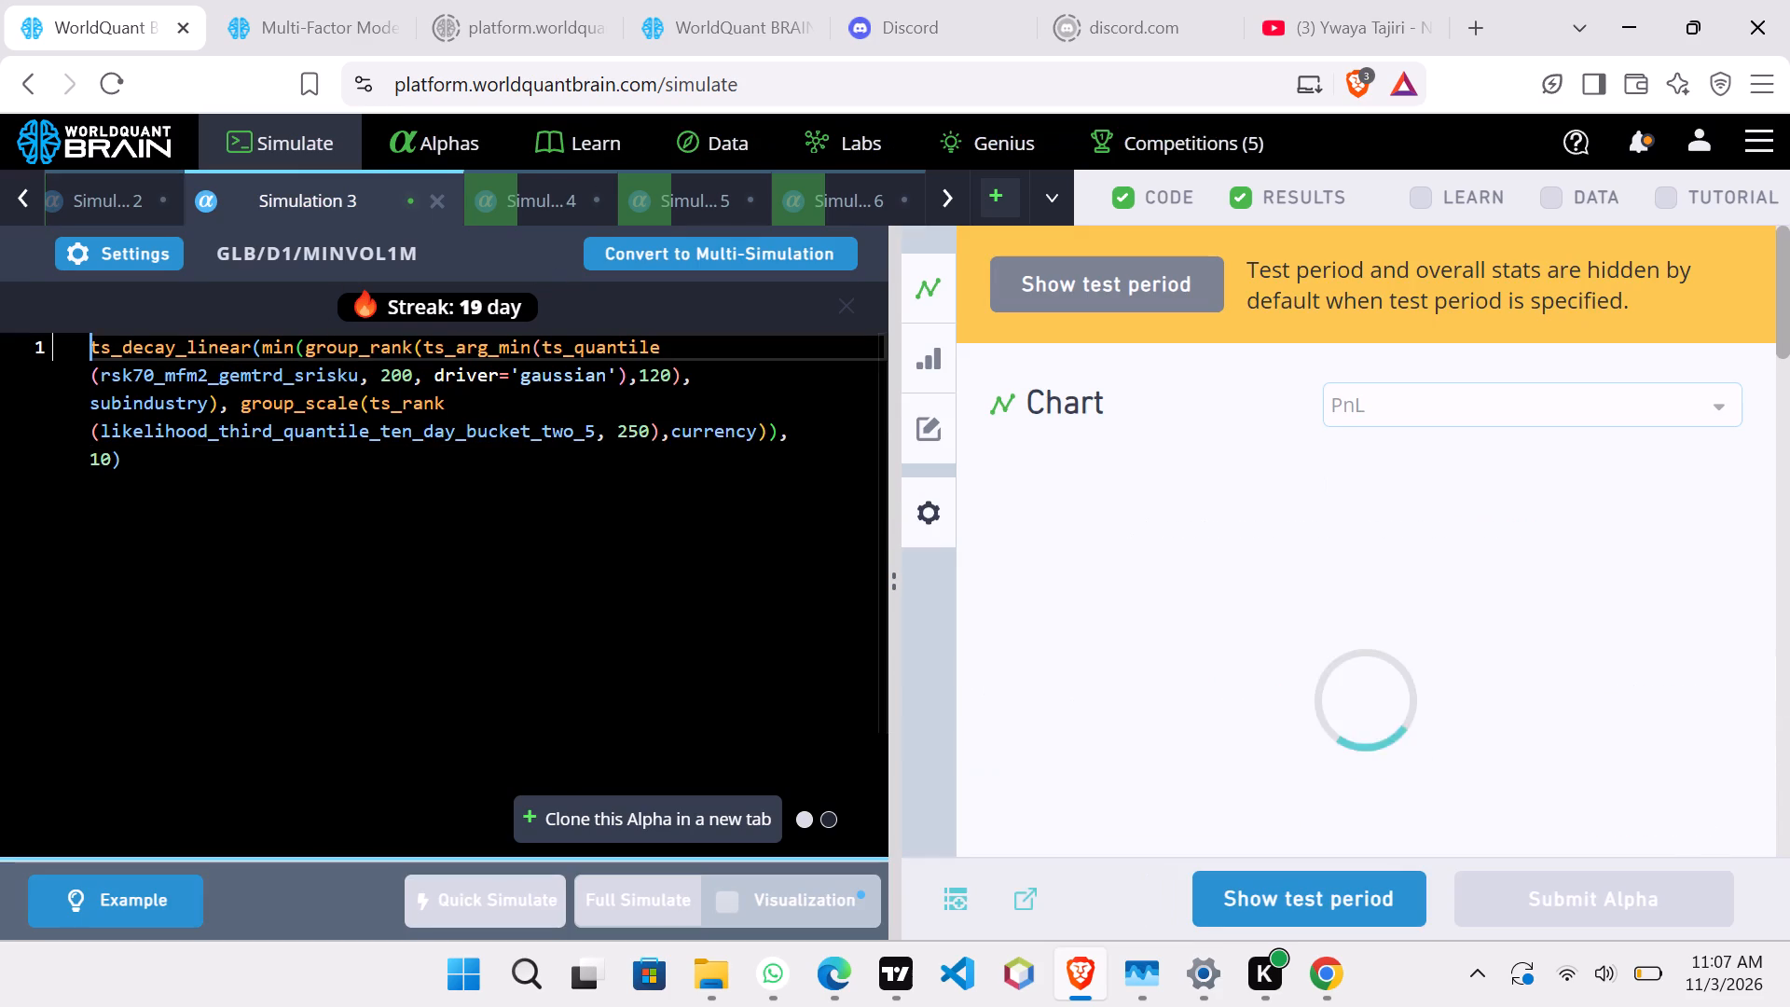
pyautogui.click(1316, 895)
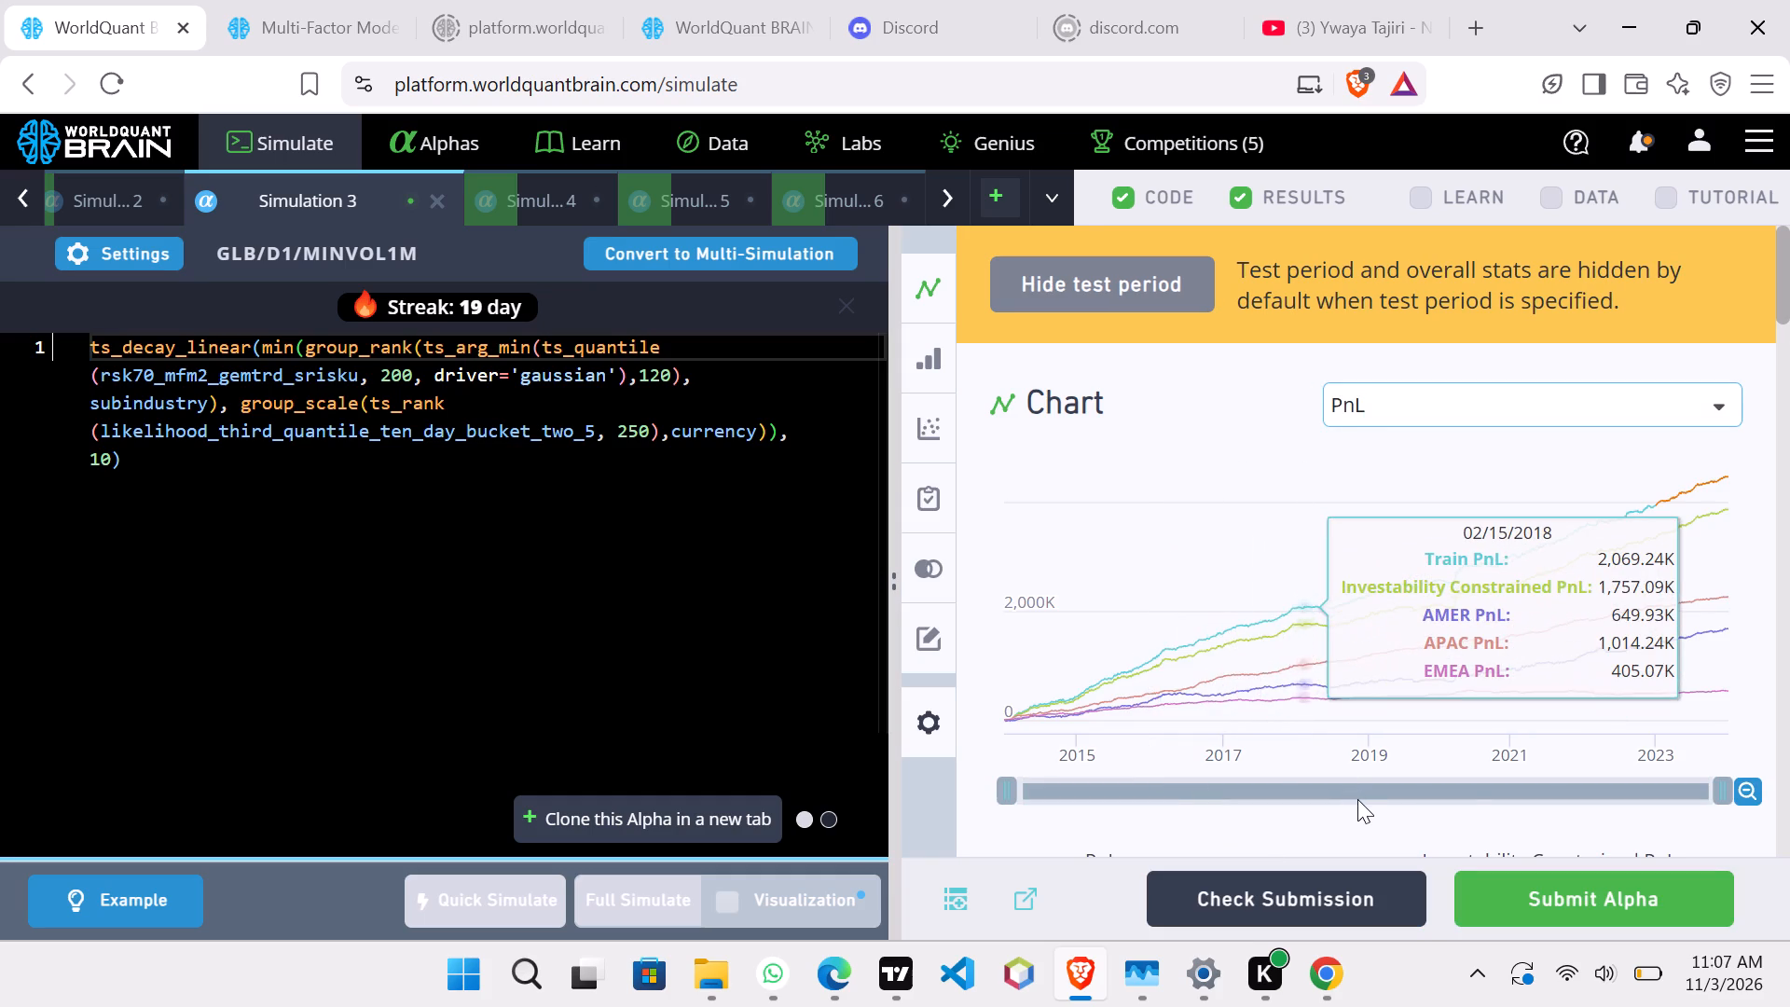
pyautogui.scroll(-10, 1357, 799)
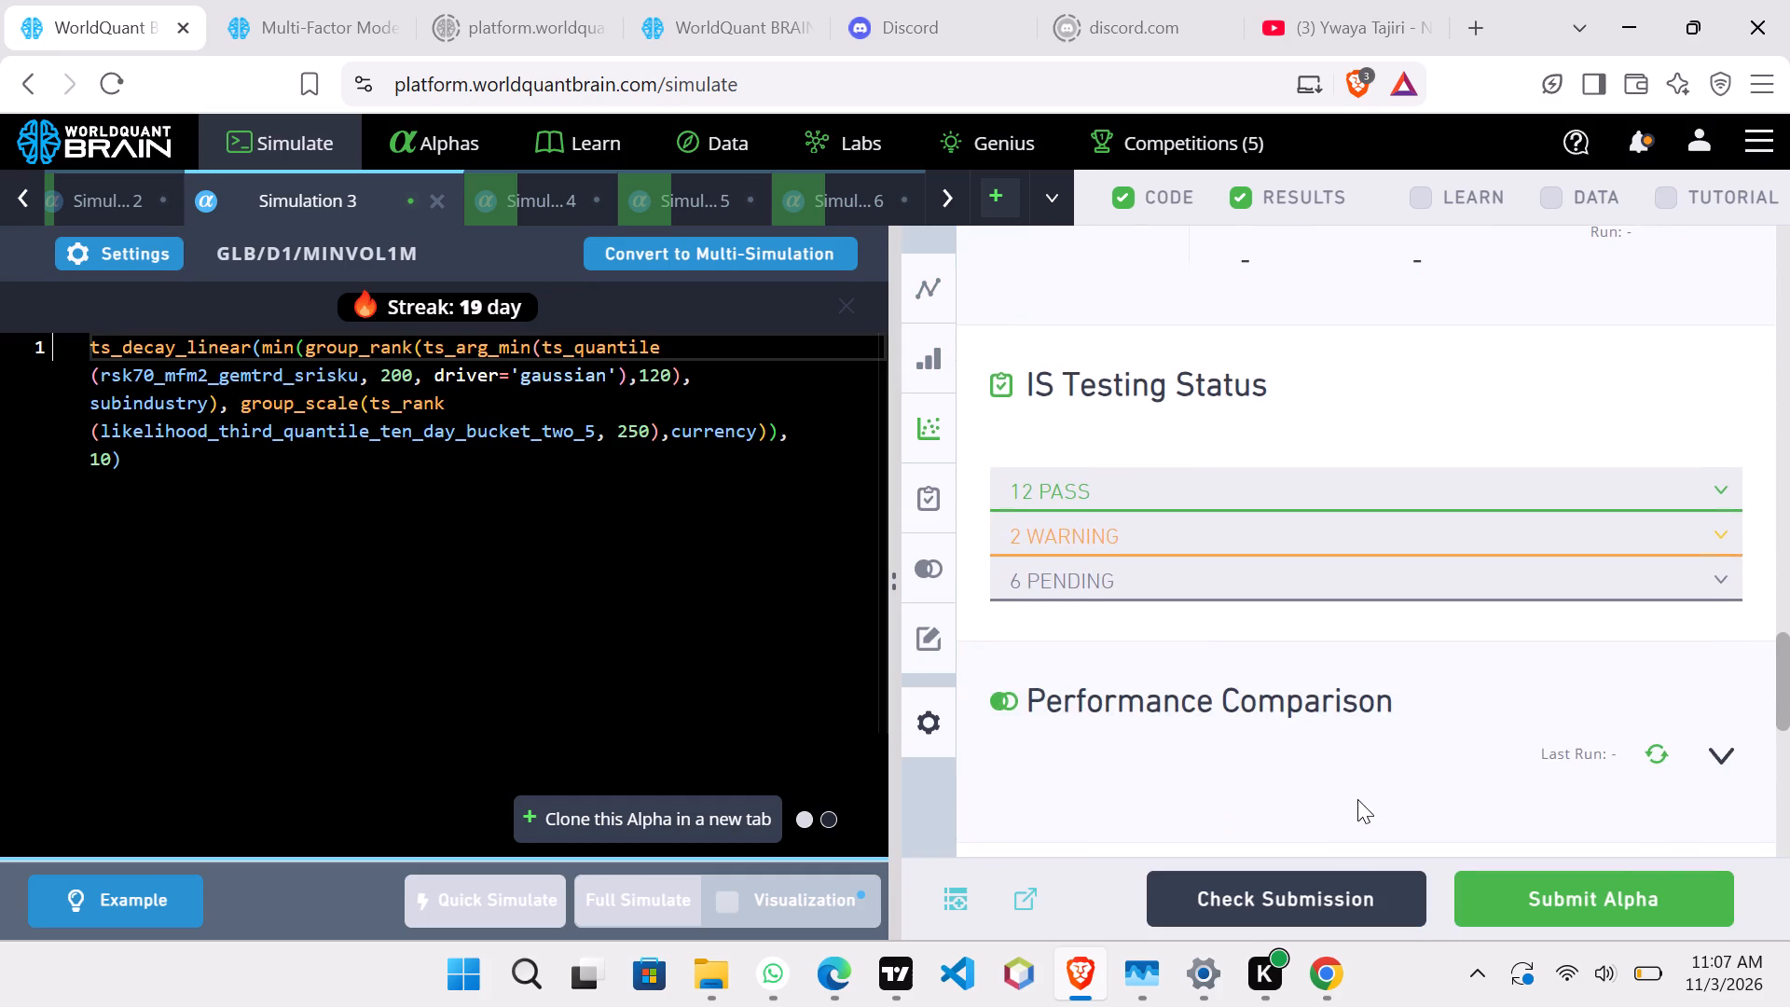
pyautogui.scroll(1, 1357, 799)
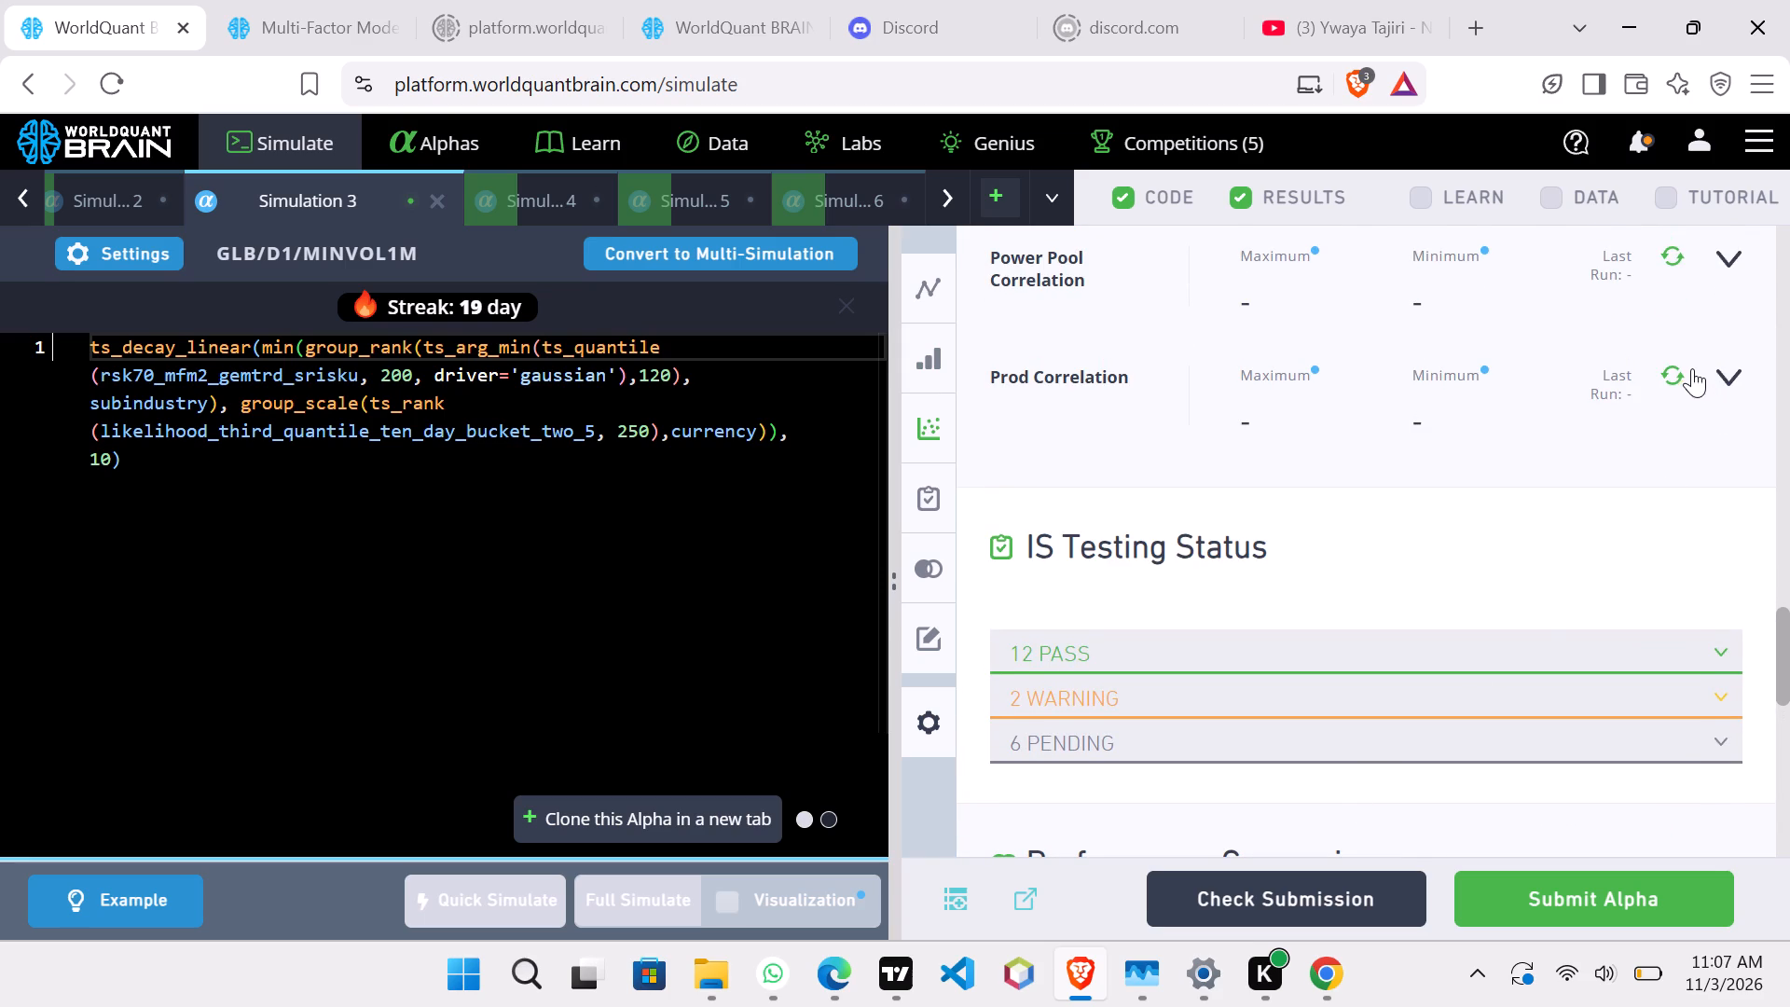
pyautogui.click(1671, 370)
pyautogui.click(1564, 549)
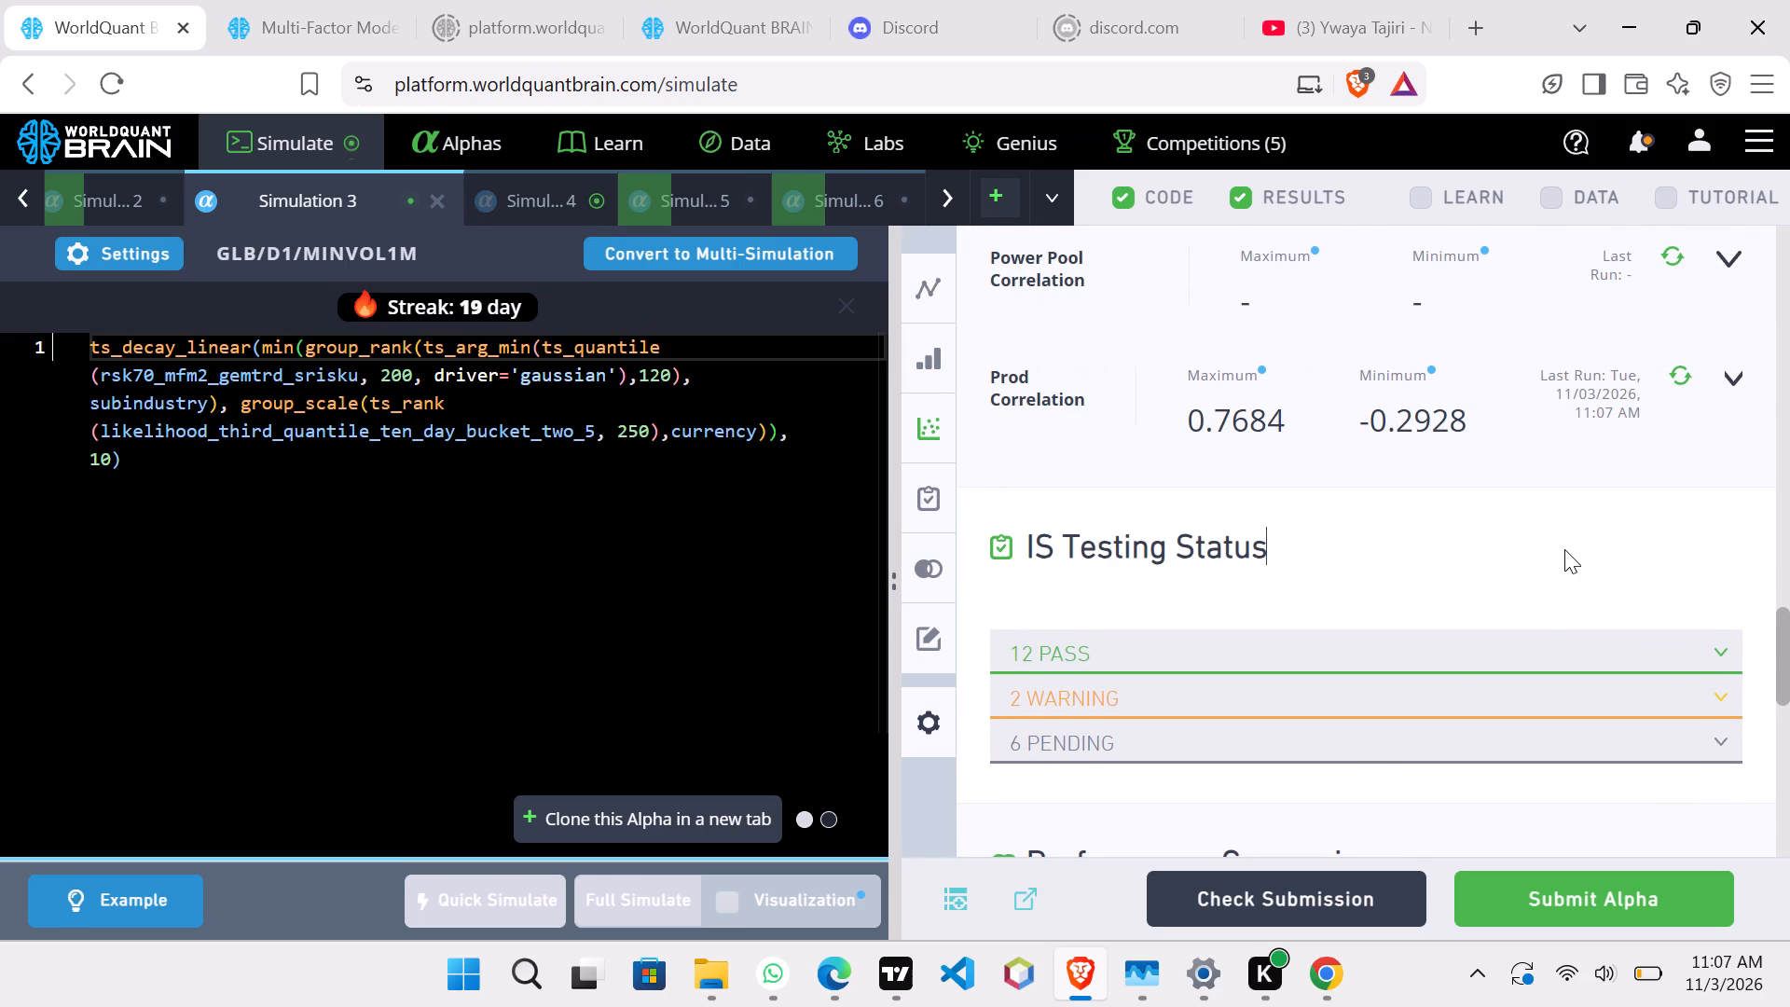
# Reveal the test period in Simulation 4's results and run its Prod Correlation check.
pyautogui.click(580, 197)
pyautogui.scroll(1, 1157, 669)
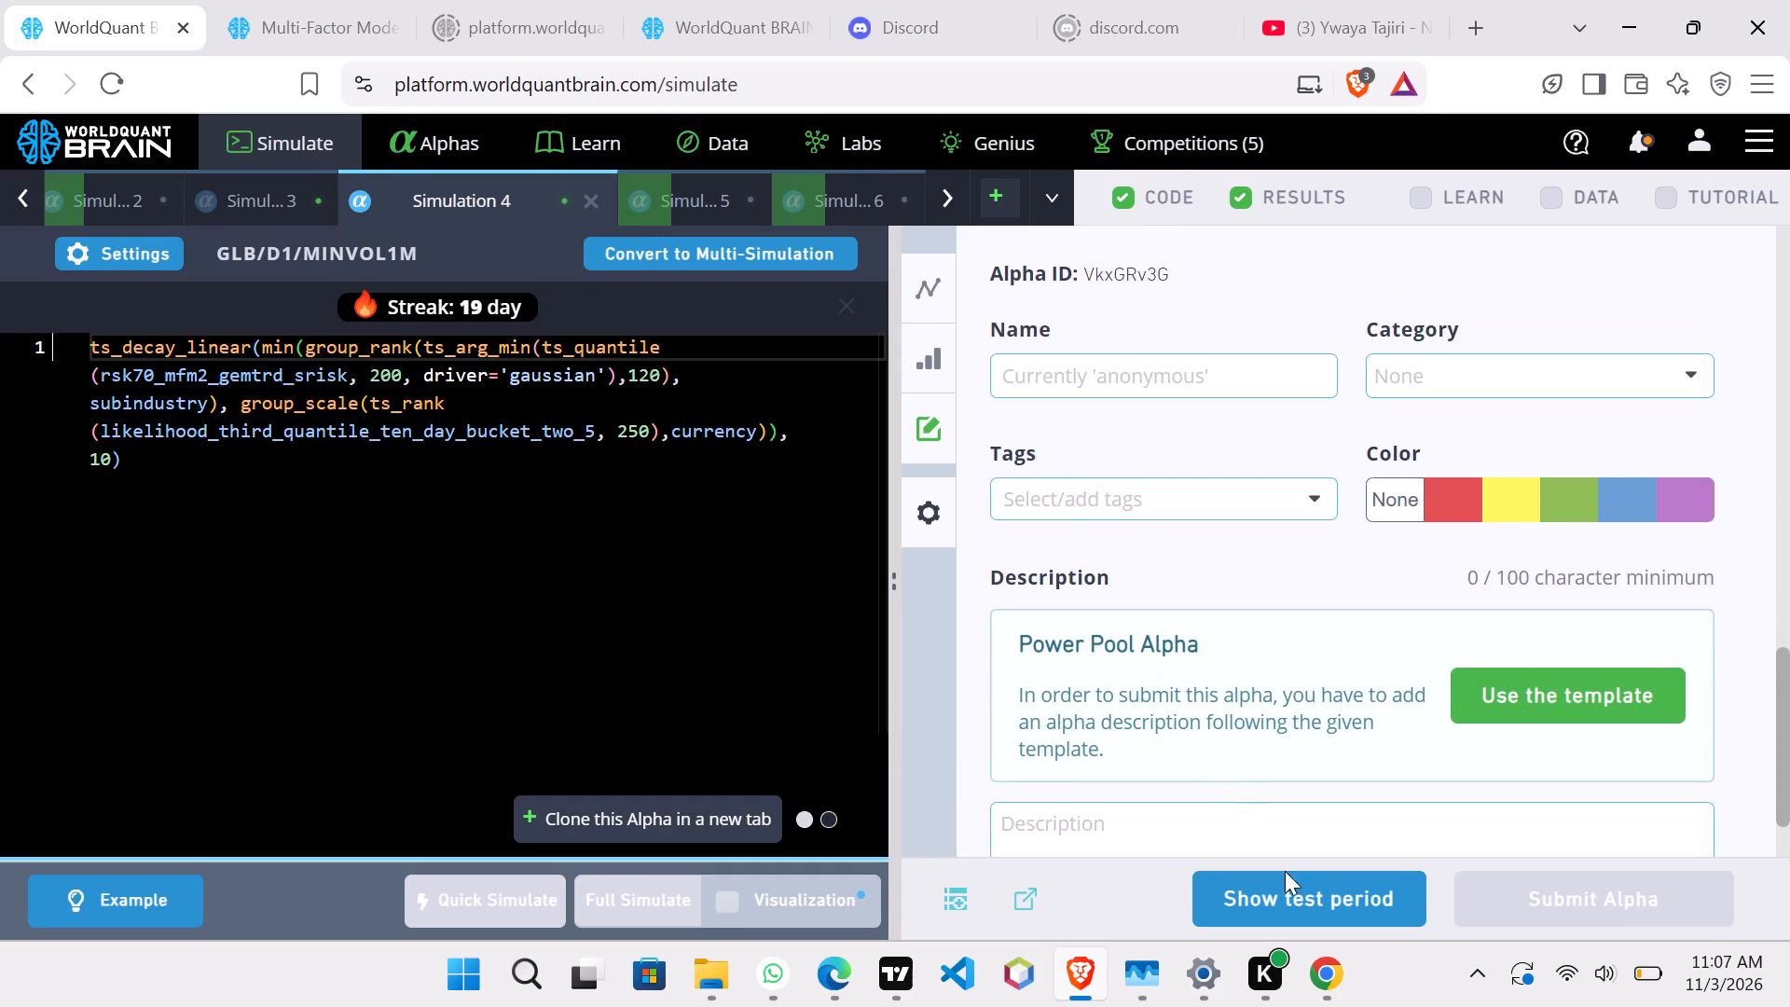
pyautogui.click(1296, 910)
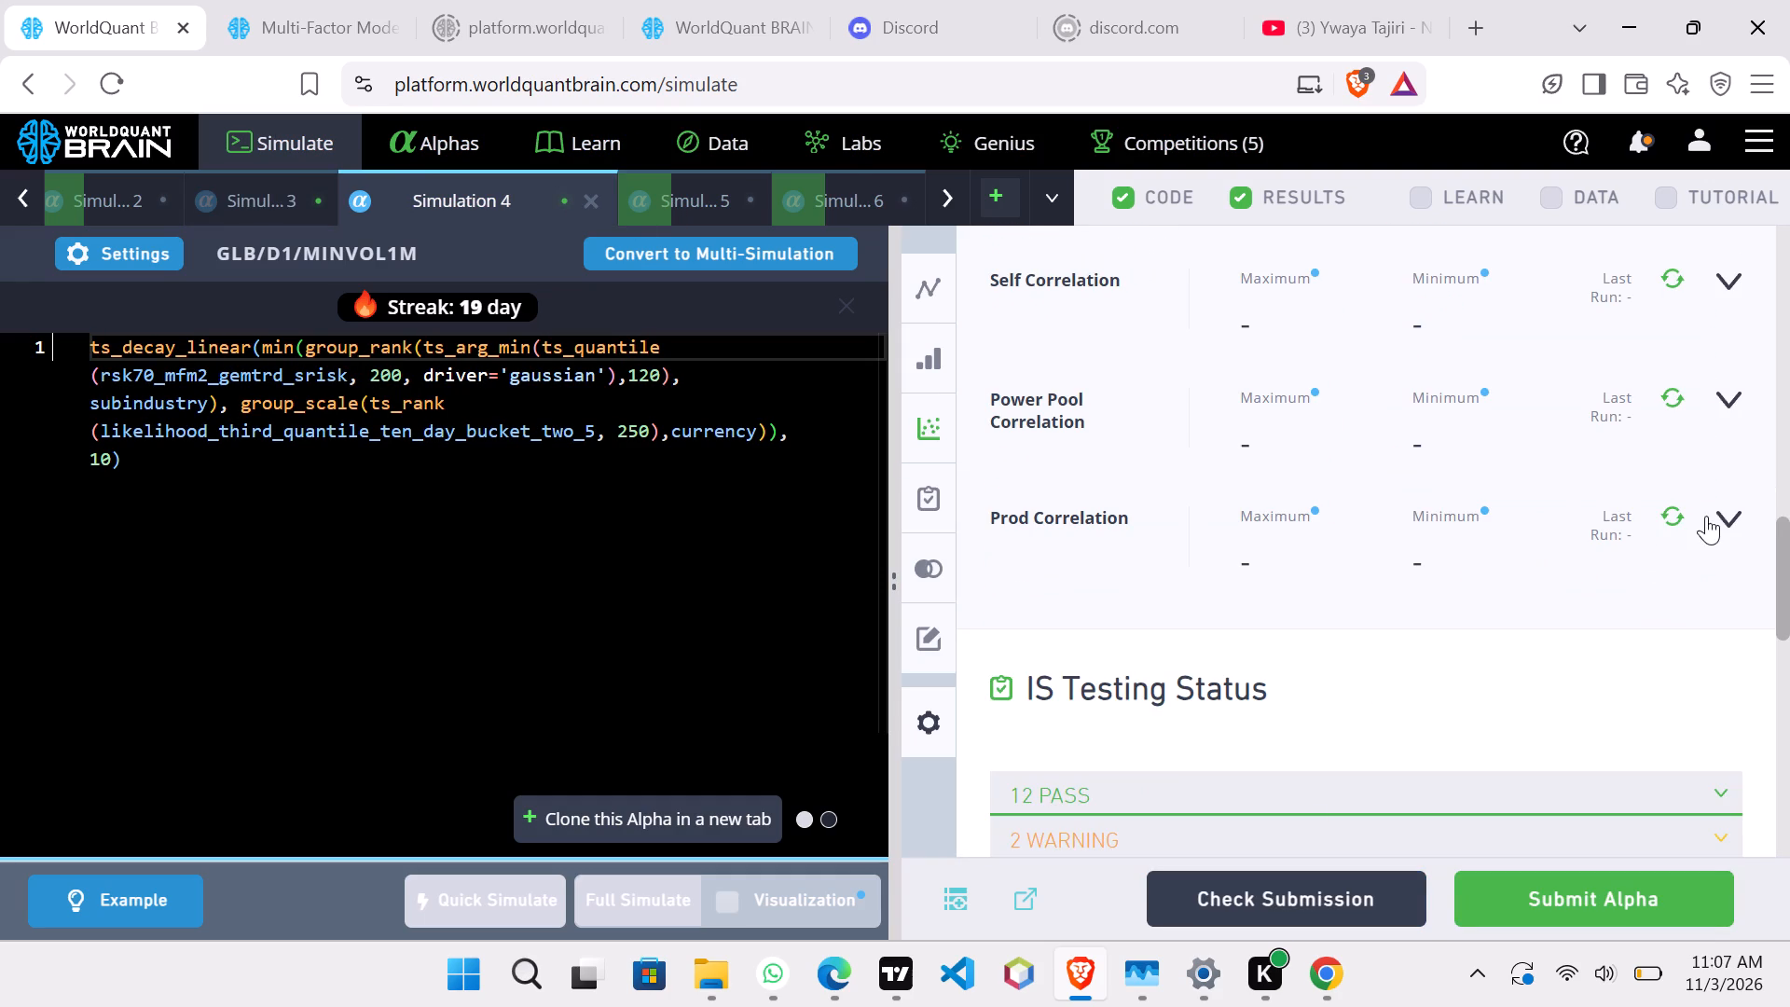
pyautogui.click(1684, 516)
# Review Simulation 4's IS Summary, Prod Correlation, IS Testing Status and Description section.
pyautogui.scroll(1, 1424, 465)
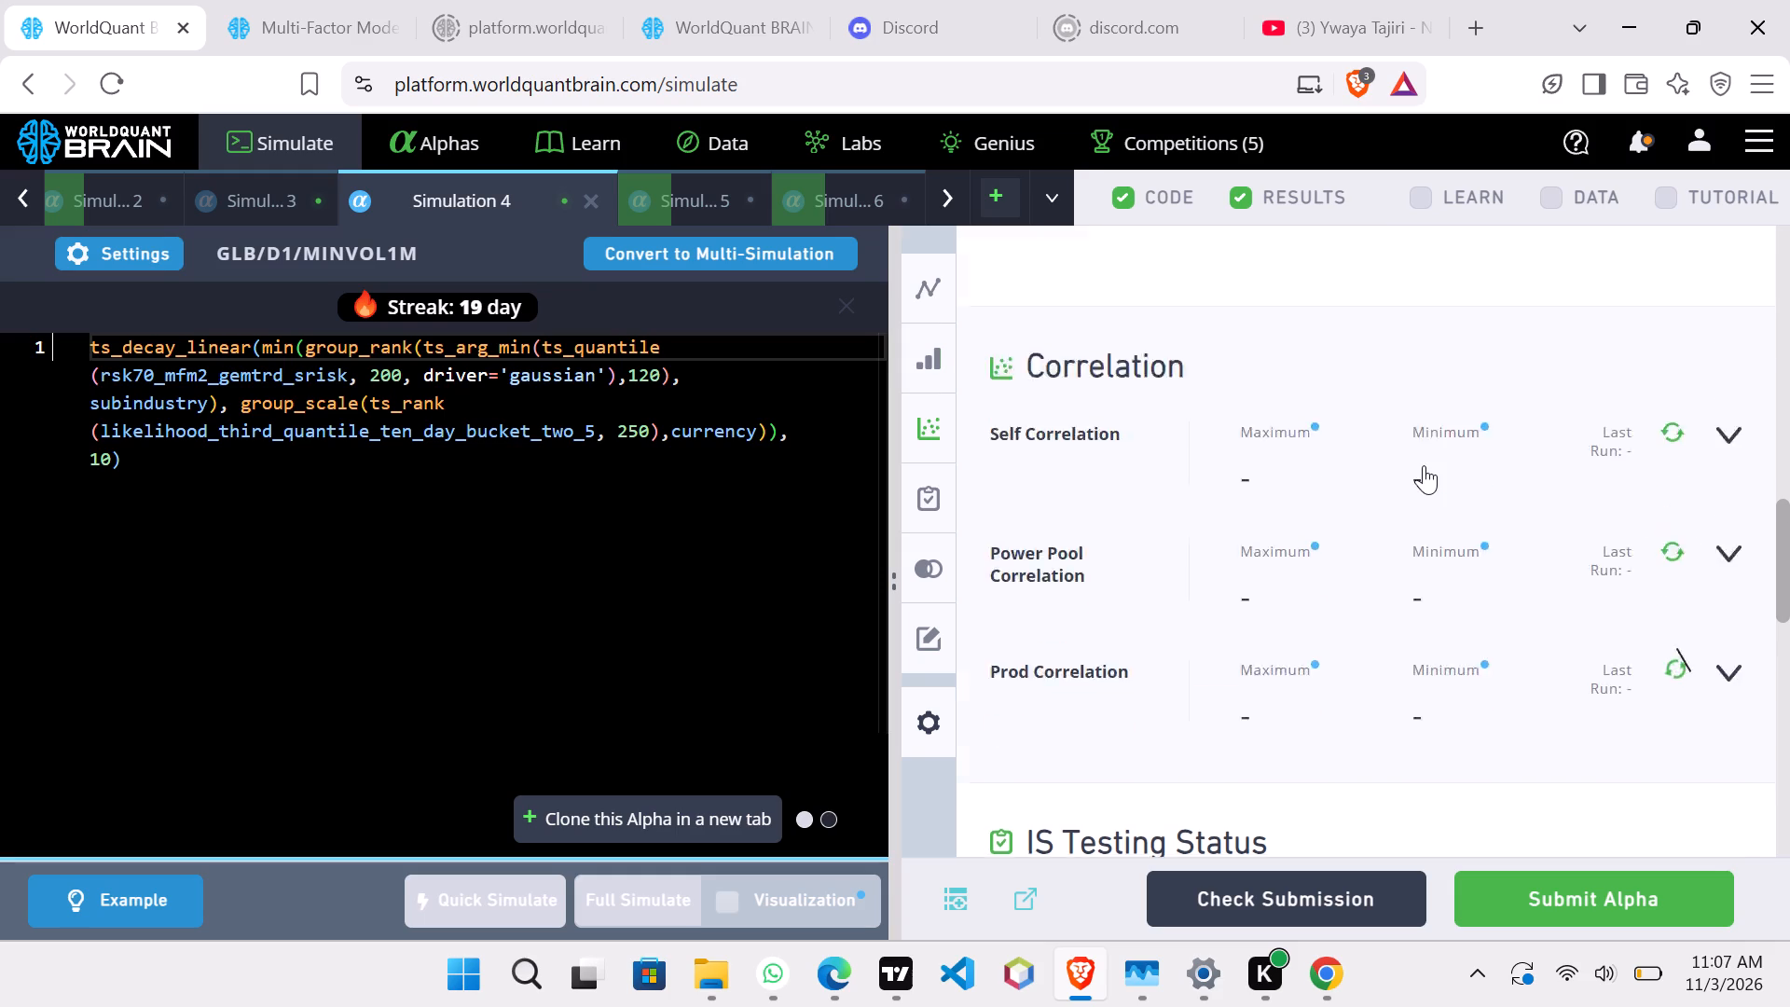
pyautogui.scroll(7, 1424, 465)
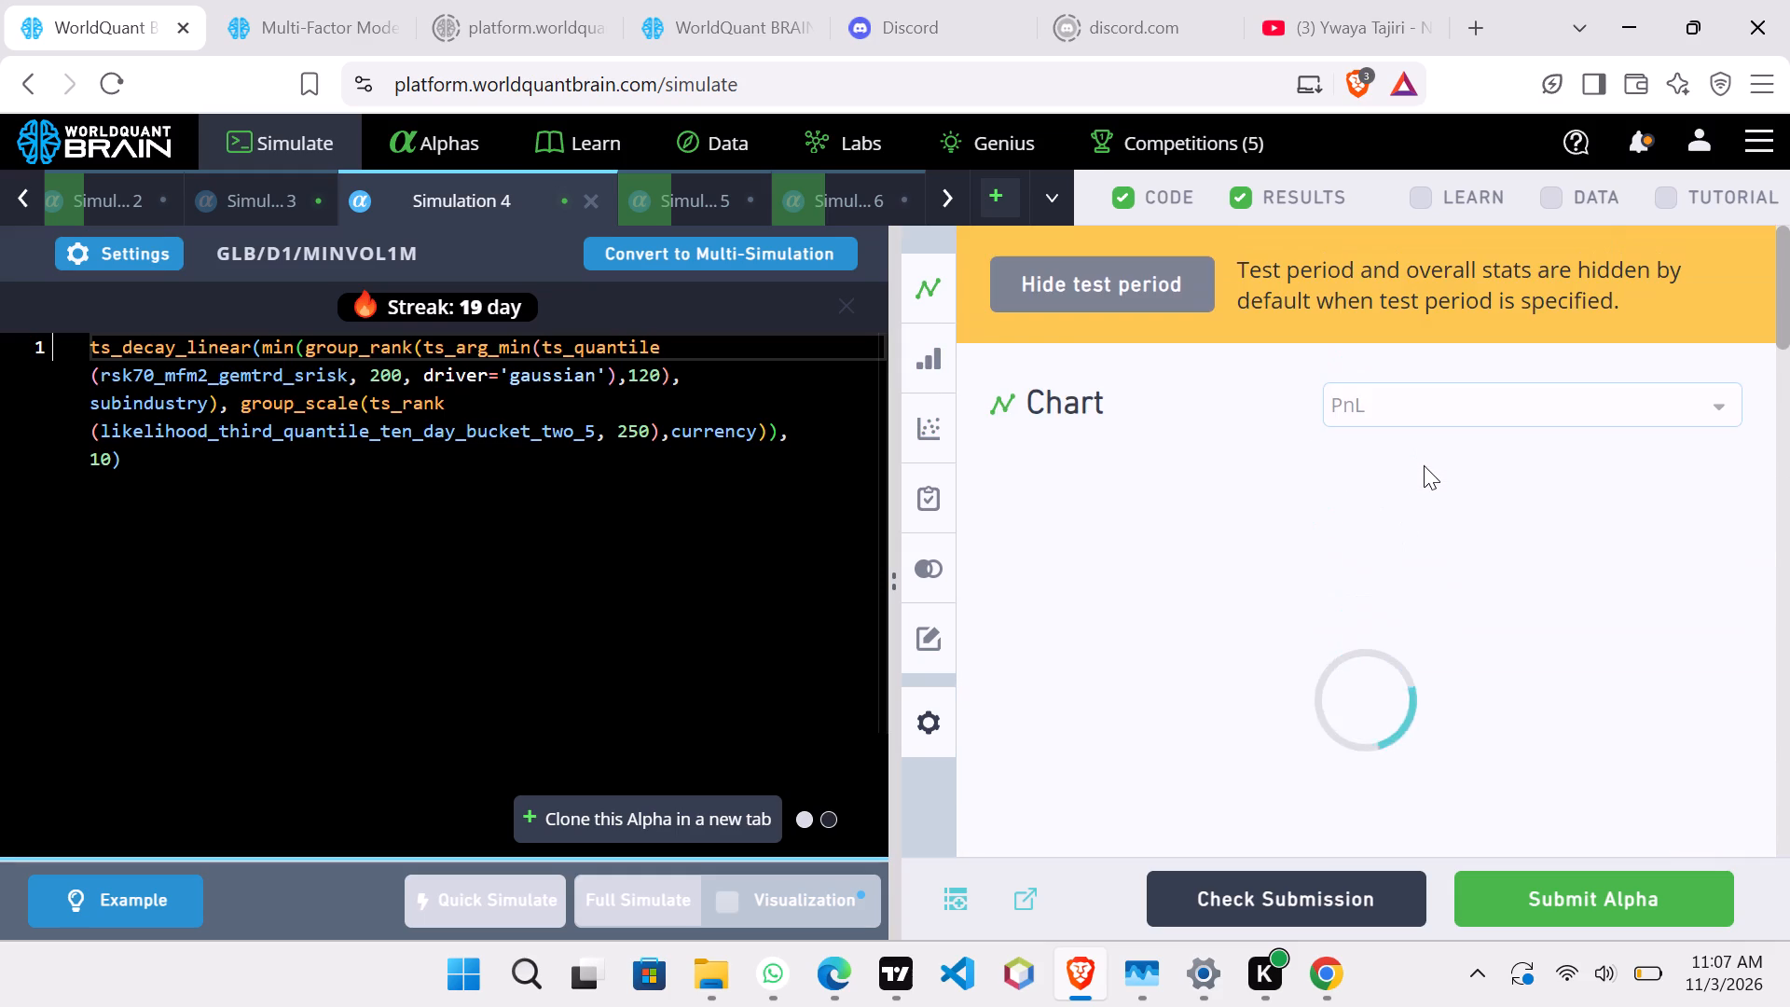
pyautogui.scroll(-4, 1424, 465)
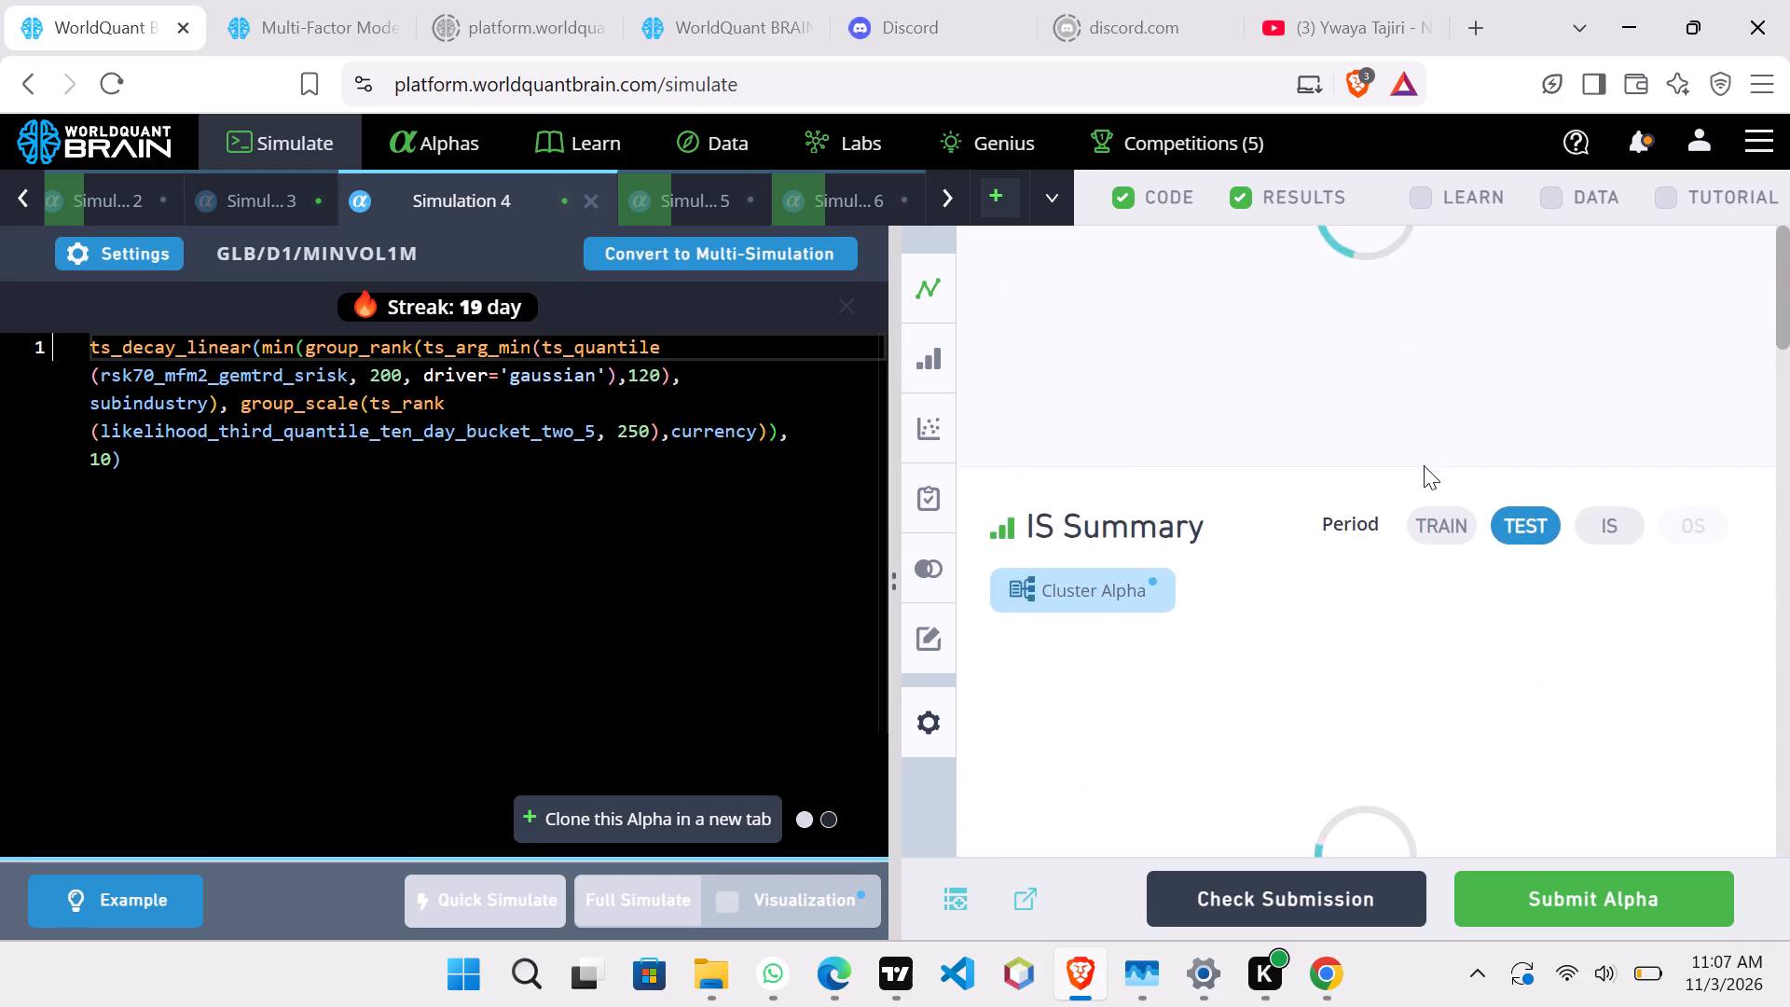
pyautogui.scroll(-4, 1424, 465)
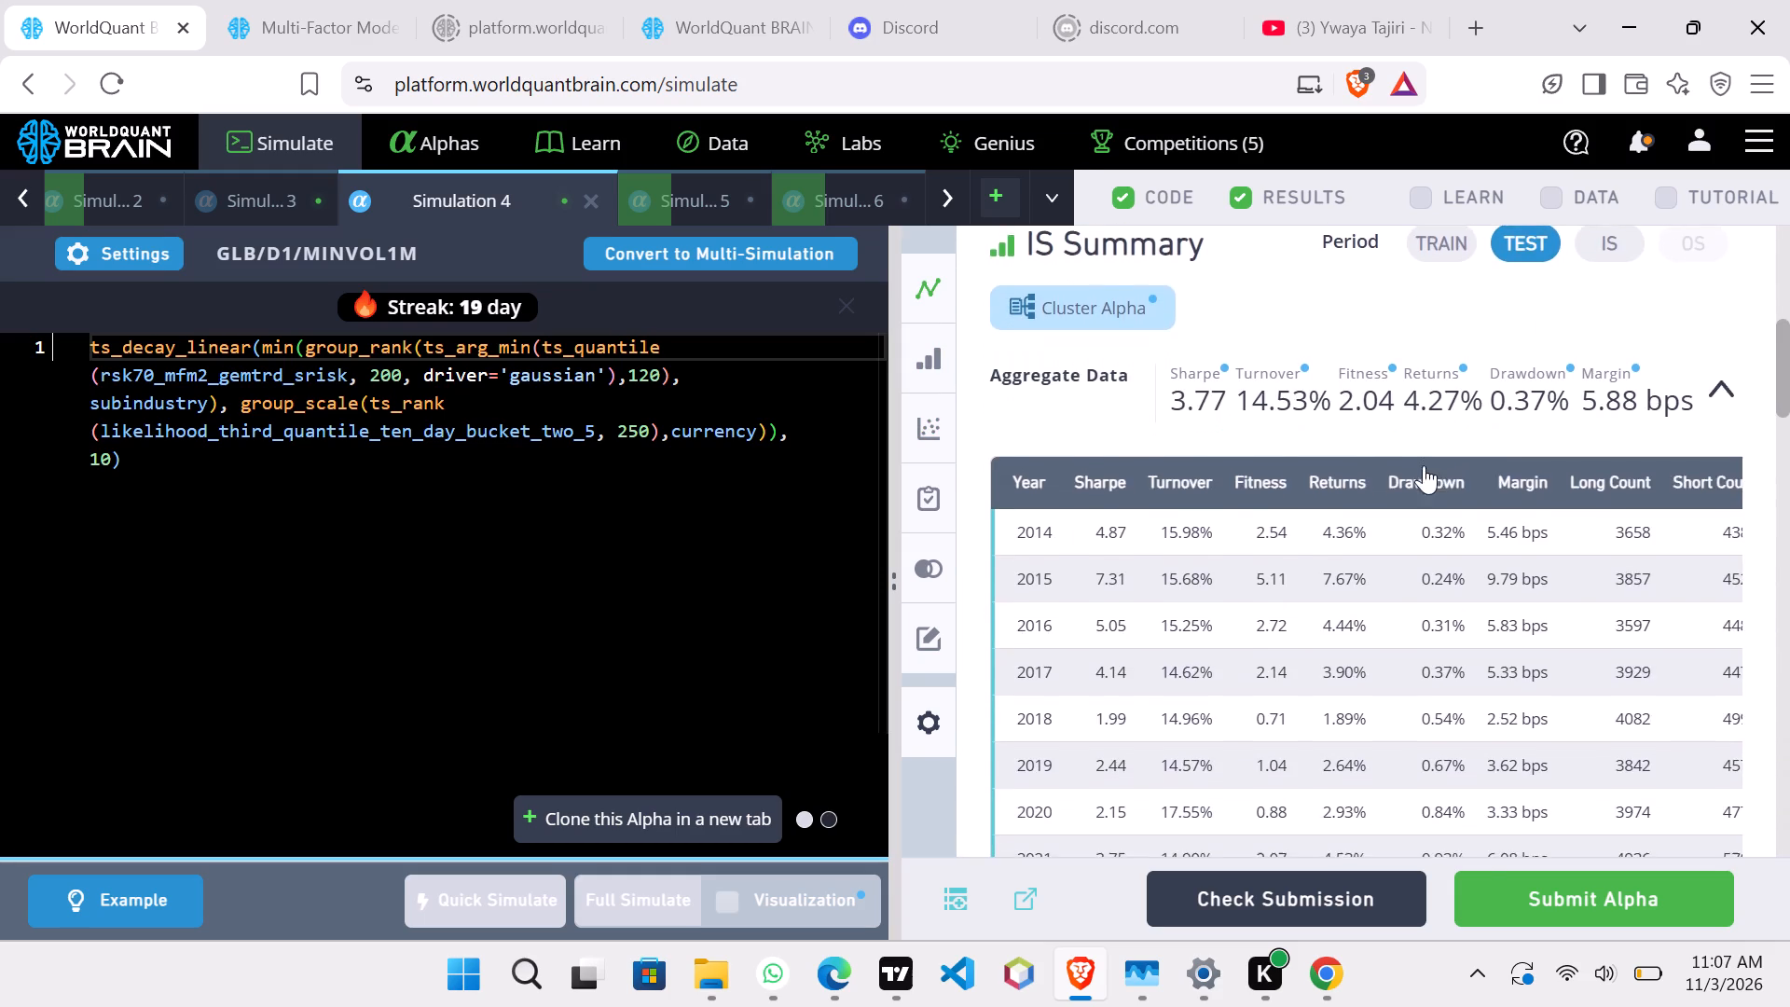
pyautogui.scroll(-4, 1424, 465)
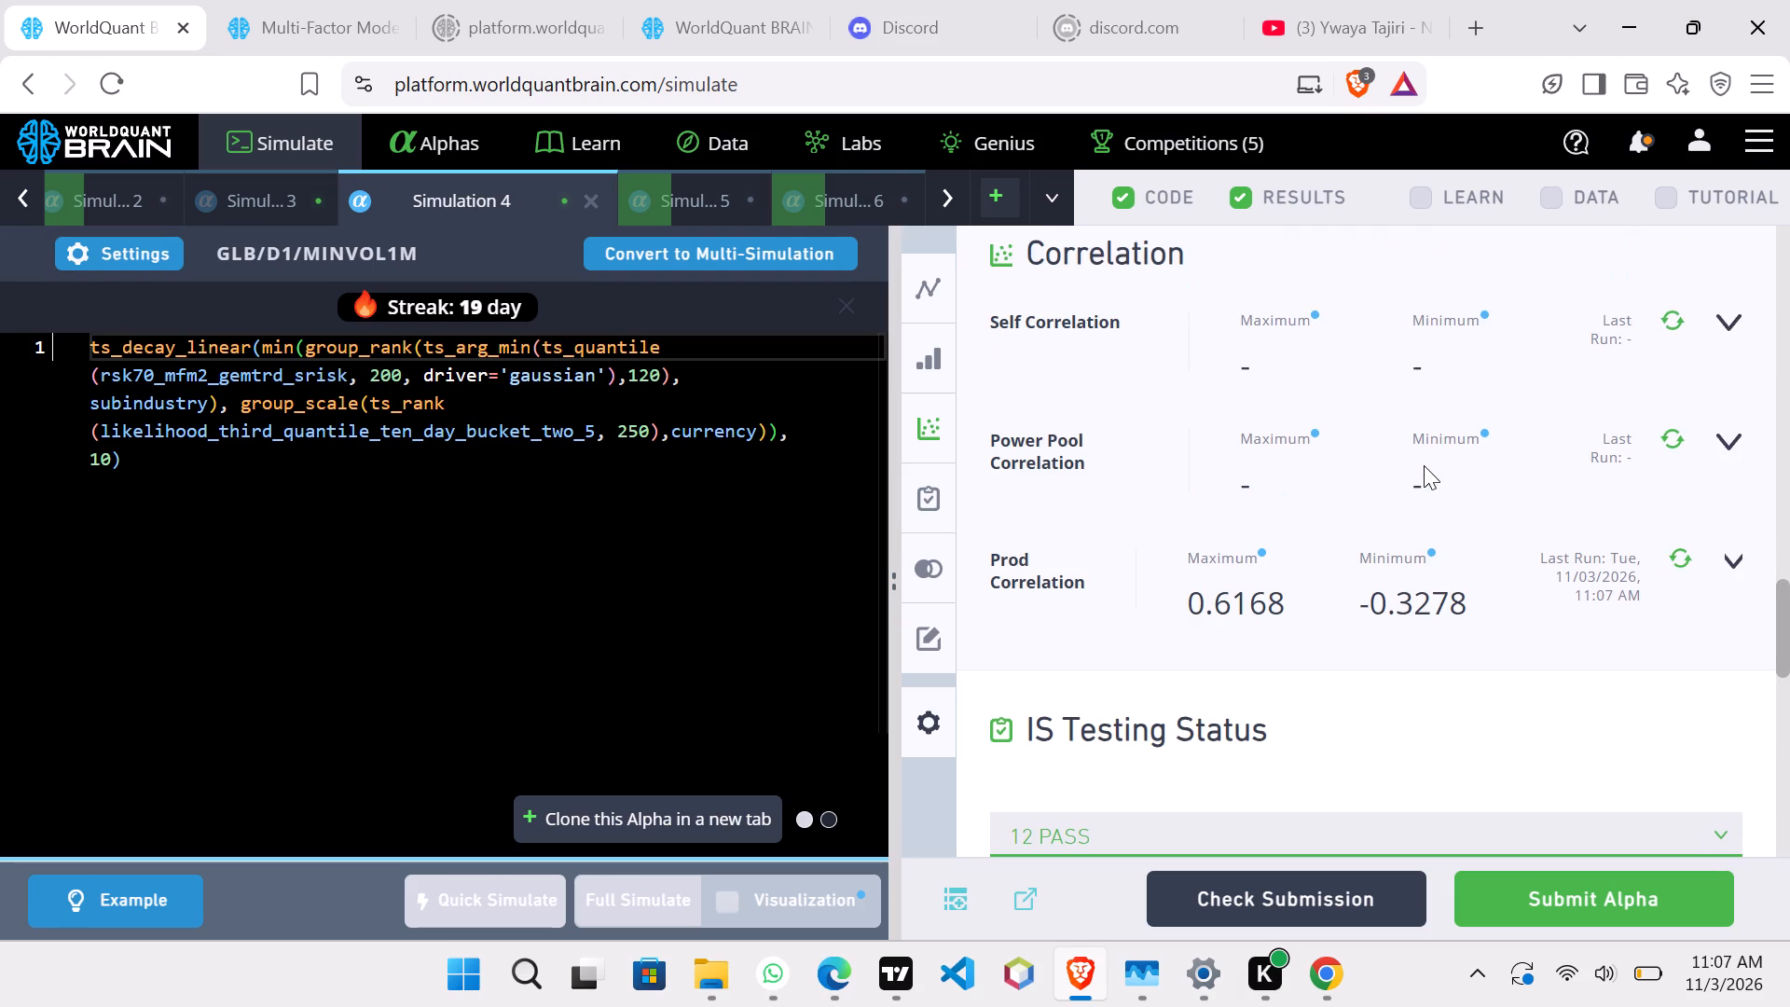
pyautogui.scroll(-5, 1260, 745)
pyautogui.scroll(1, 1260, 745)
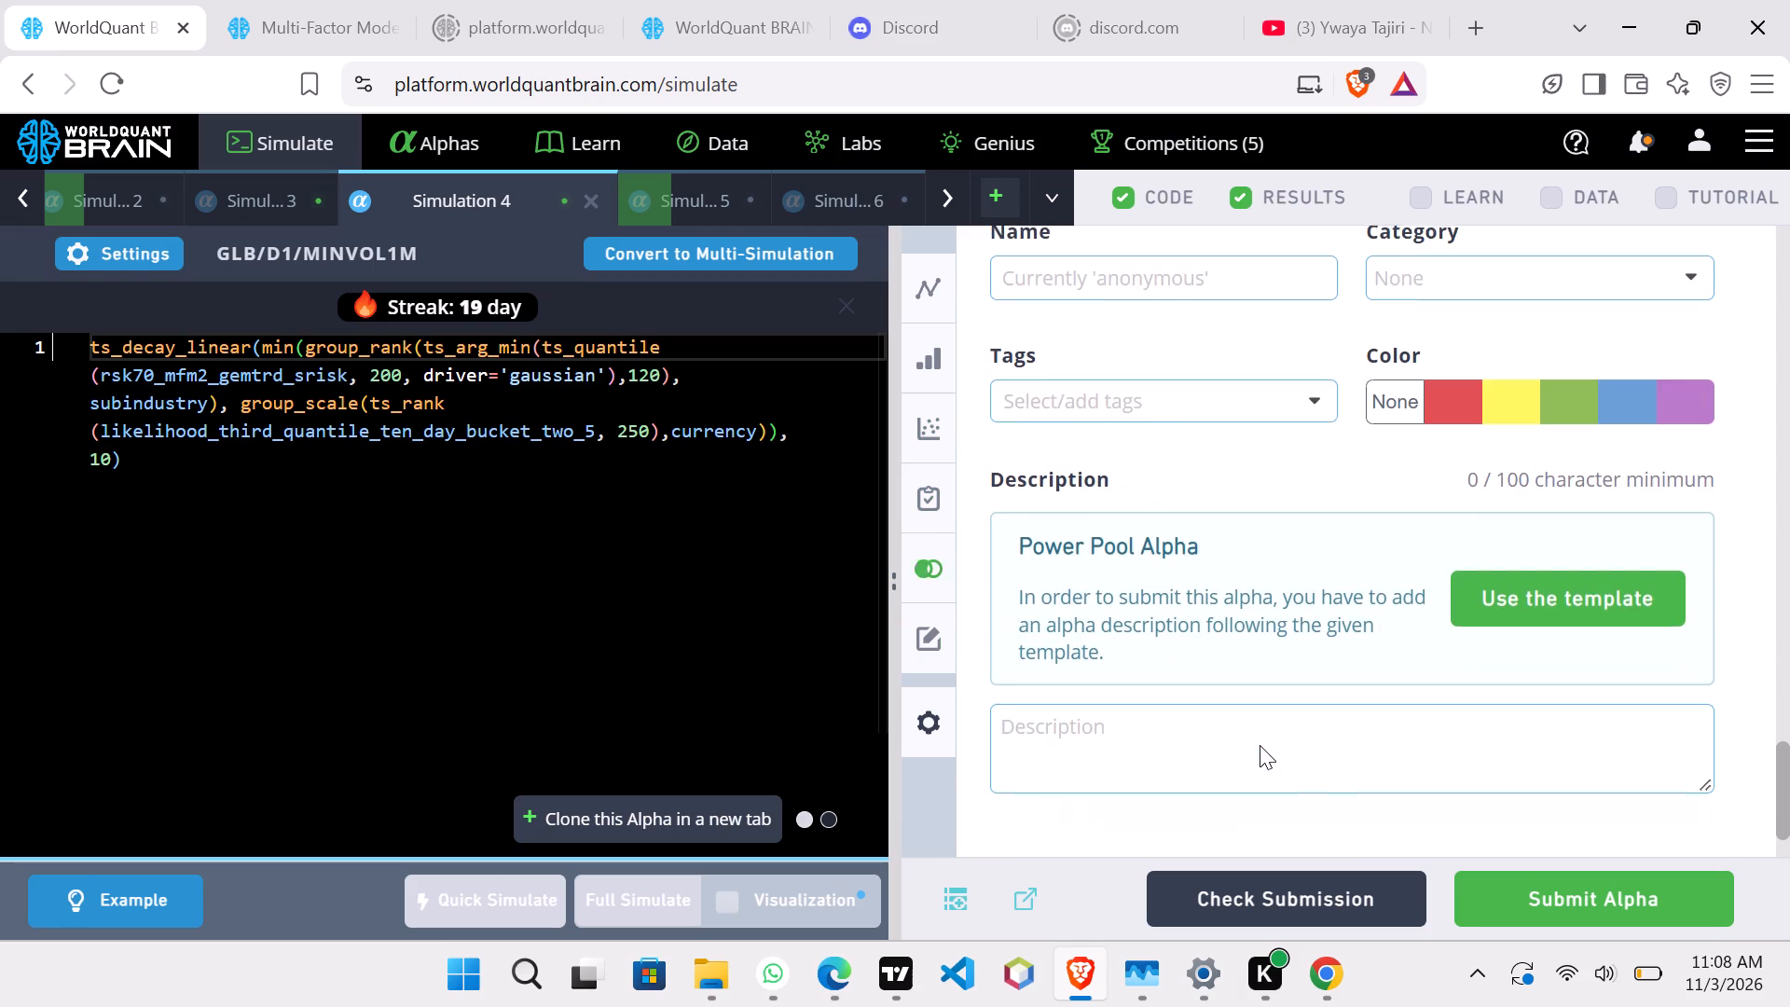
pyautogui.scroll(1, 1260, 745)
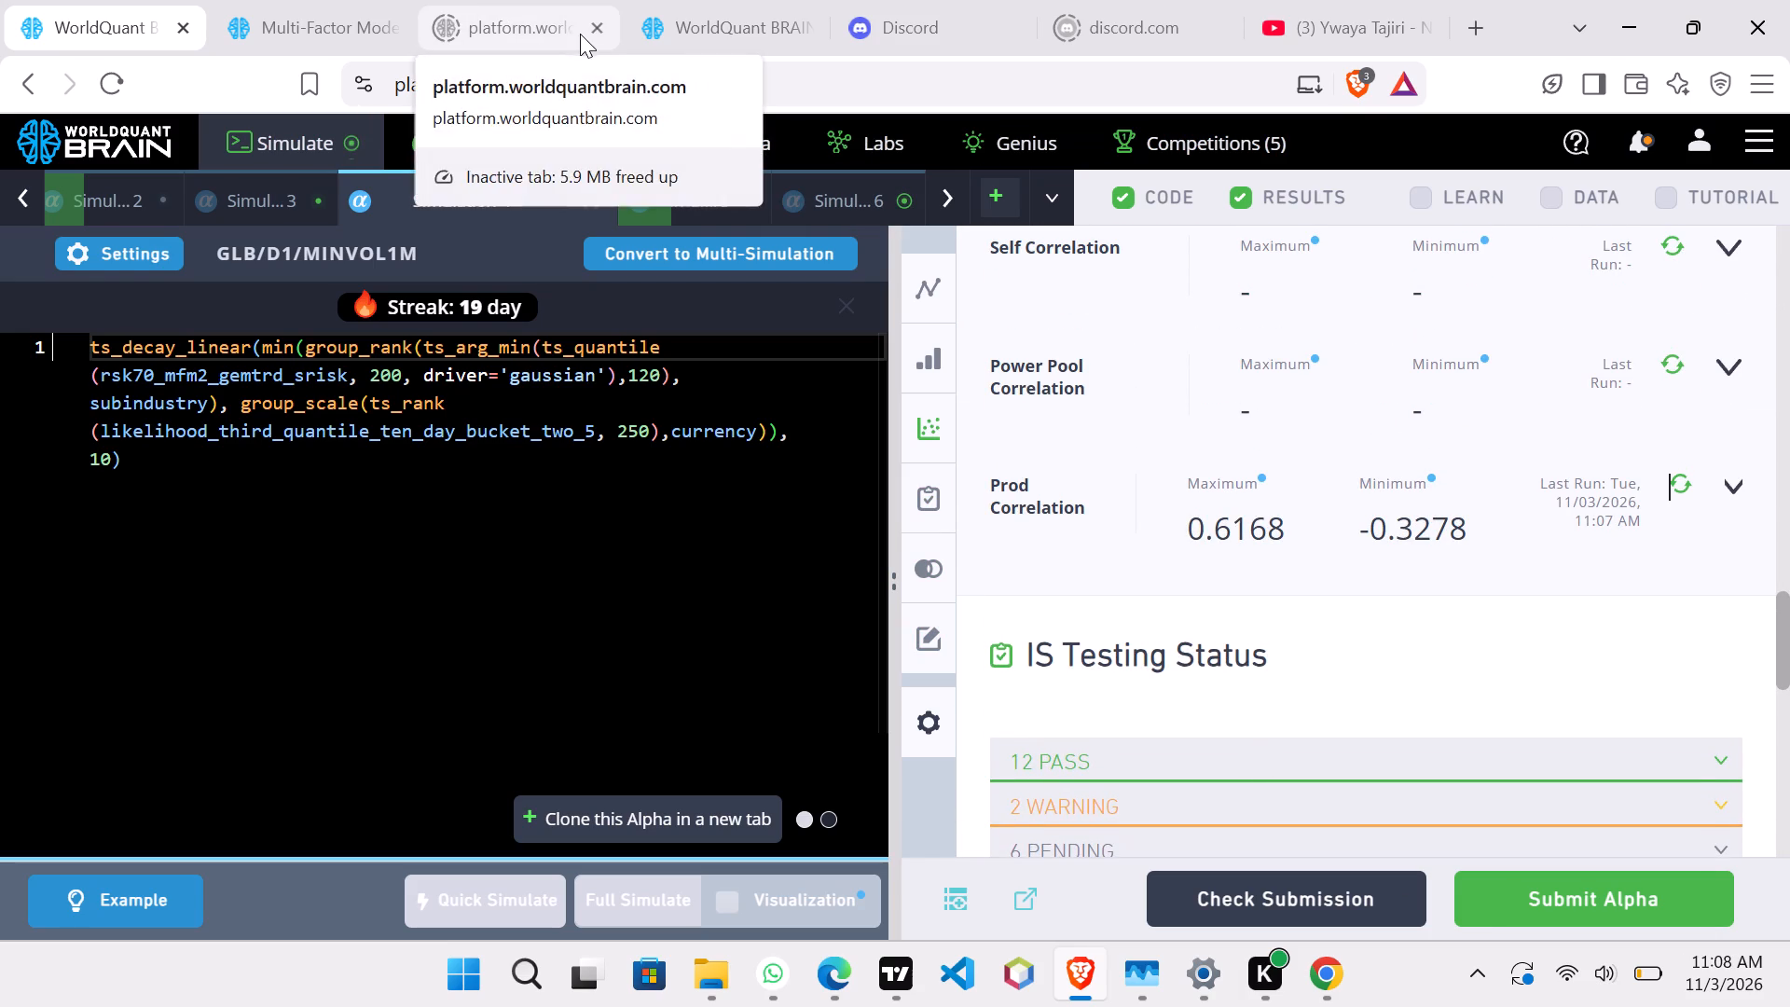
# Go to the submitted alphas list and open the details of alpha qMLlNdE2.
pyautogui.click(355, 7)
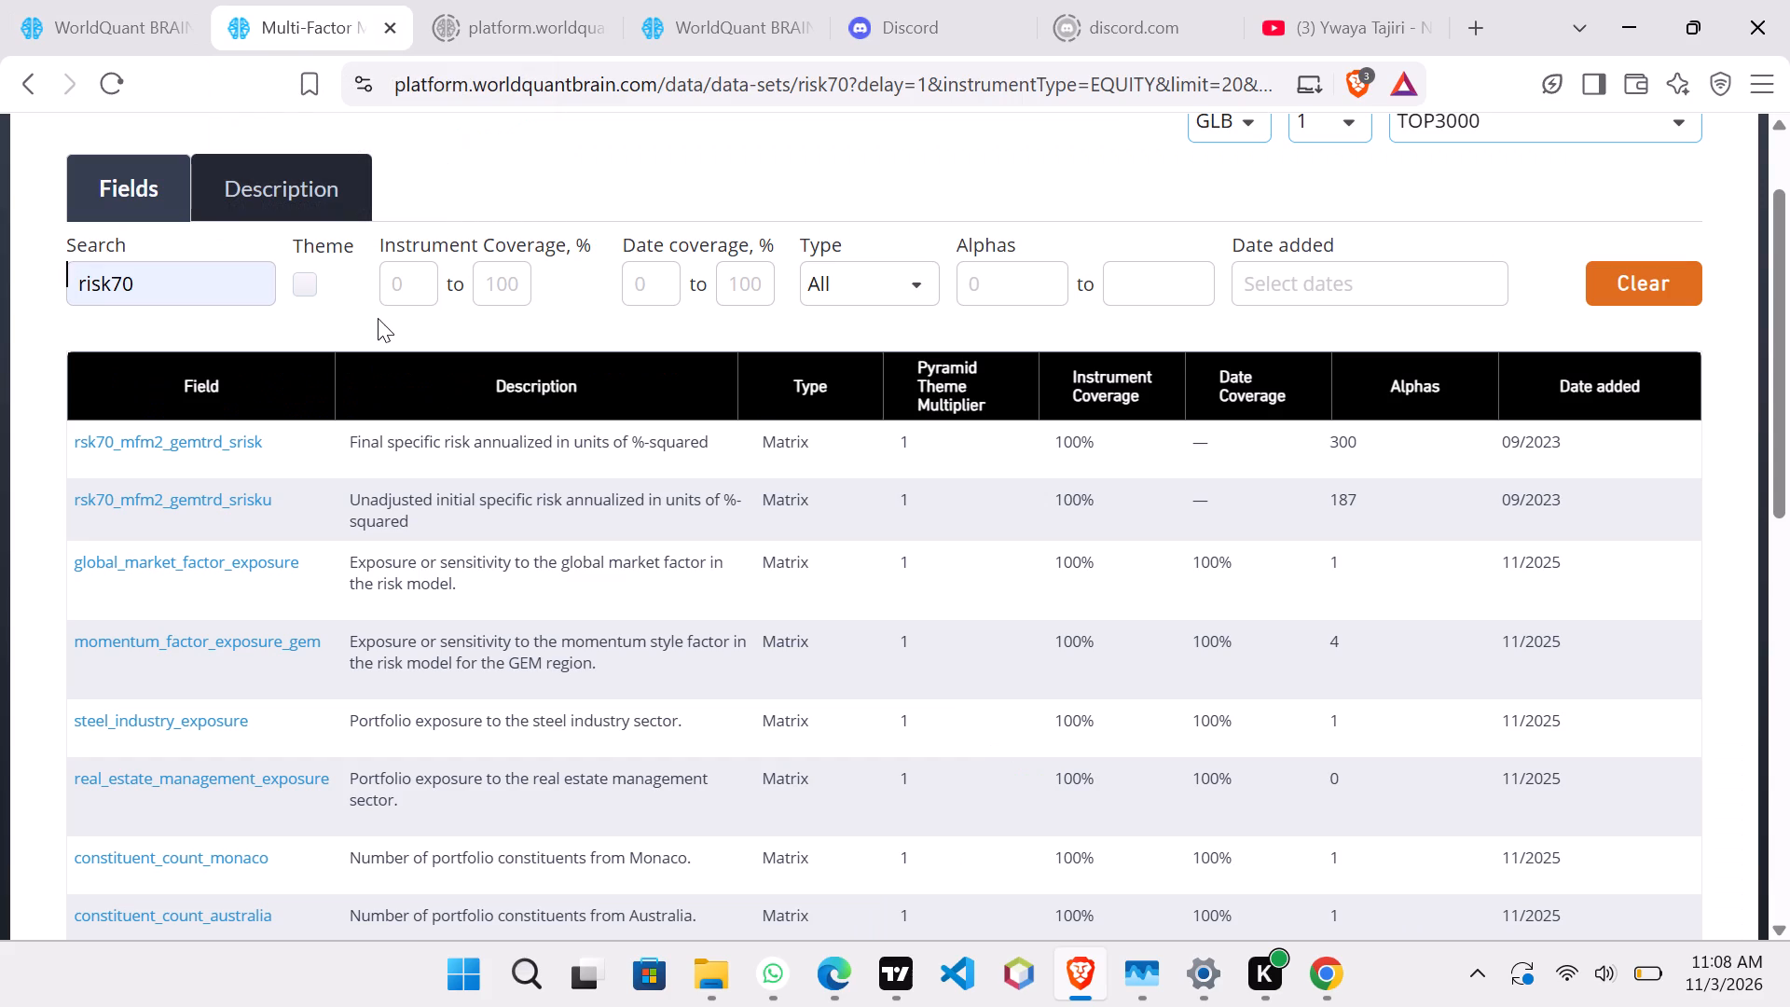
pyautogui.moveTo(504, 177); pyautogui.dragTo(529, 202)
pyautogui.scroll(4, 529, 202)
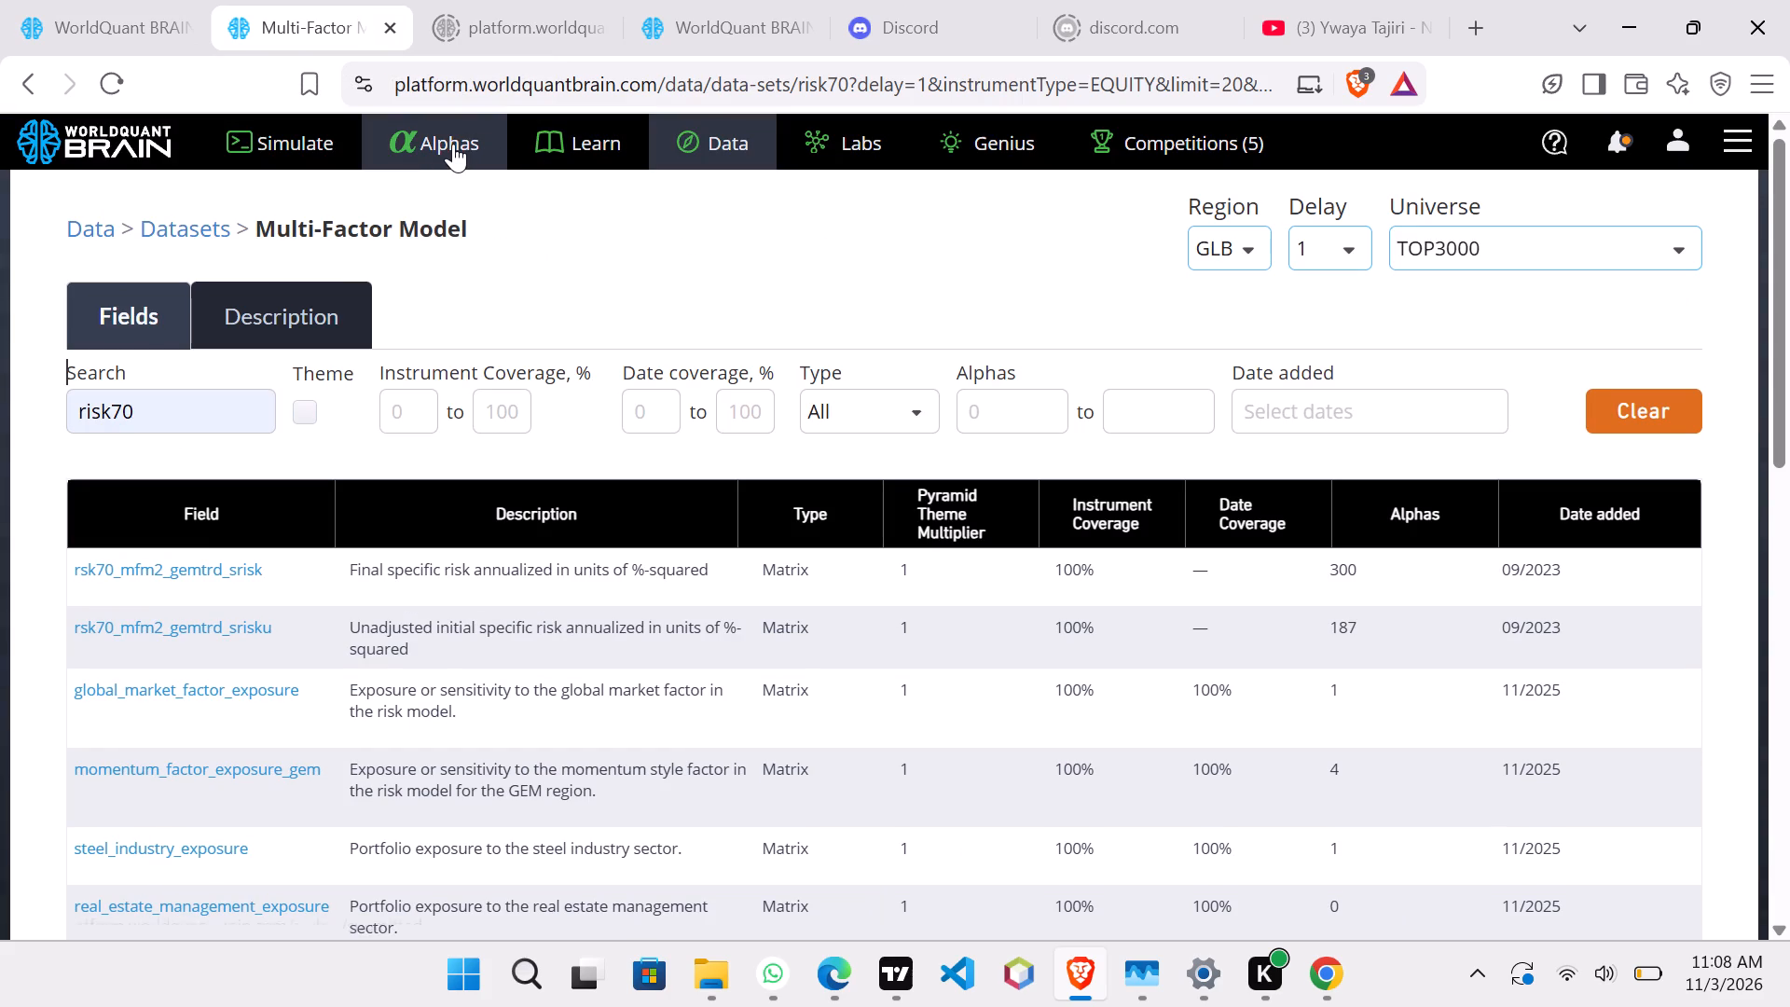
pyautogui.click(453, 144)
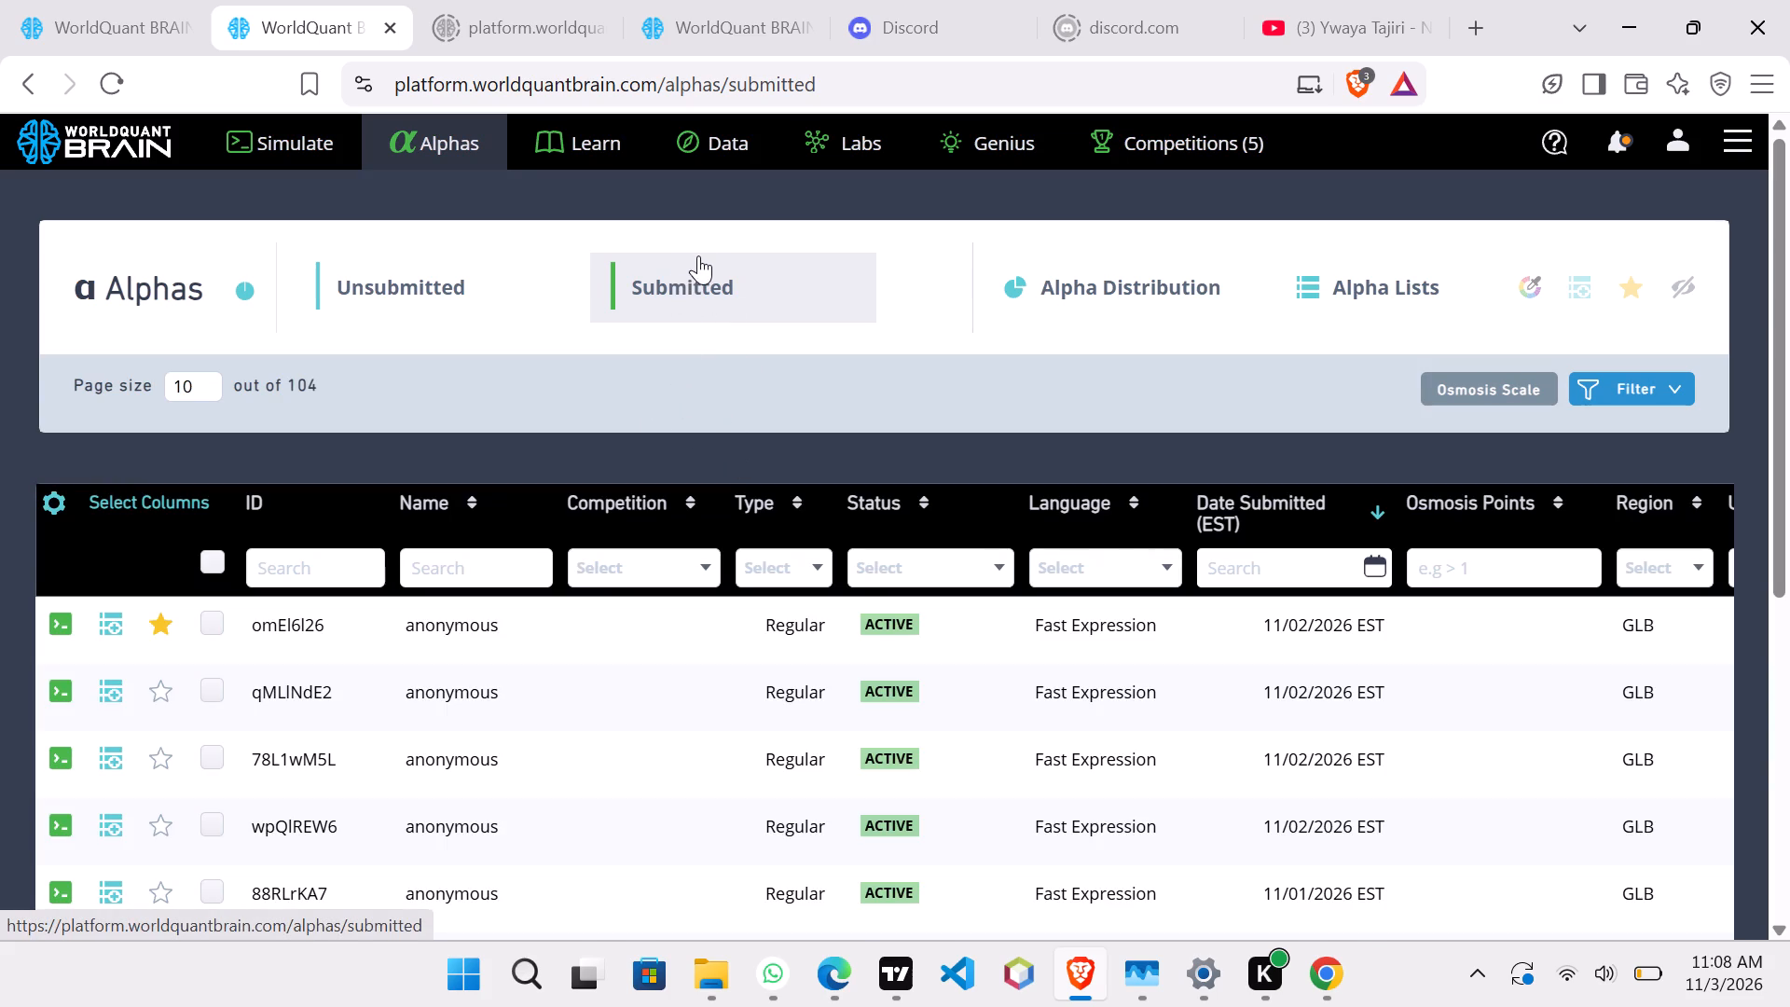
pyautogui.click(709, 271)
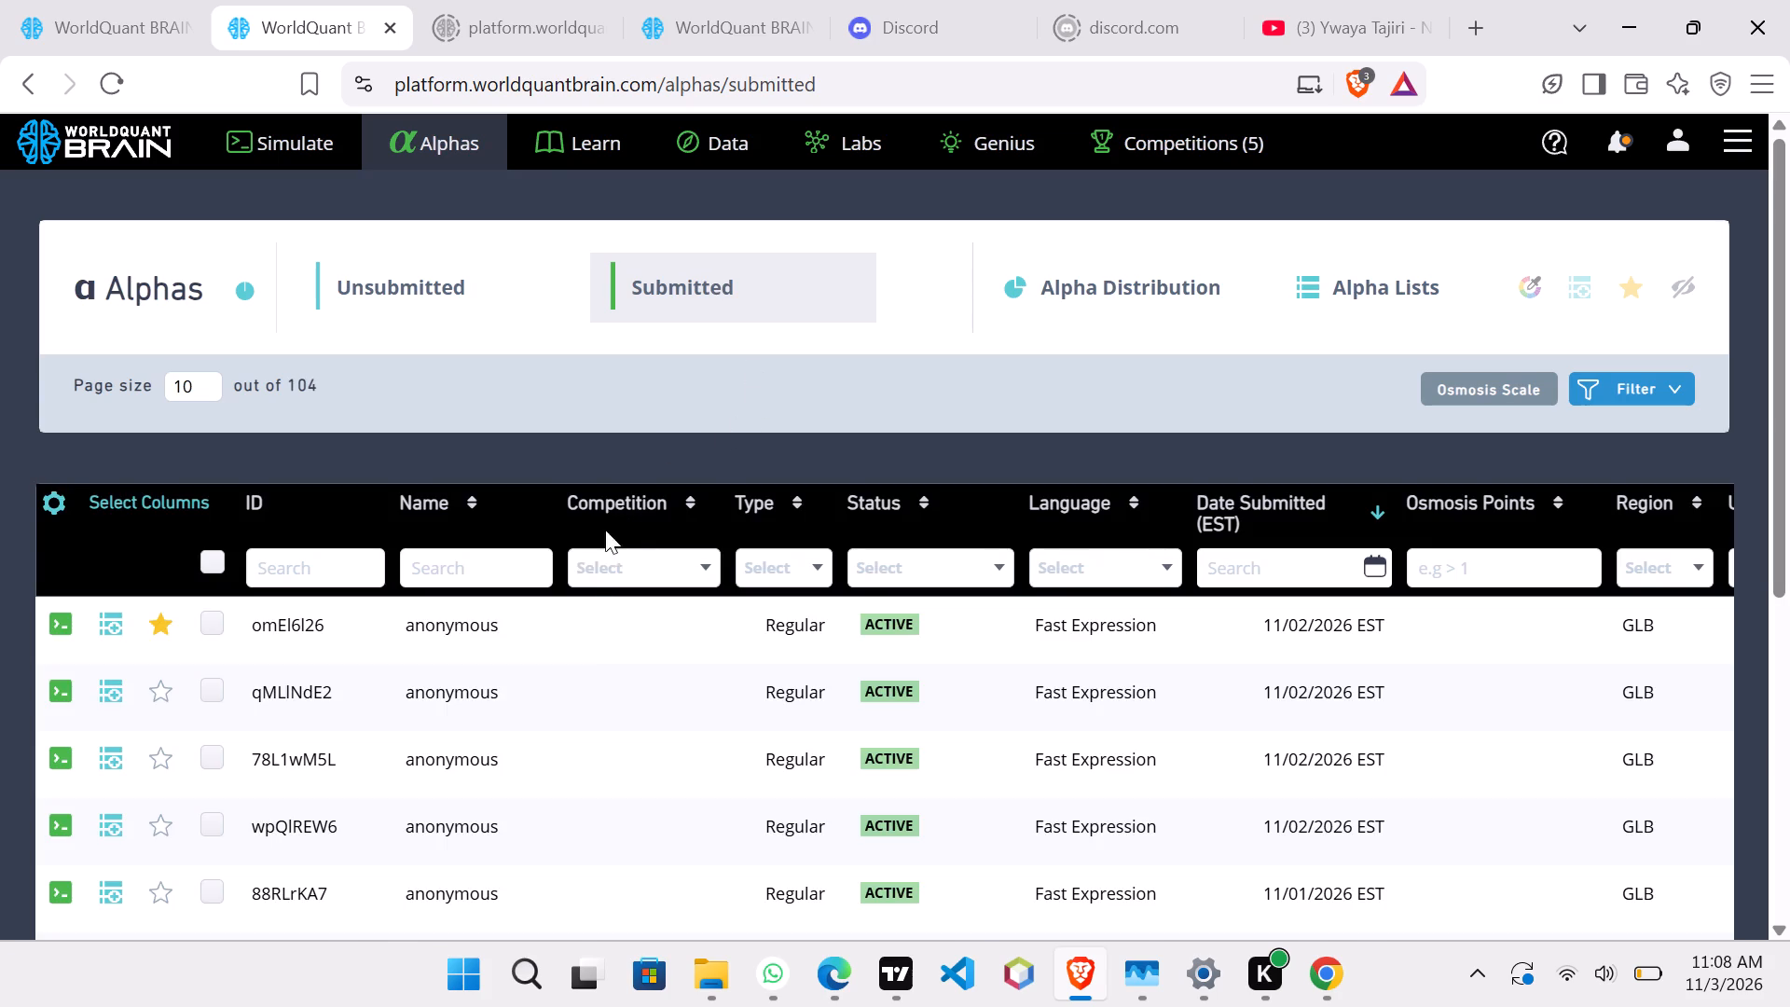
pyautogui.click(600, 709)
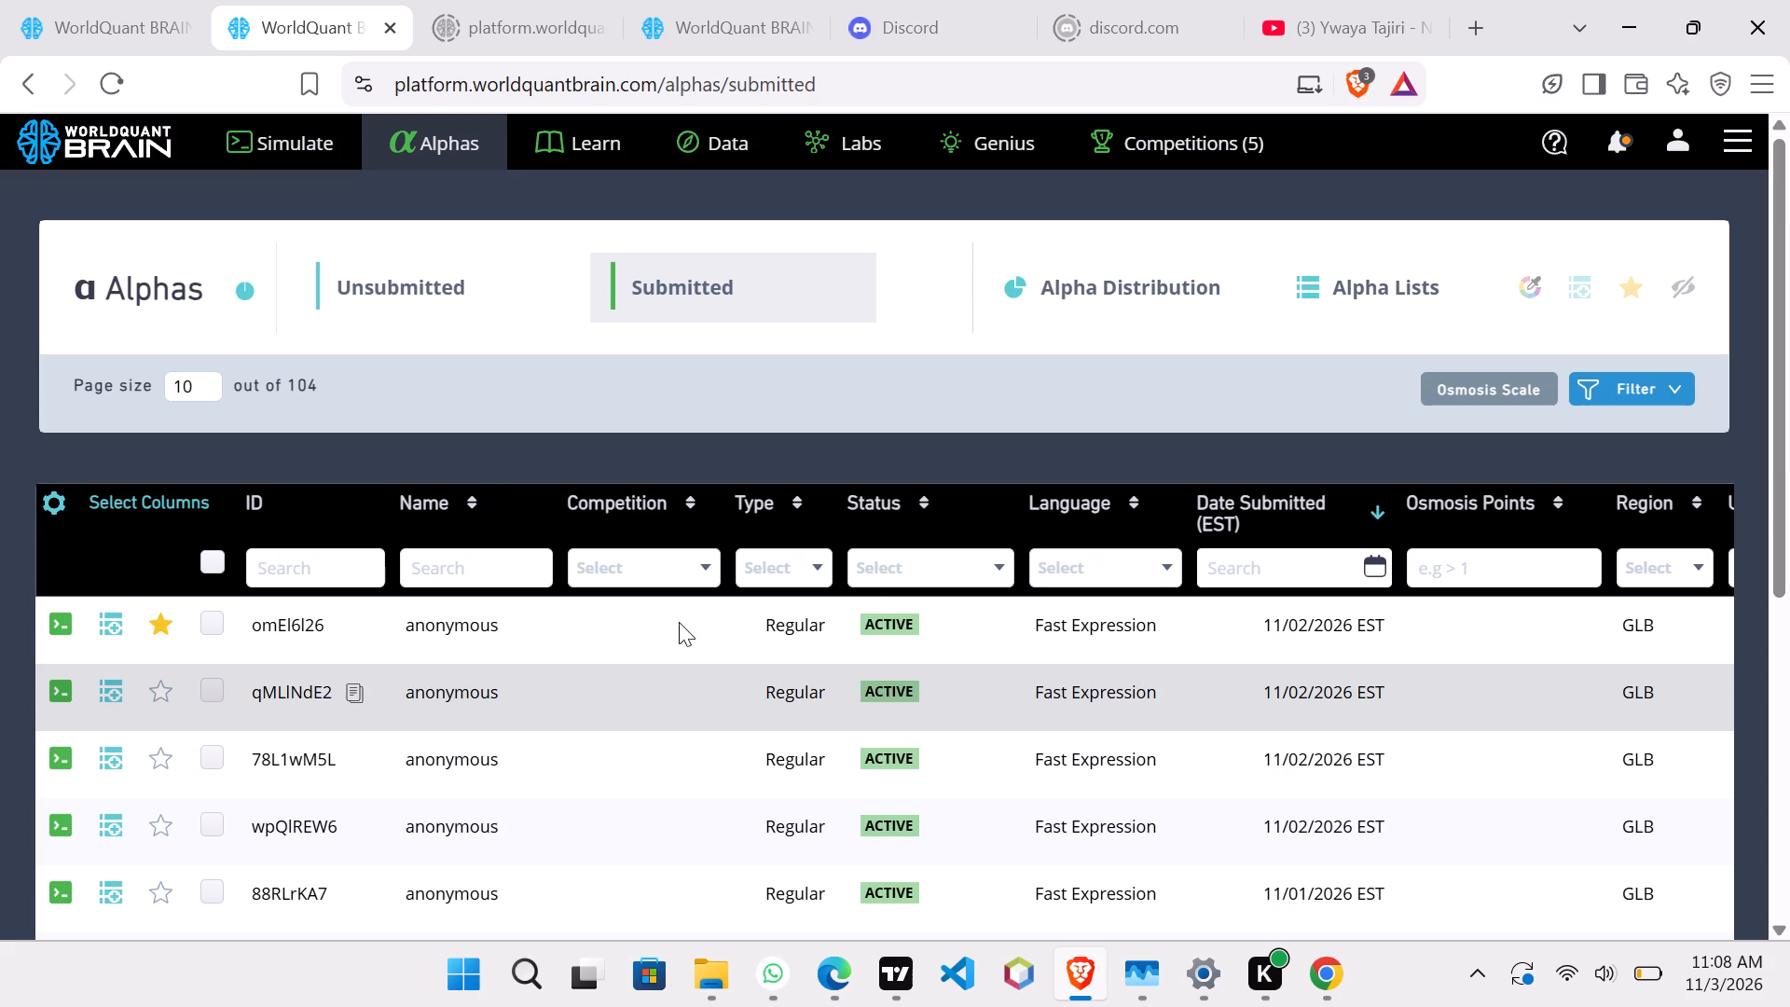
pyautogui.click(806, 683)
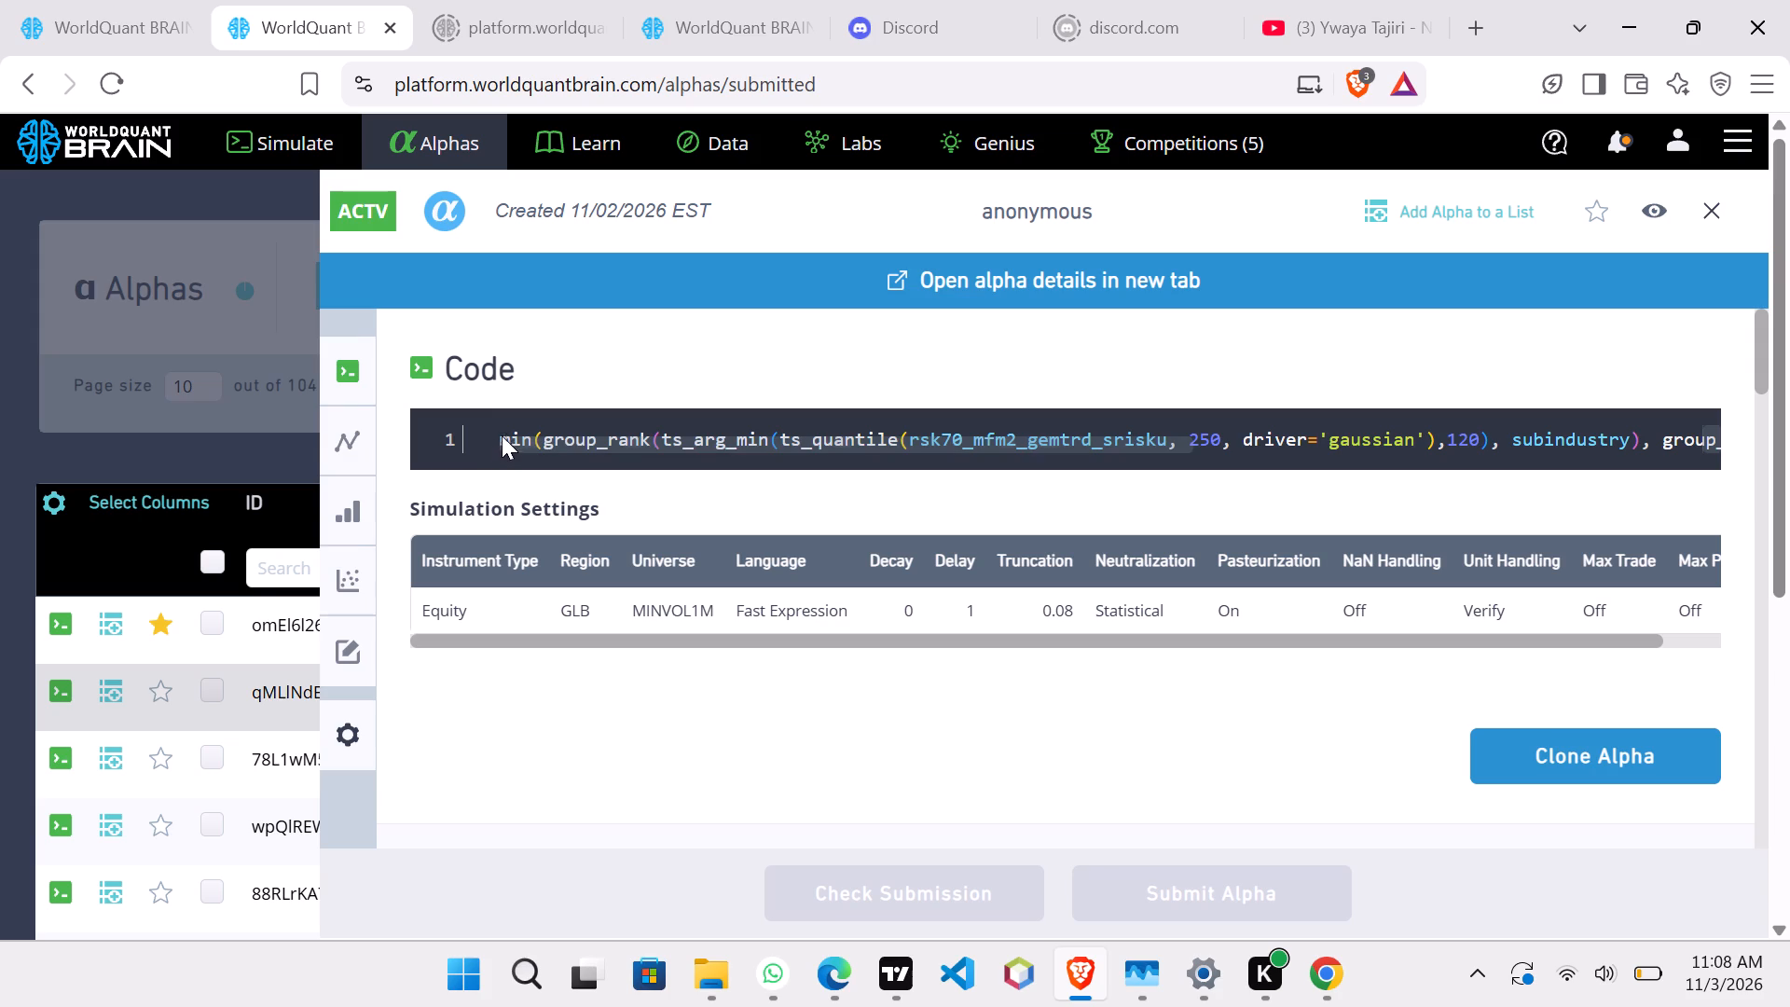
# Copy the full three-line Power Pool description text from the submitted alpha's properties.
pyautogui.click(497, 432)
pyautogui.scroll(-6, 664, 703)
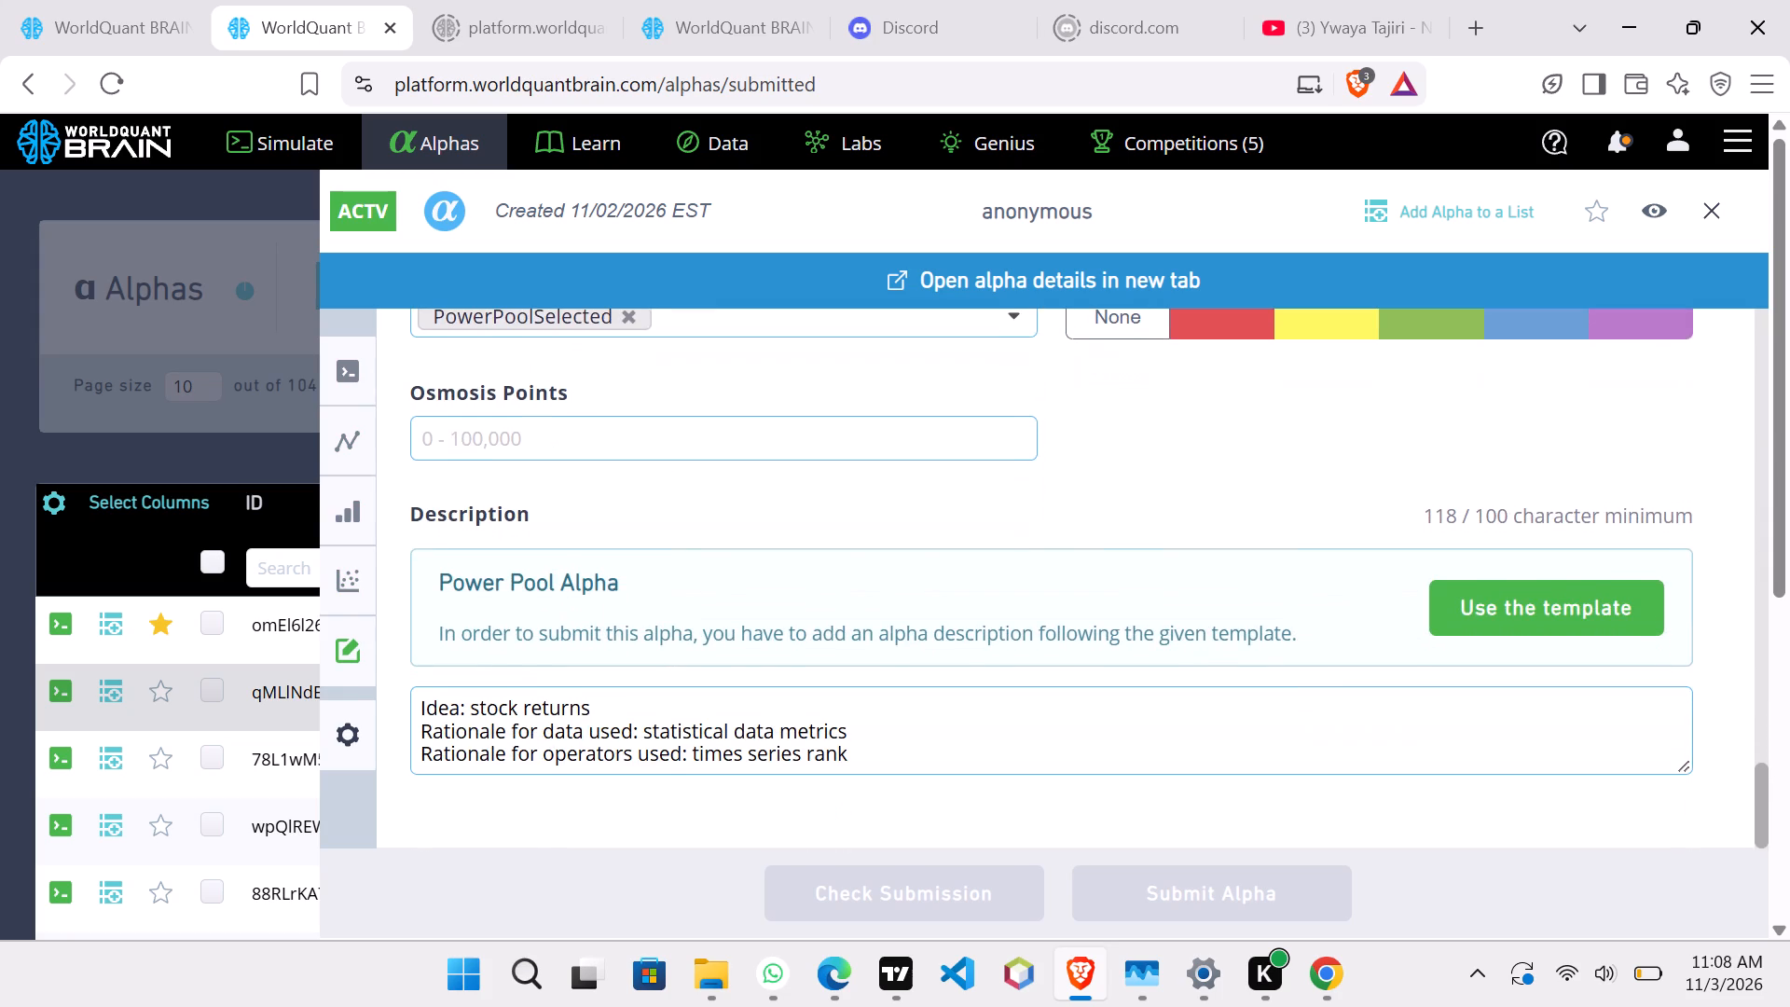
pyautogui.scroll(-1, 664, 703)
pyautogui.moveTo(420, 708); pyautogui.dragTo(868, 743)
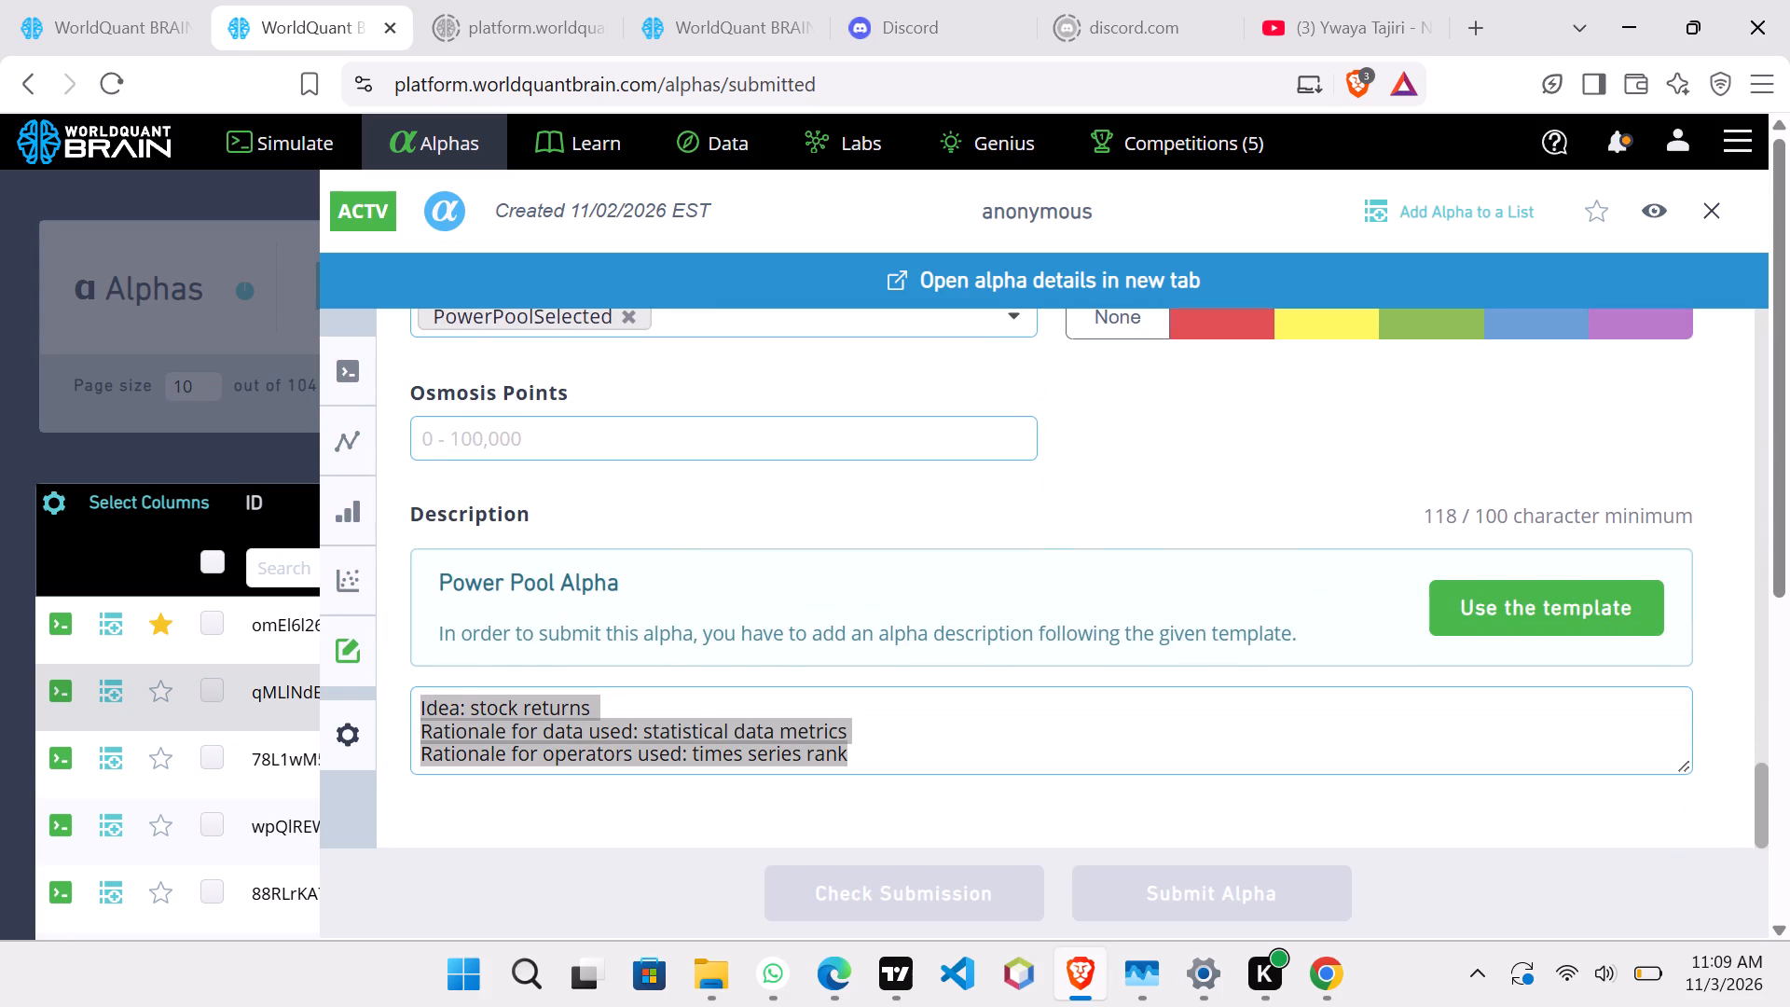
pyautogui.moveTo(868, 743); pyautogui.dragTo(874, 748)
pyautogui.rightClick(790, 743)
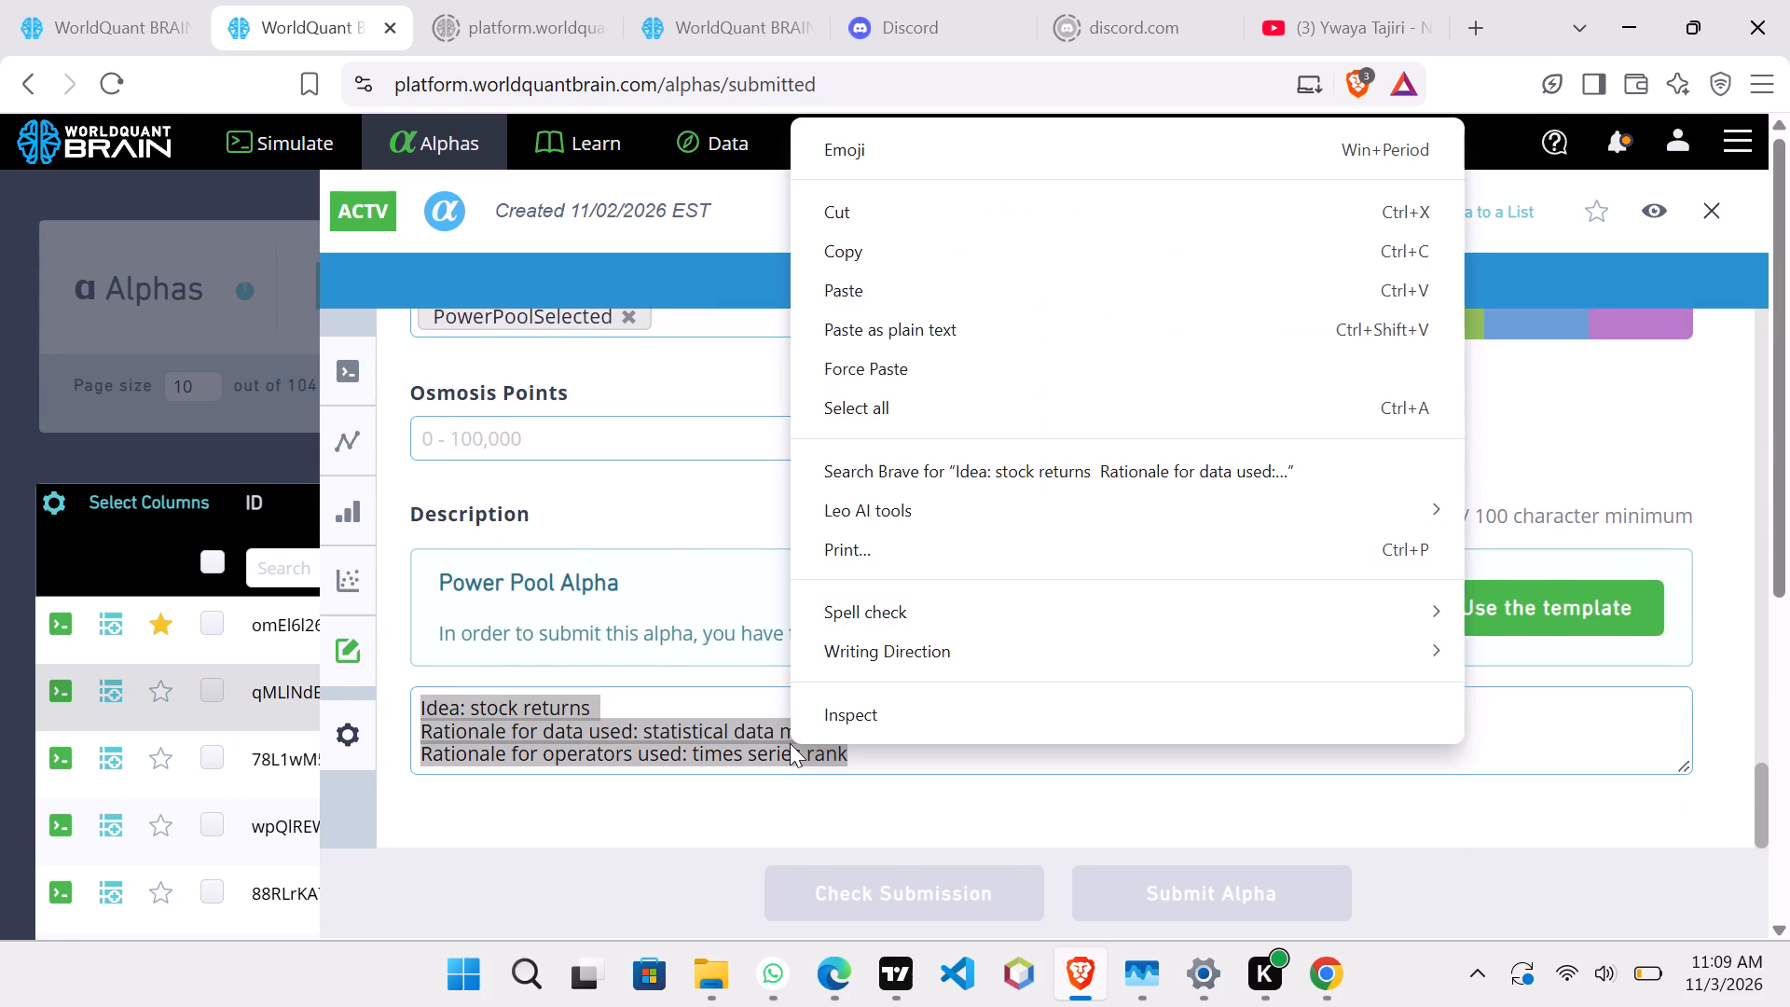
pyautogui.click(876, 244)
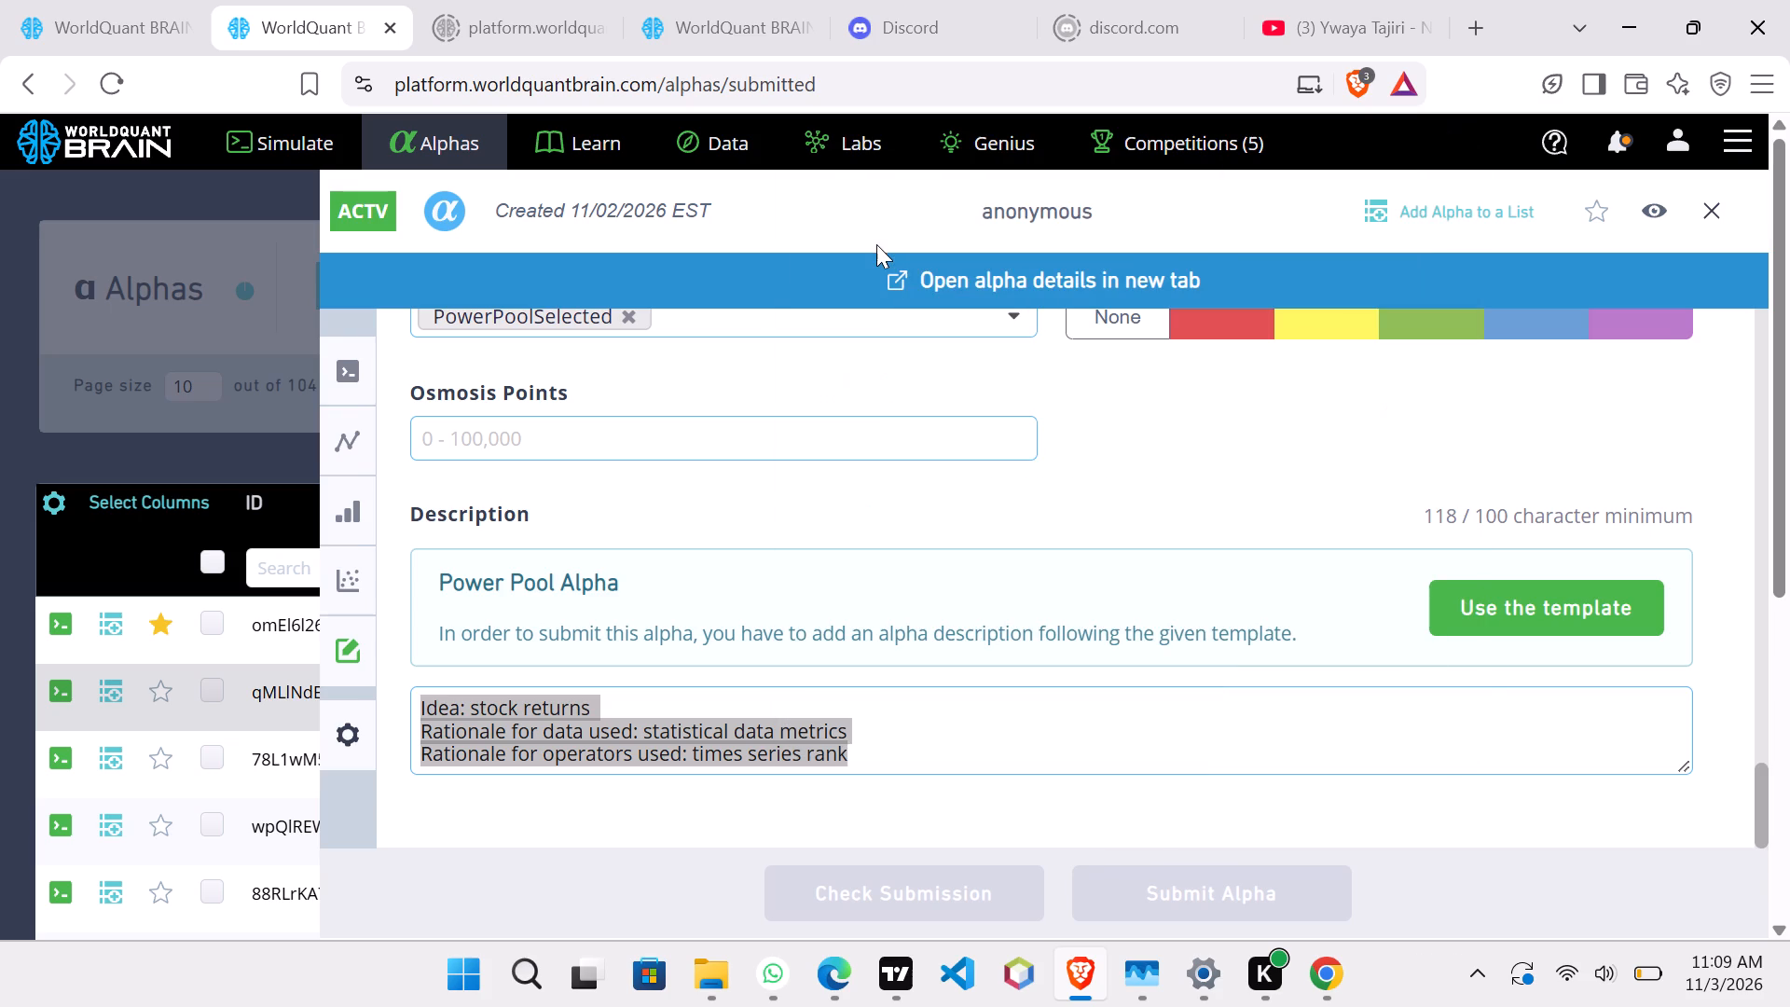
# Paste the copied idea and rationale text into the Description of Simulation 4's alpha.
pyautogui.click(679, 0)
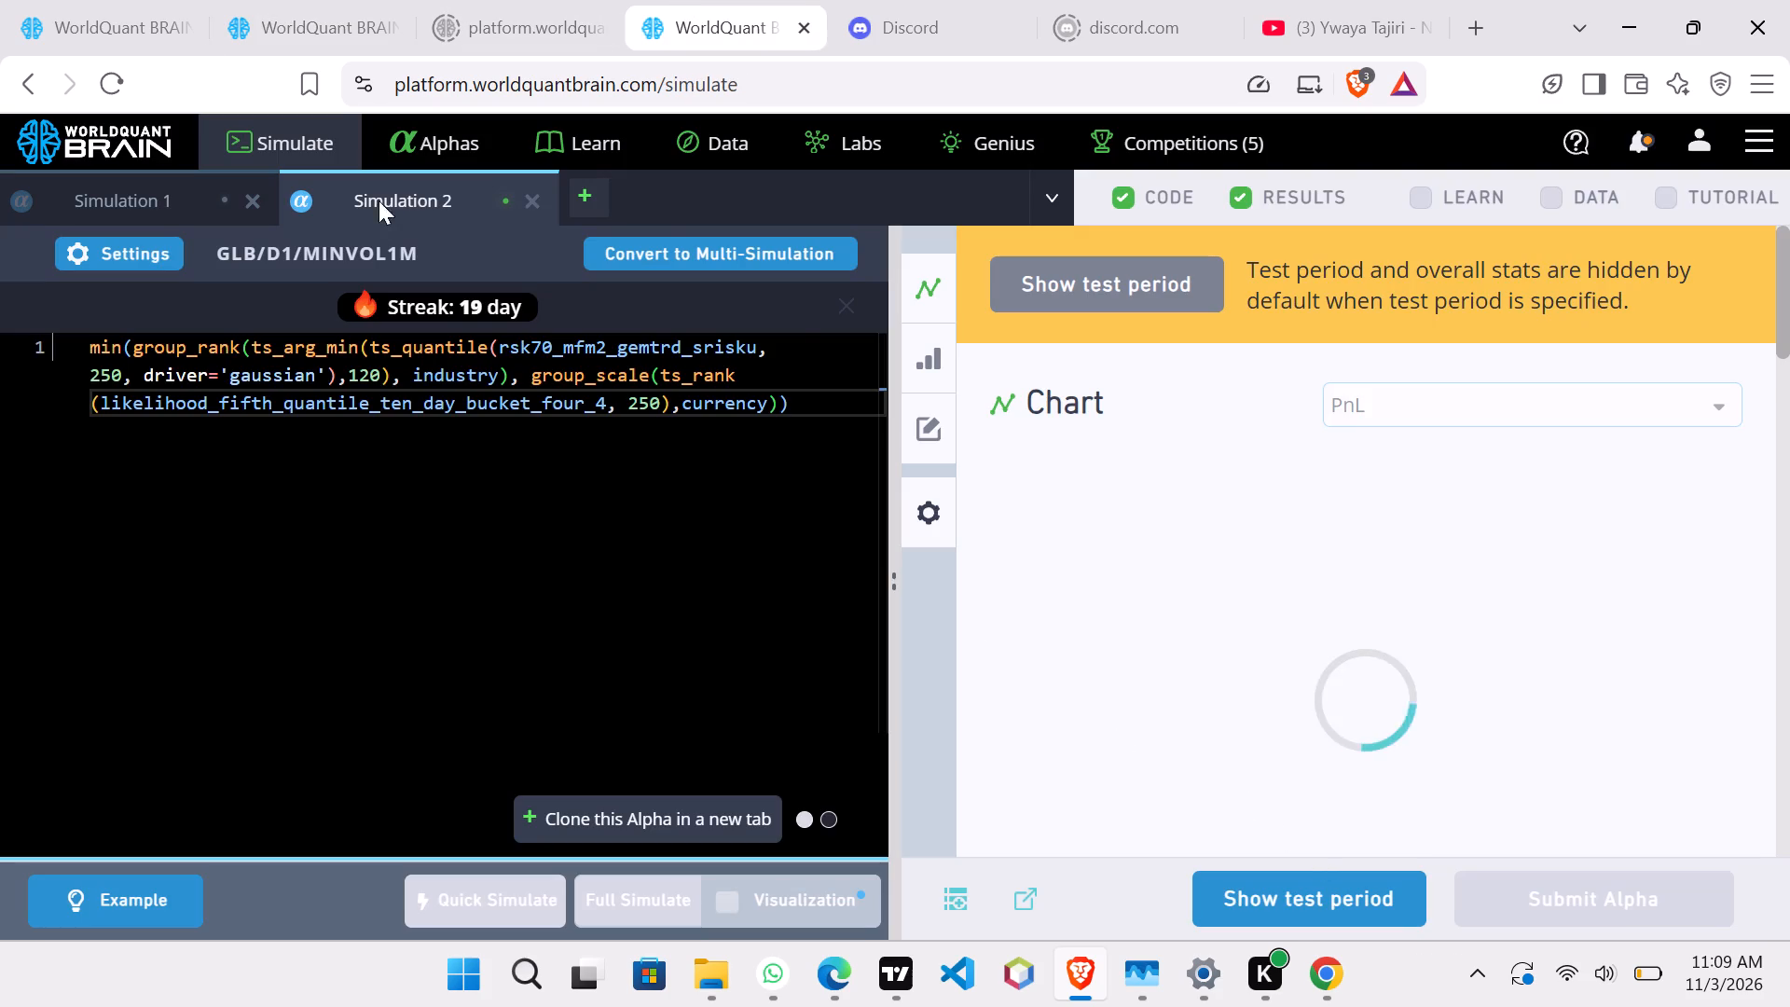
pyautogui.click(158, 16)
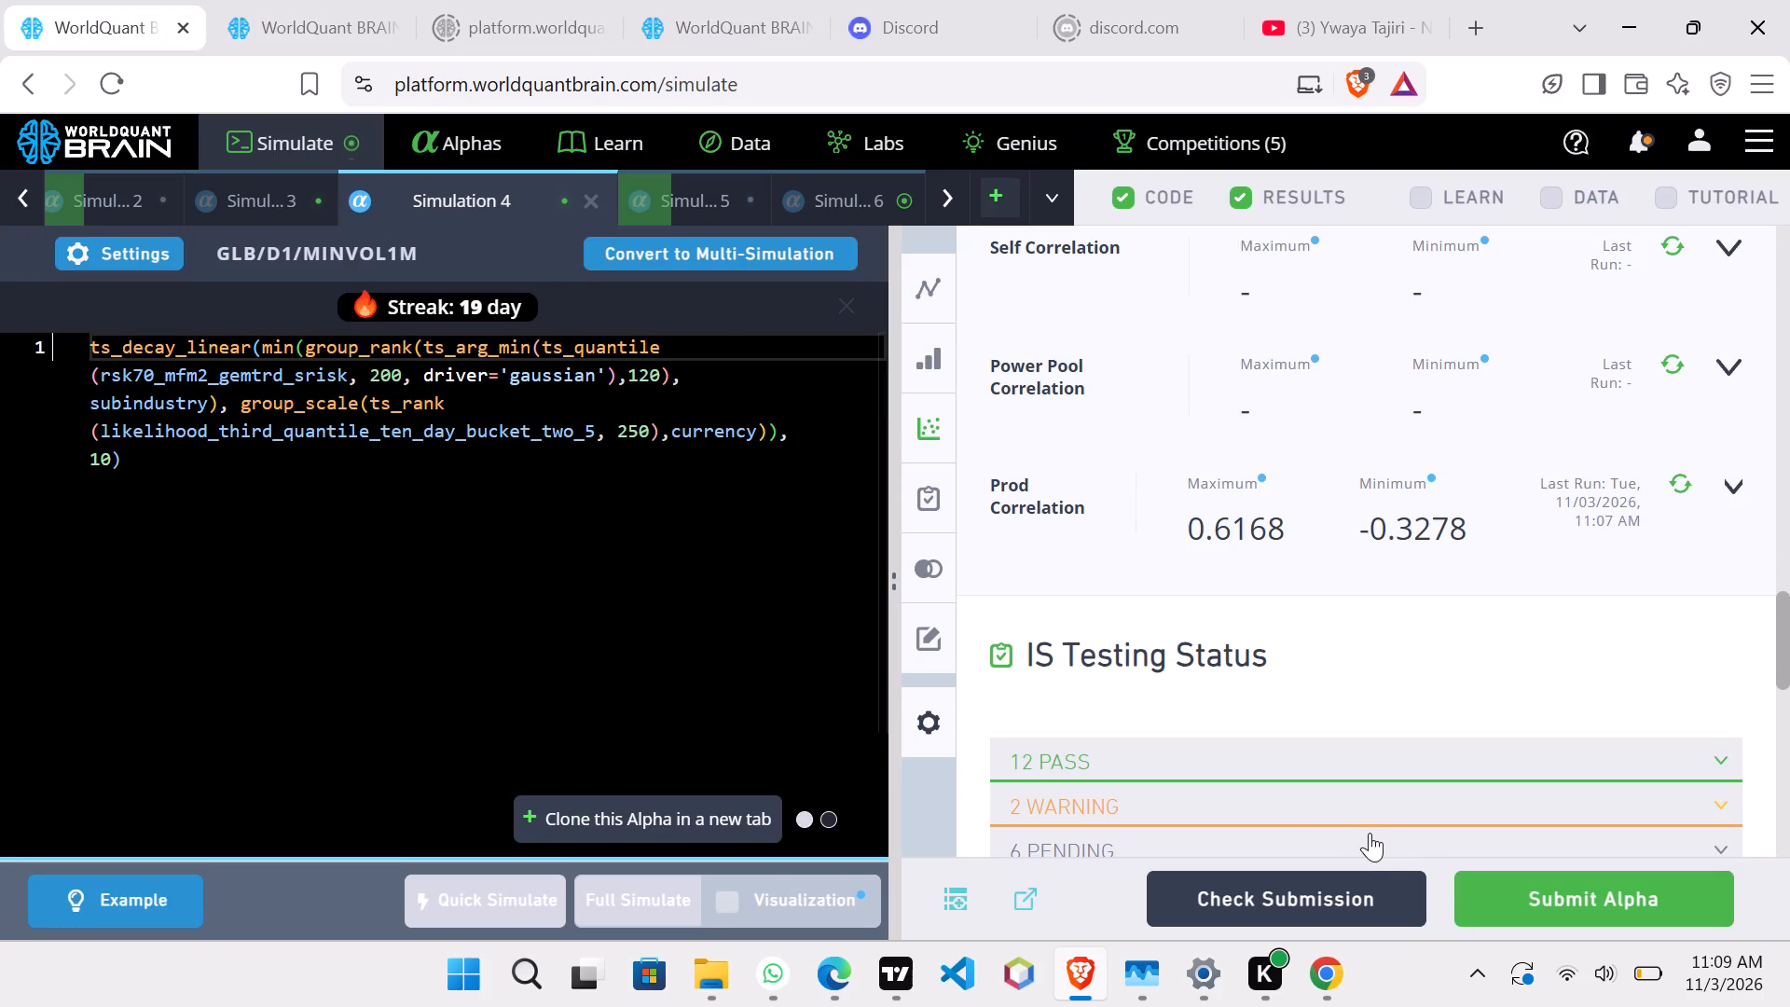
pyautogui.scroll(-5, 1259, 758)
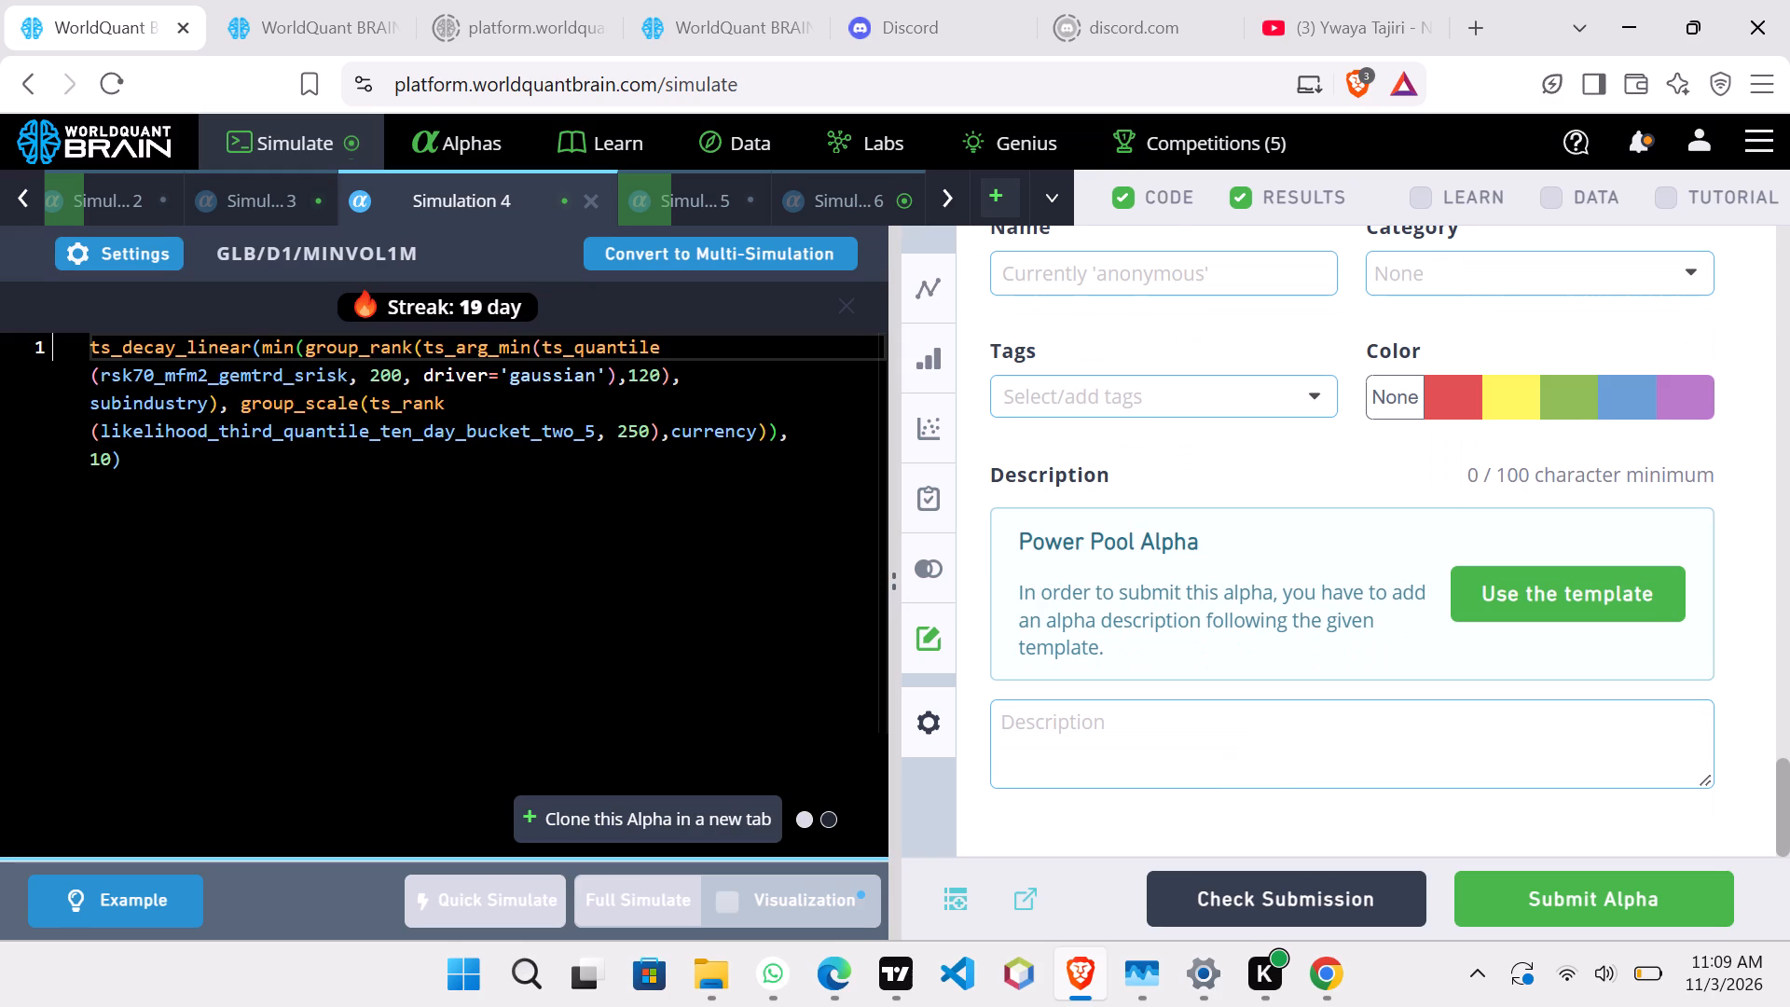
pyautogui.click(1191, 748)
pyautogui.hotkey('ctrl', 'v')
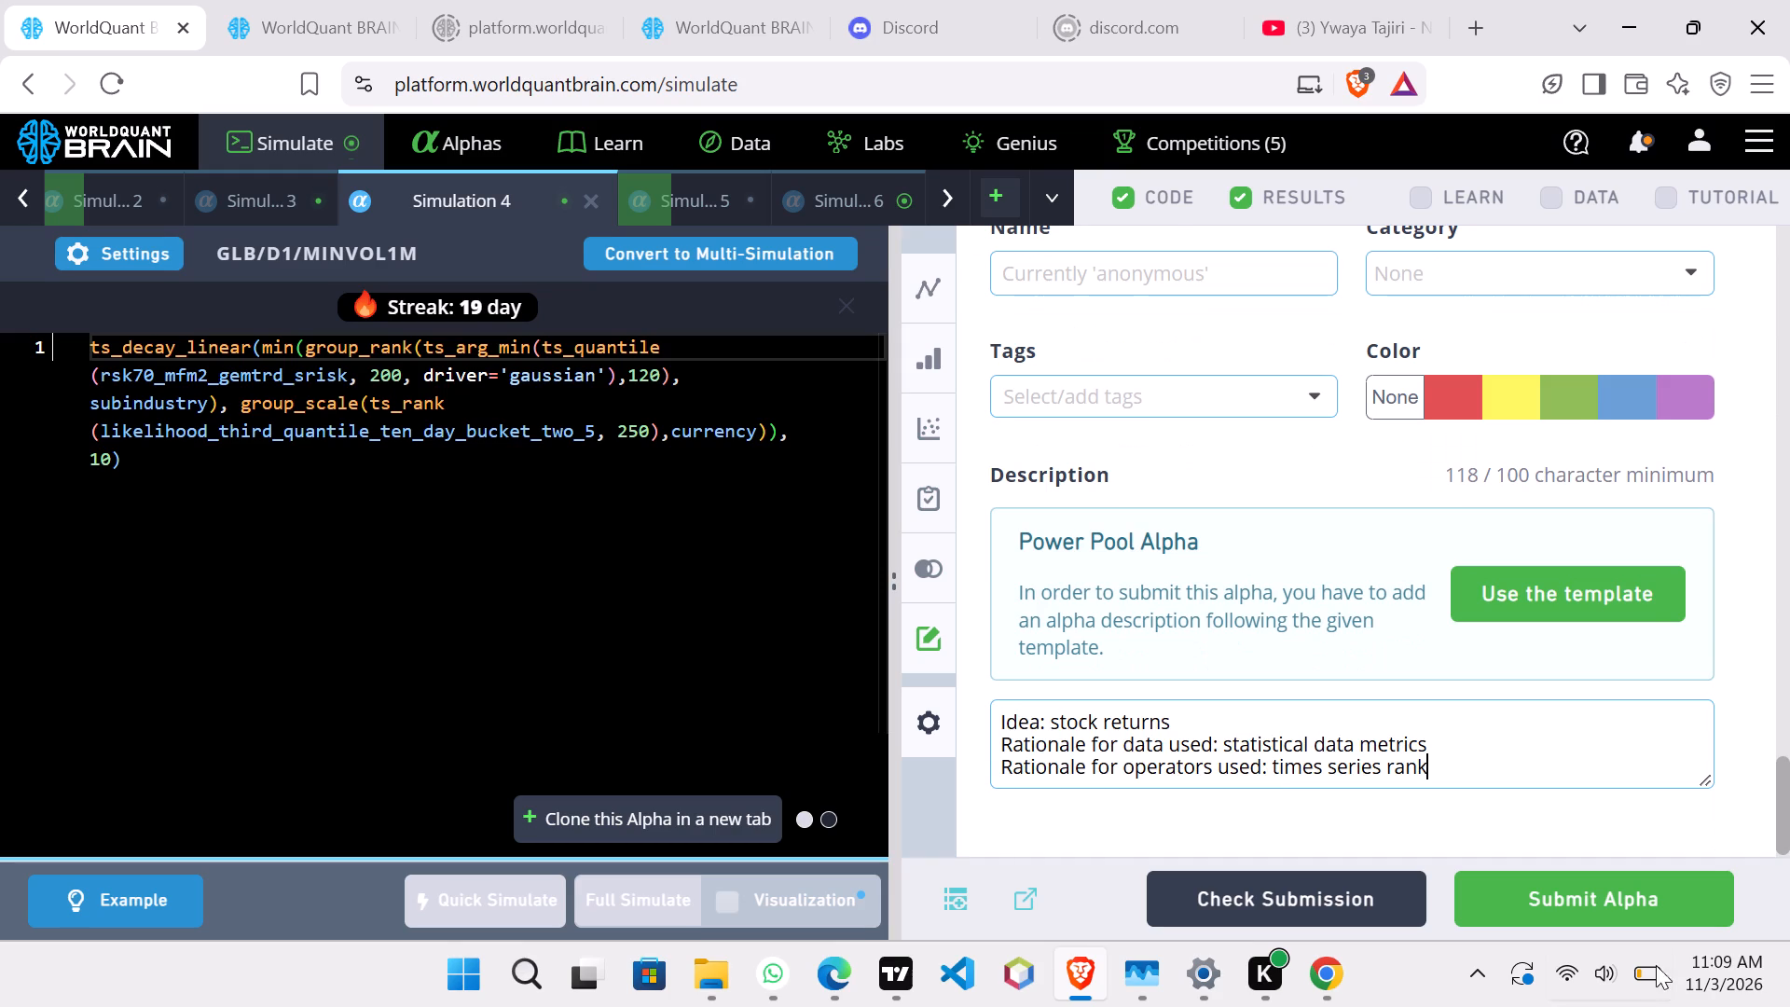
# Submit the alpha from Simulation 4.
pyautogui.click(1580, 900)
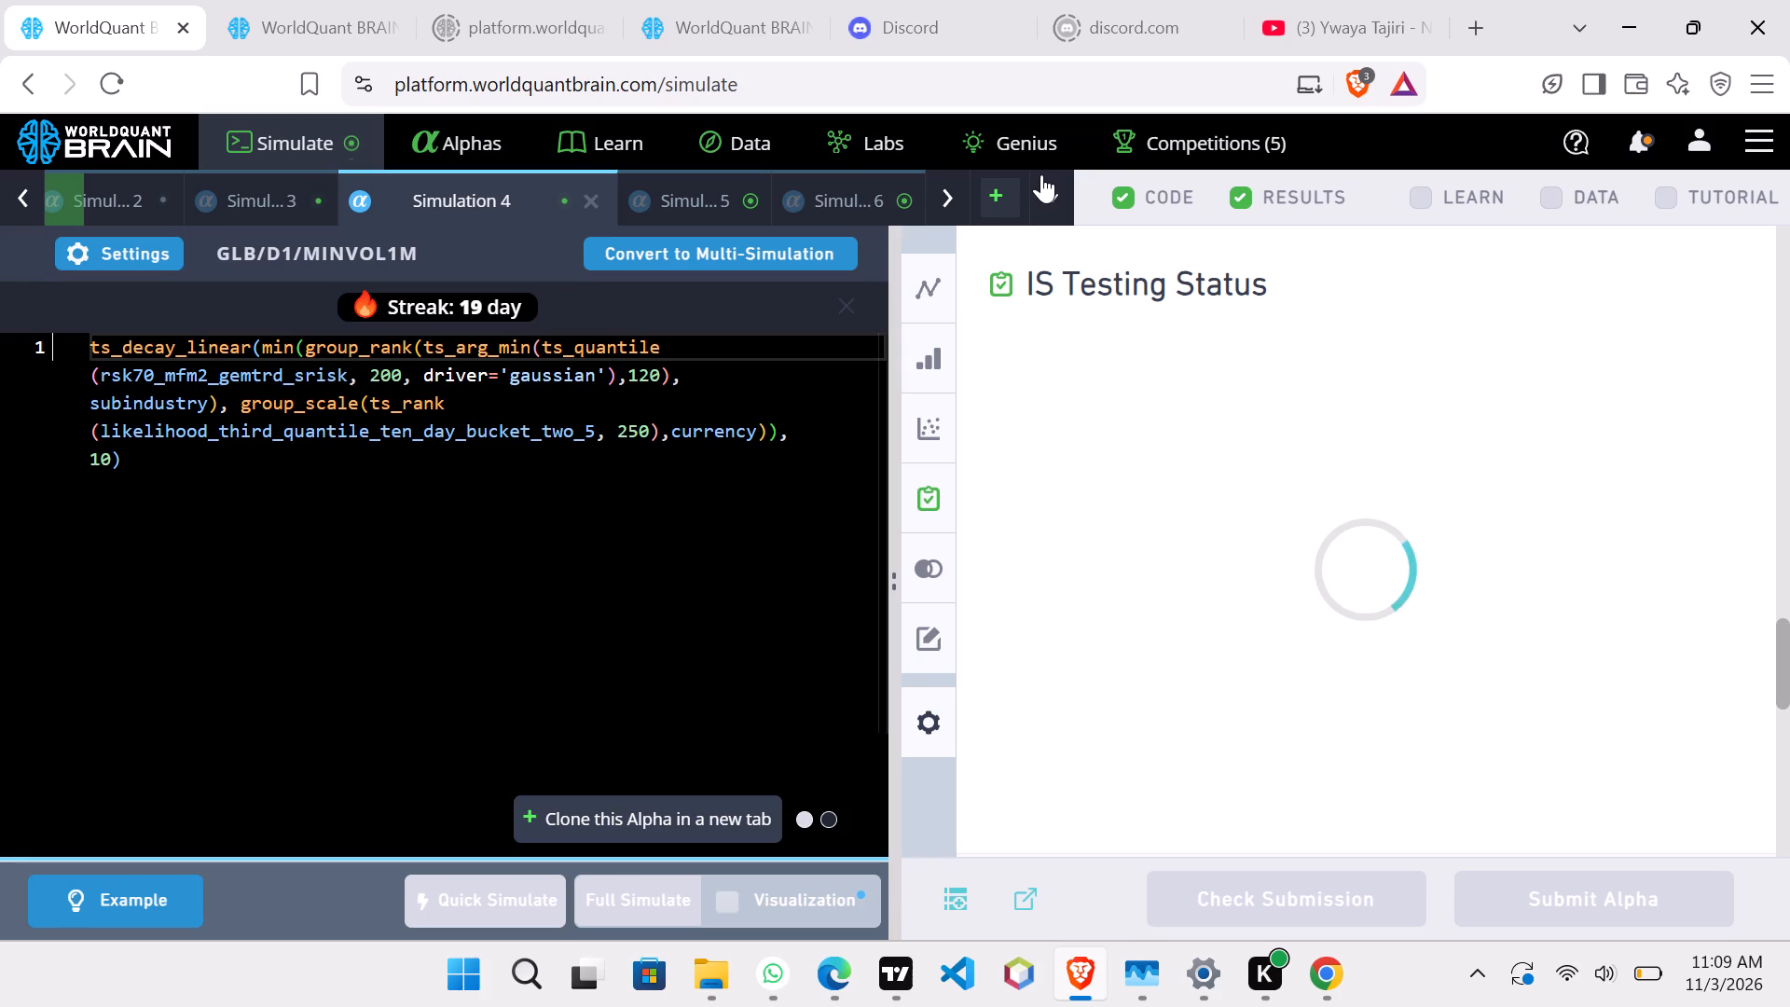
# Reveal the test period for Simulation 5's alpha and run its Prod Correlation check.
pyautogui.click(709, 204)
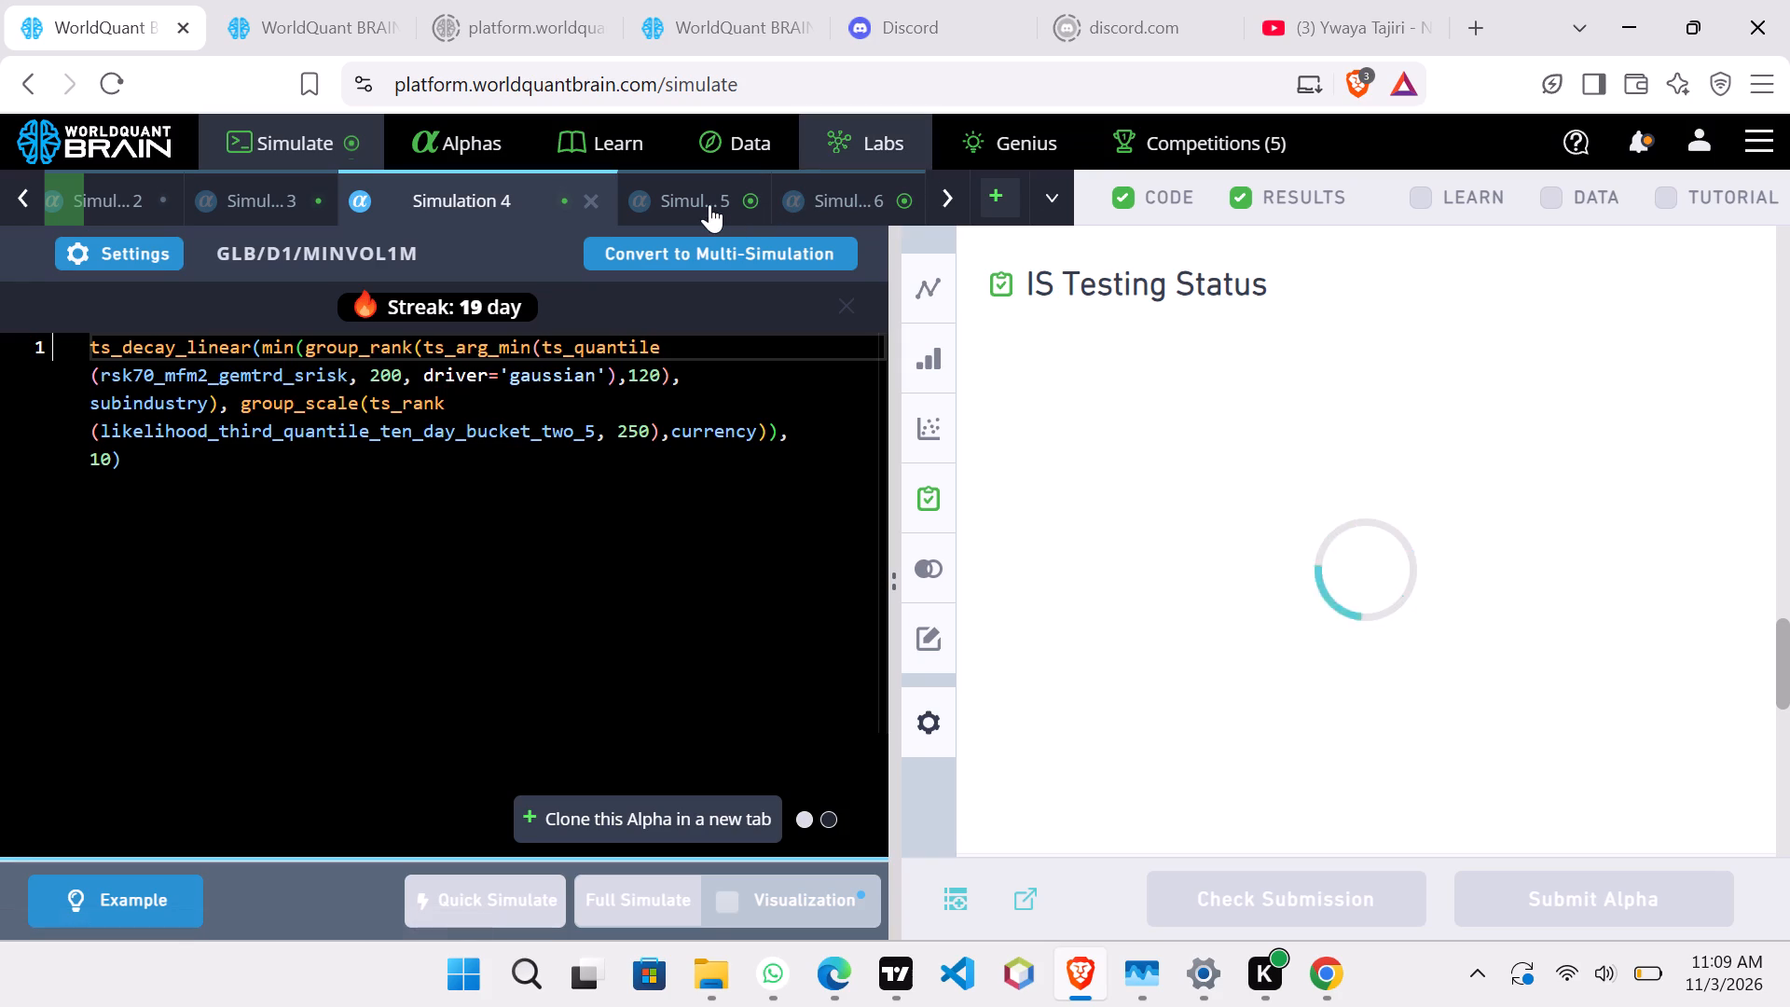
pyautogui.click(709, 204)
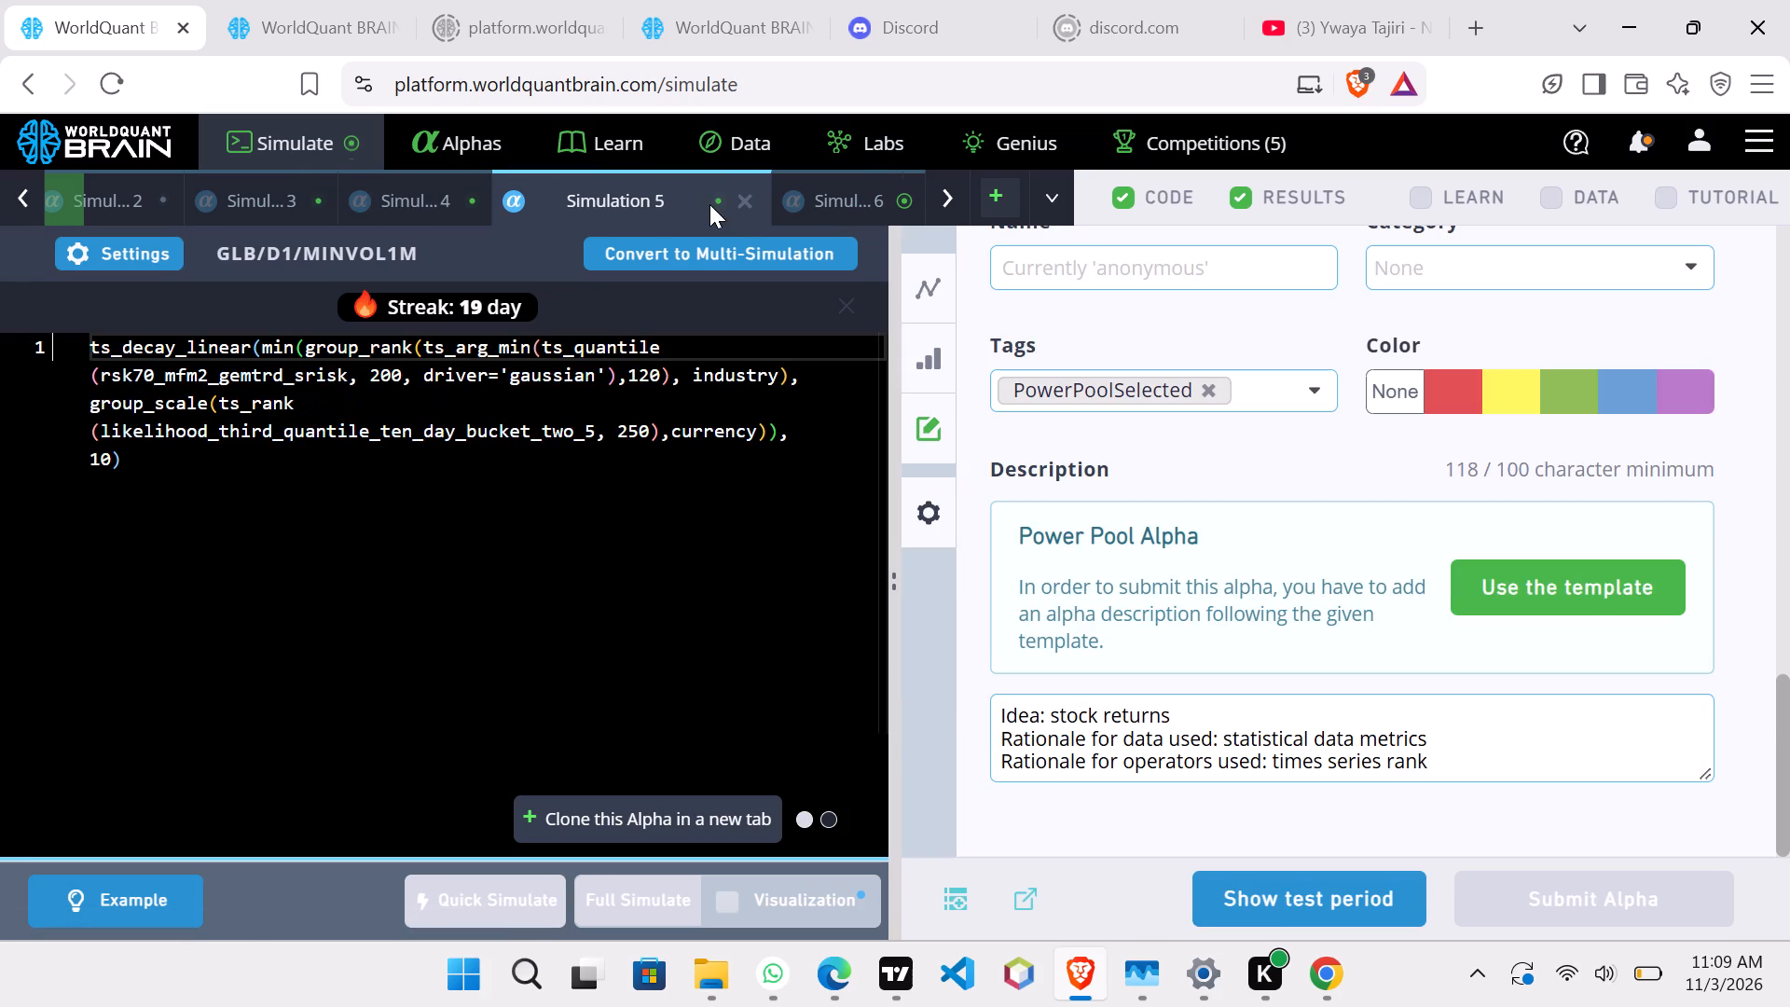
pyautogui.click(1286, 896)
pyautogui.scroll(1, 1163, 512)
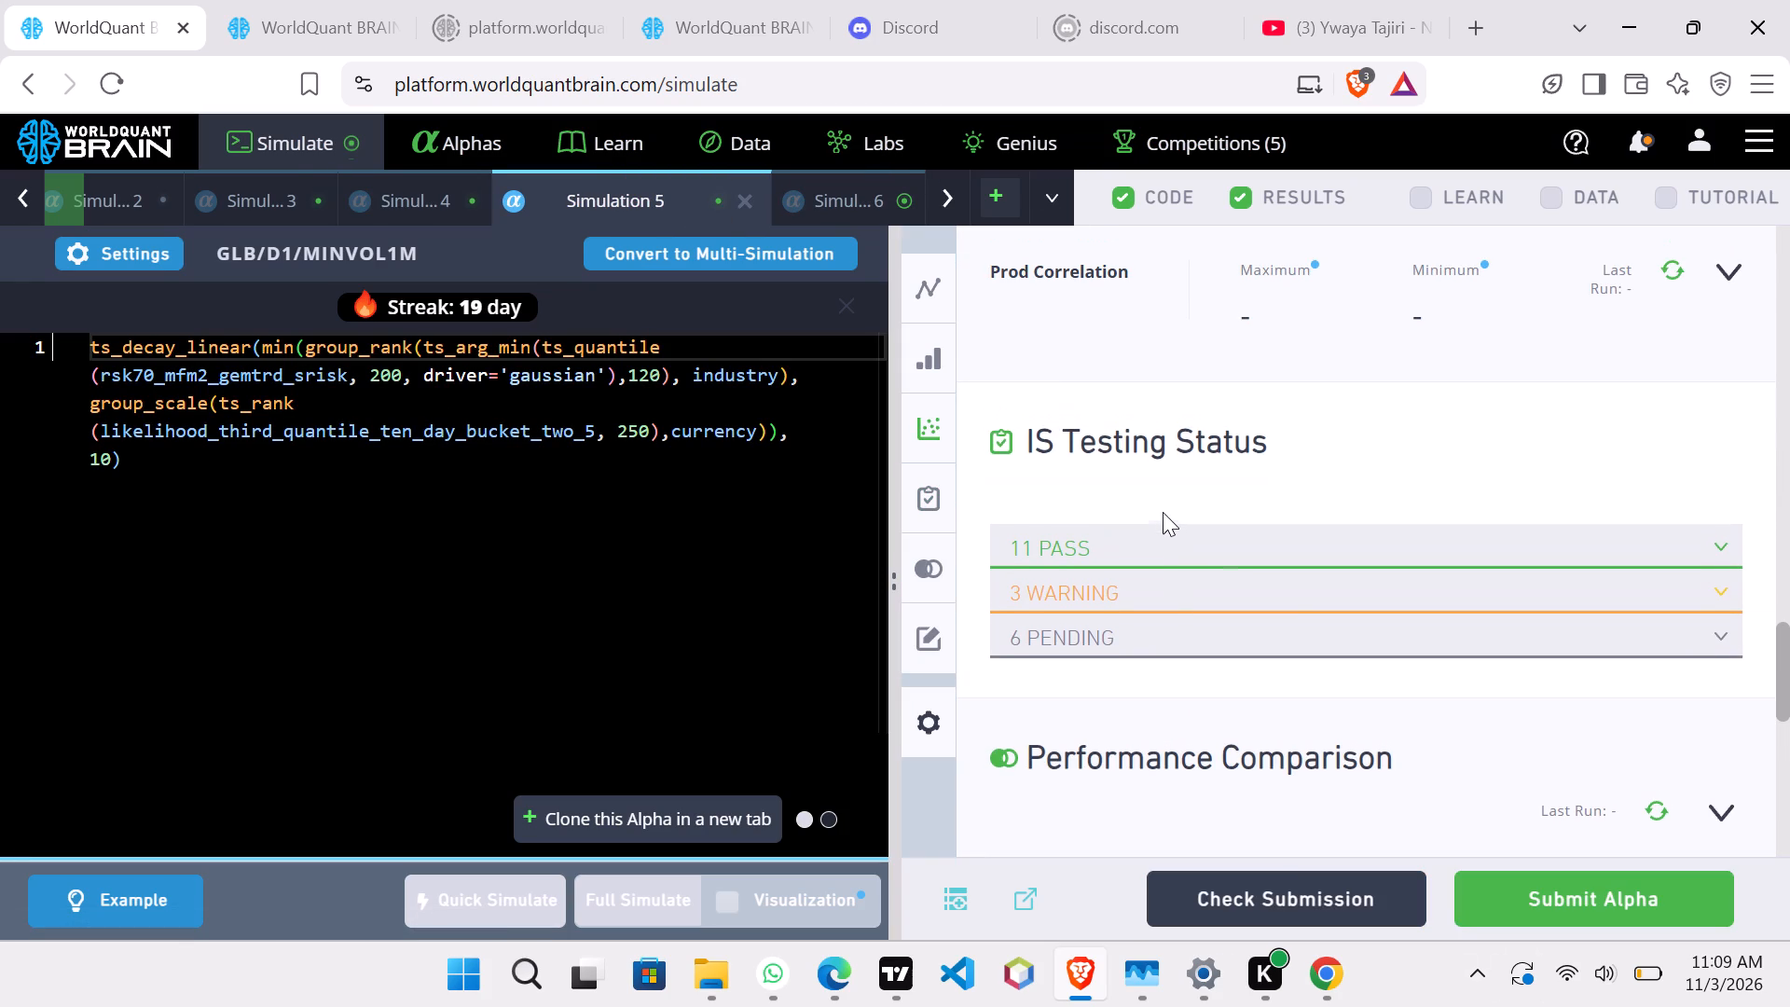
pyautogui.scroll(1, 1163, 512)
pyautogui.click(1675, 272)
pyautogui.click(1252, 592)
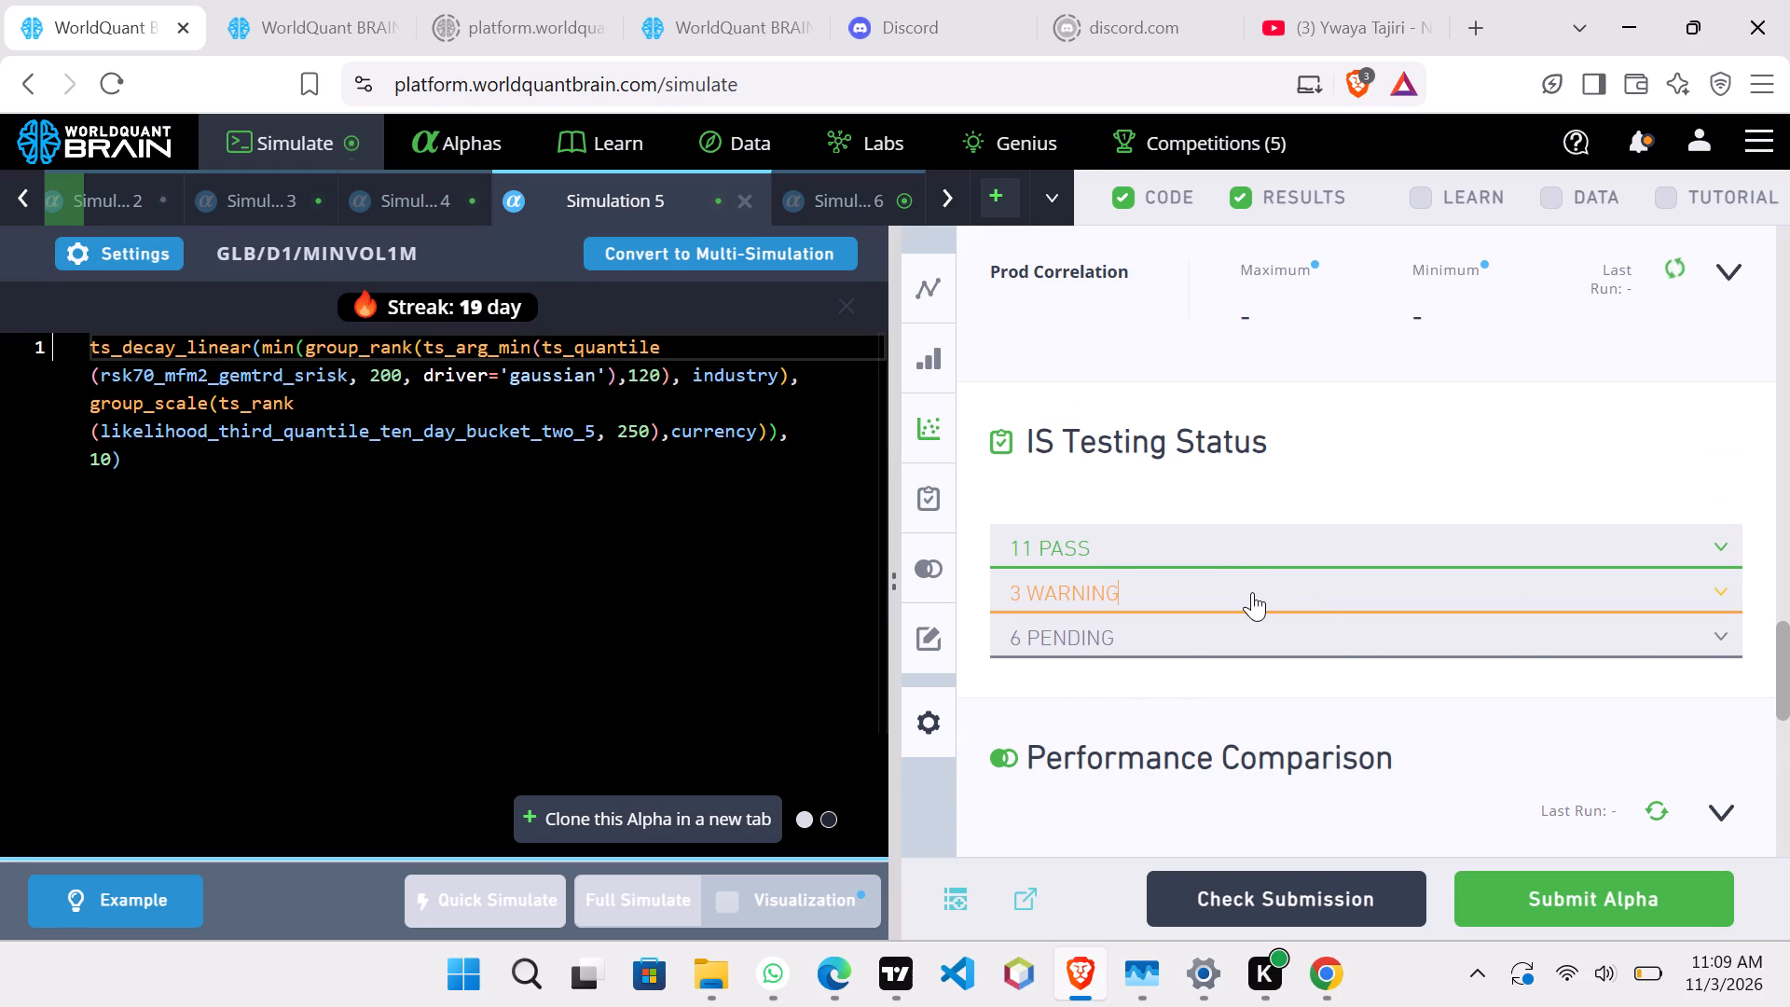
pyautogui.click(1252, 592)
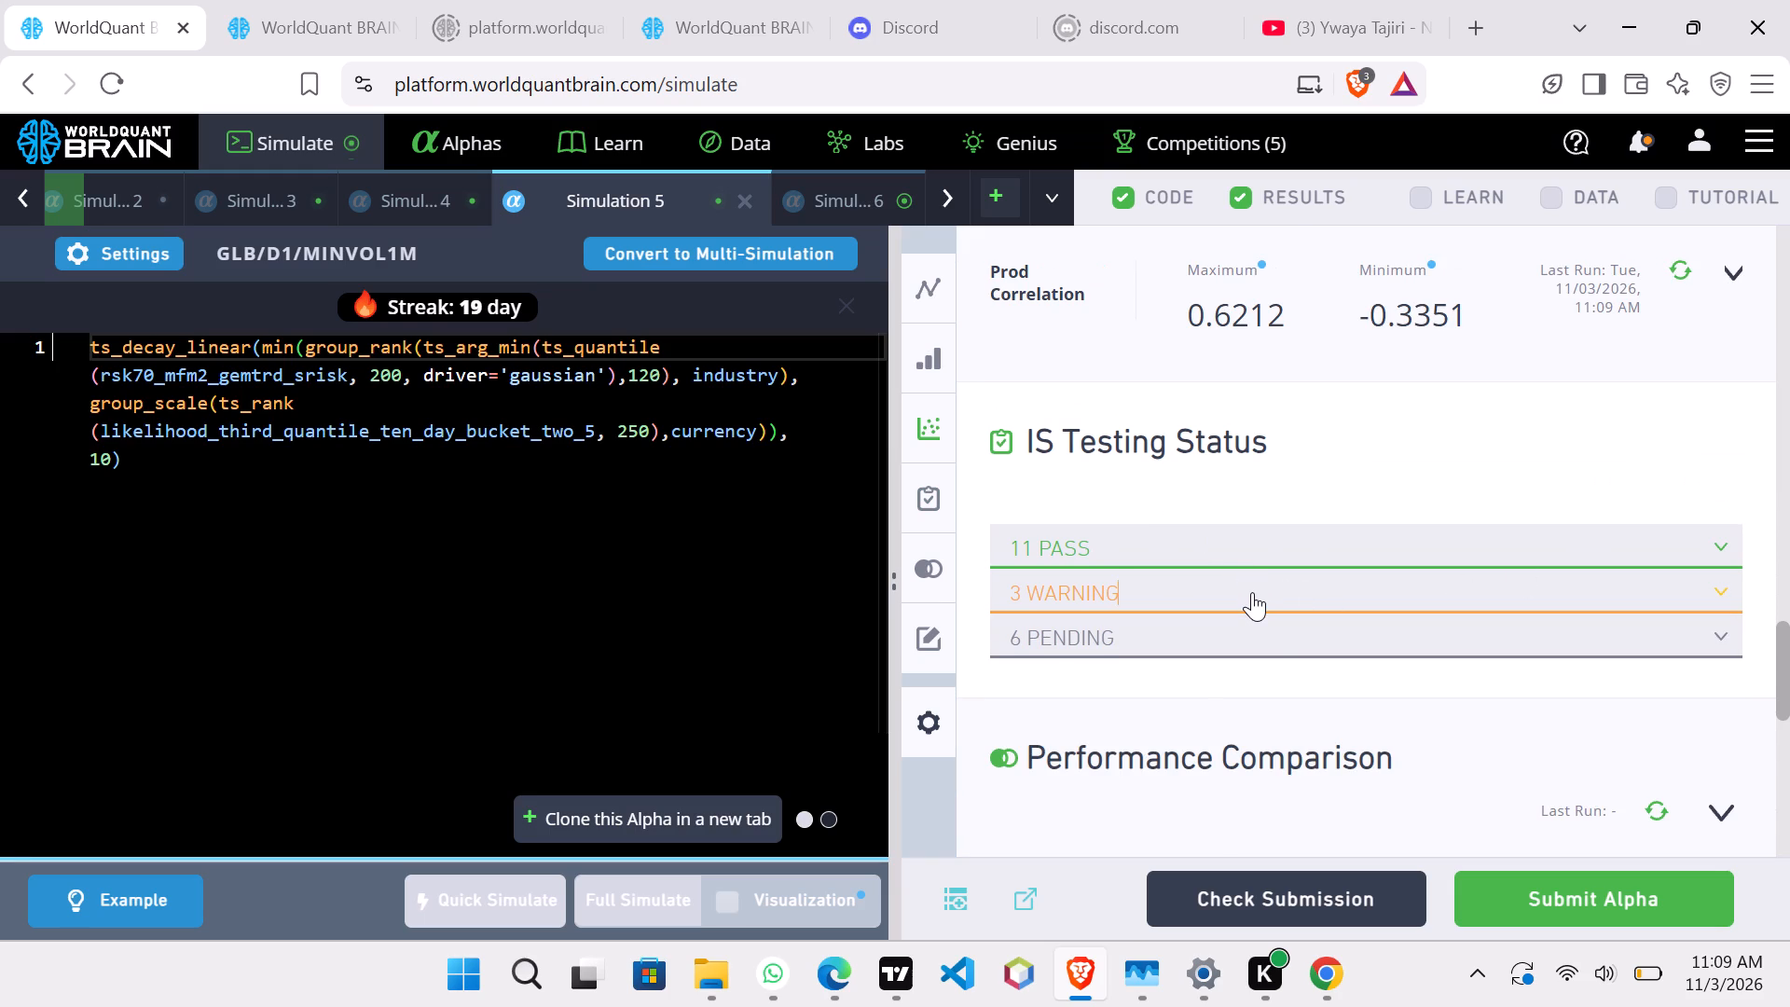
# Set the decay to 0 in Simulation 5's settings and apply the change.
pyautogui.click(170, 267)
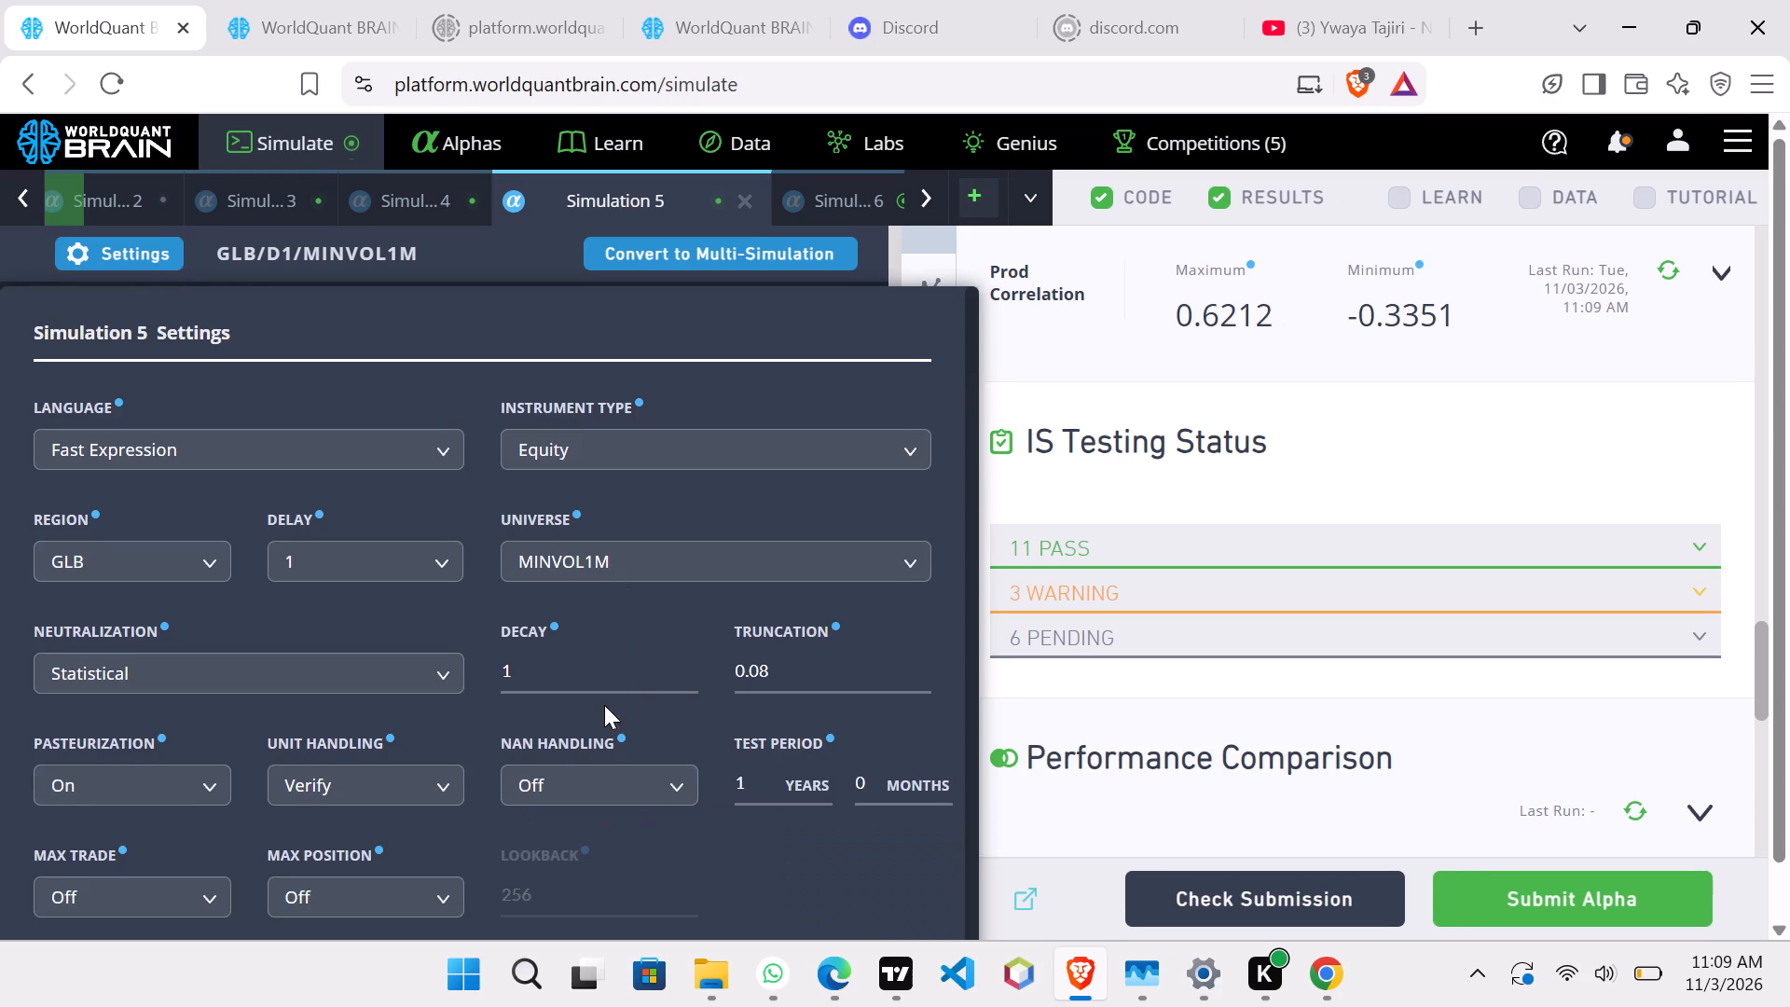
pyautogui.click(587, 672)
pyautogui.press('Down')
pyautogui.click(661, 888)
pyautogui.scroll(-4, 661, 888)
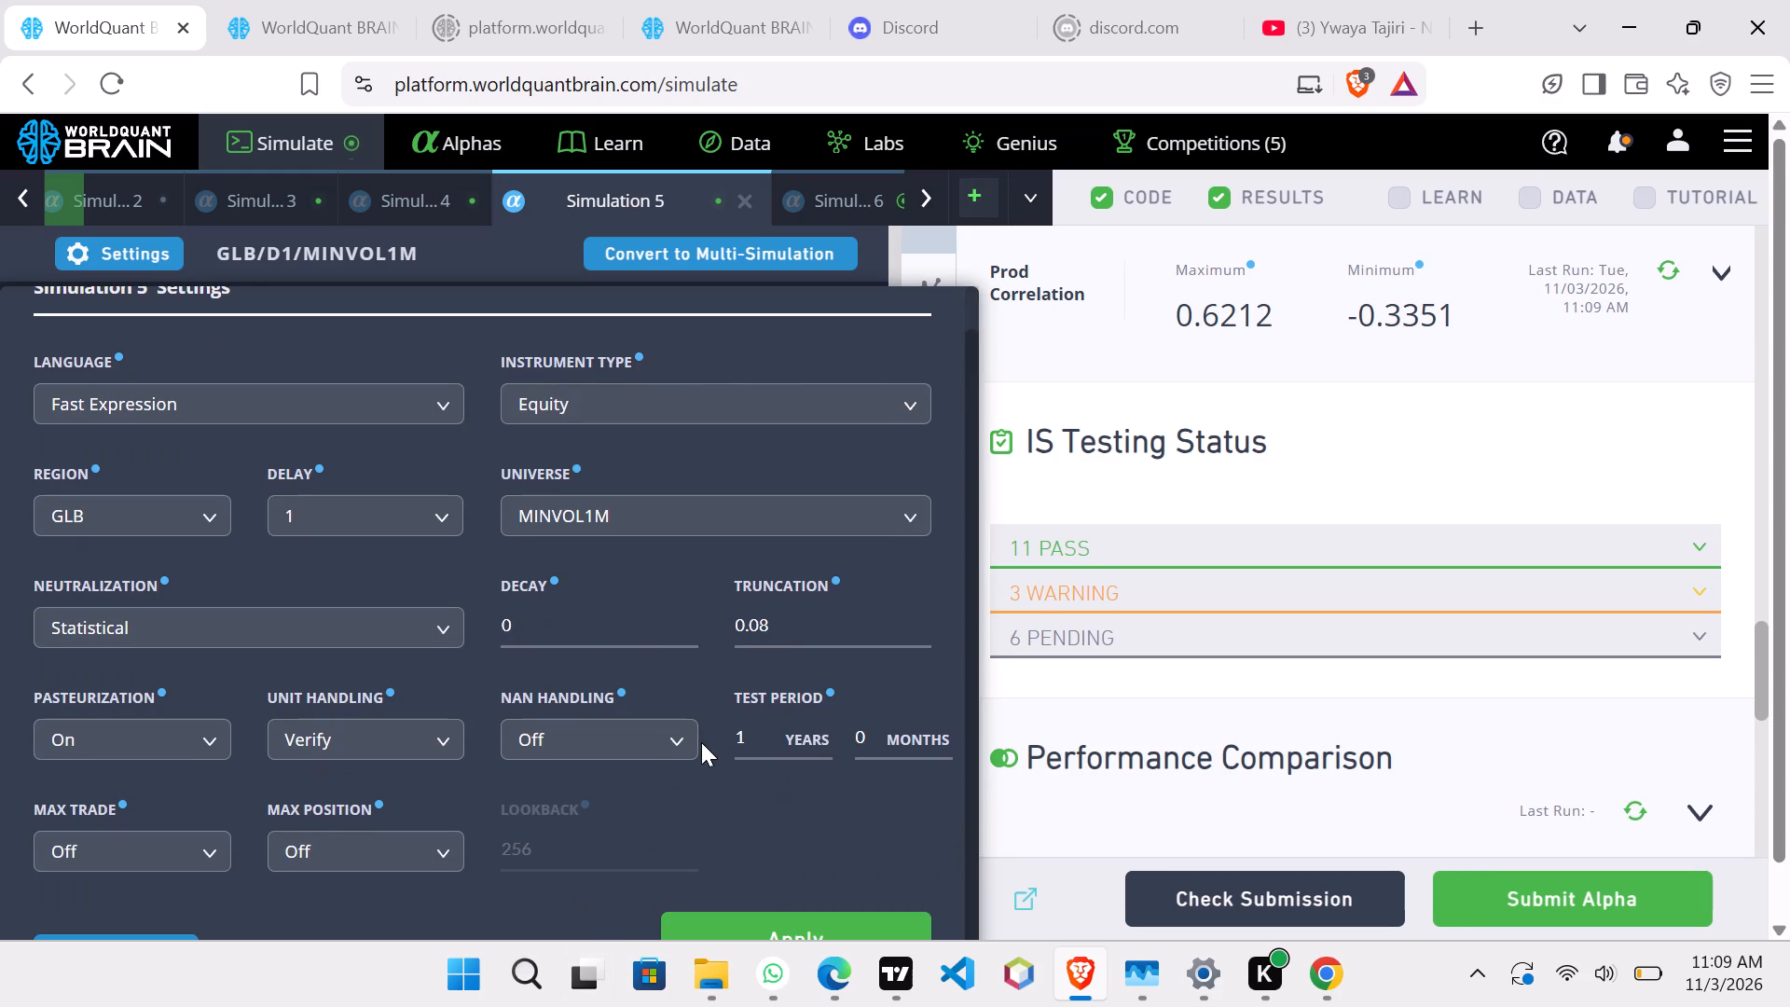
pyautogui.scroll(-1, 756, 860)
pyautogui.click(777, 886)
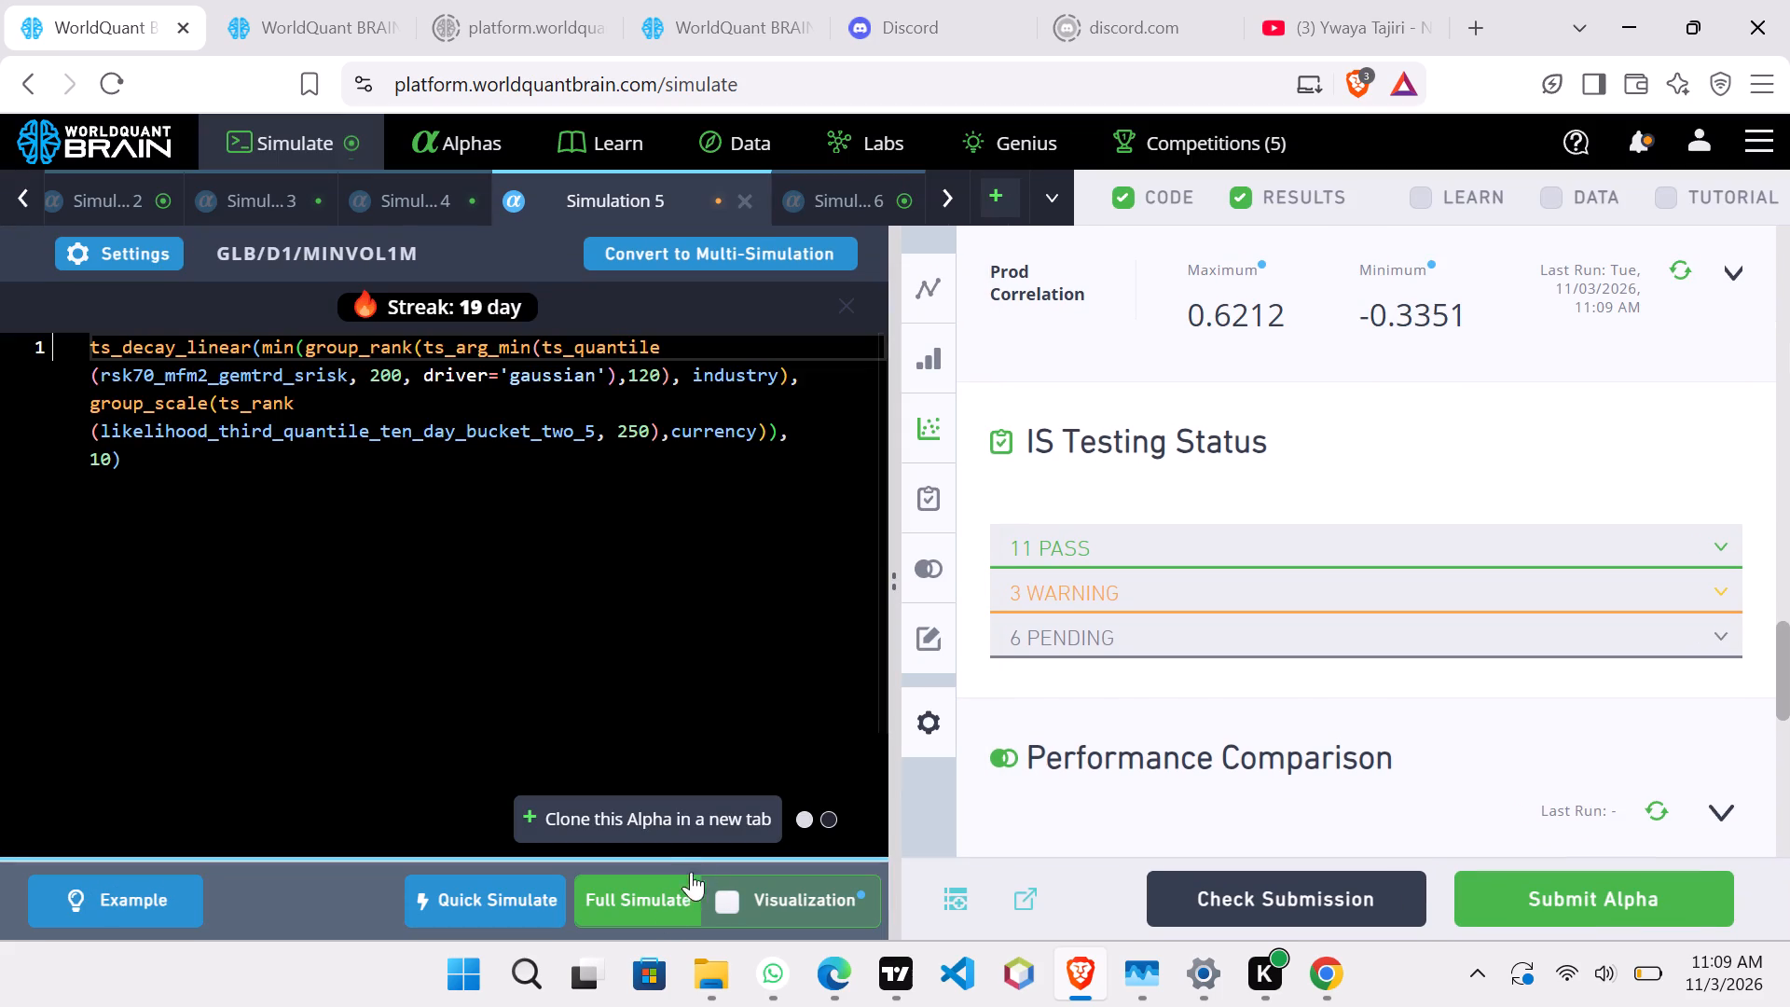
# Clone the adjusted Simulation 5 alpha into a new simulation and run it as a full simulation.
pyautogui.click(697, 826)
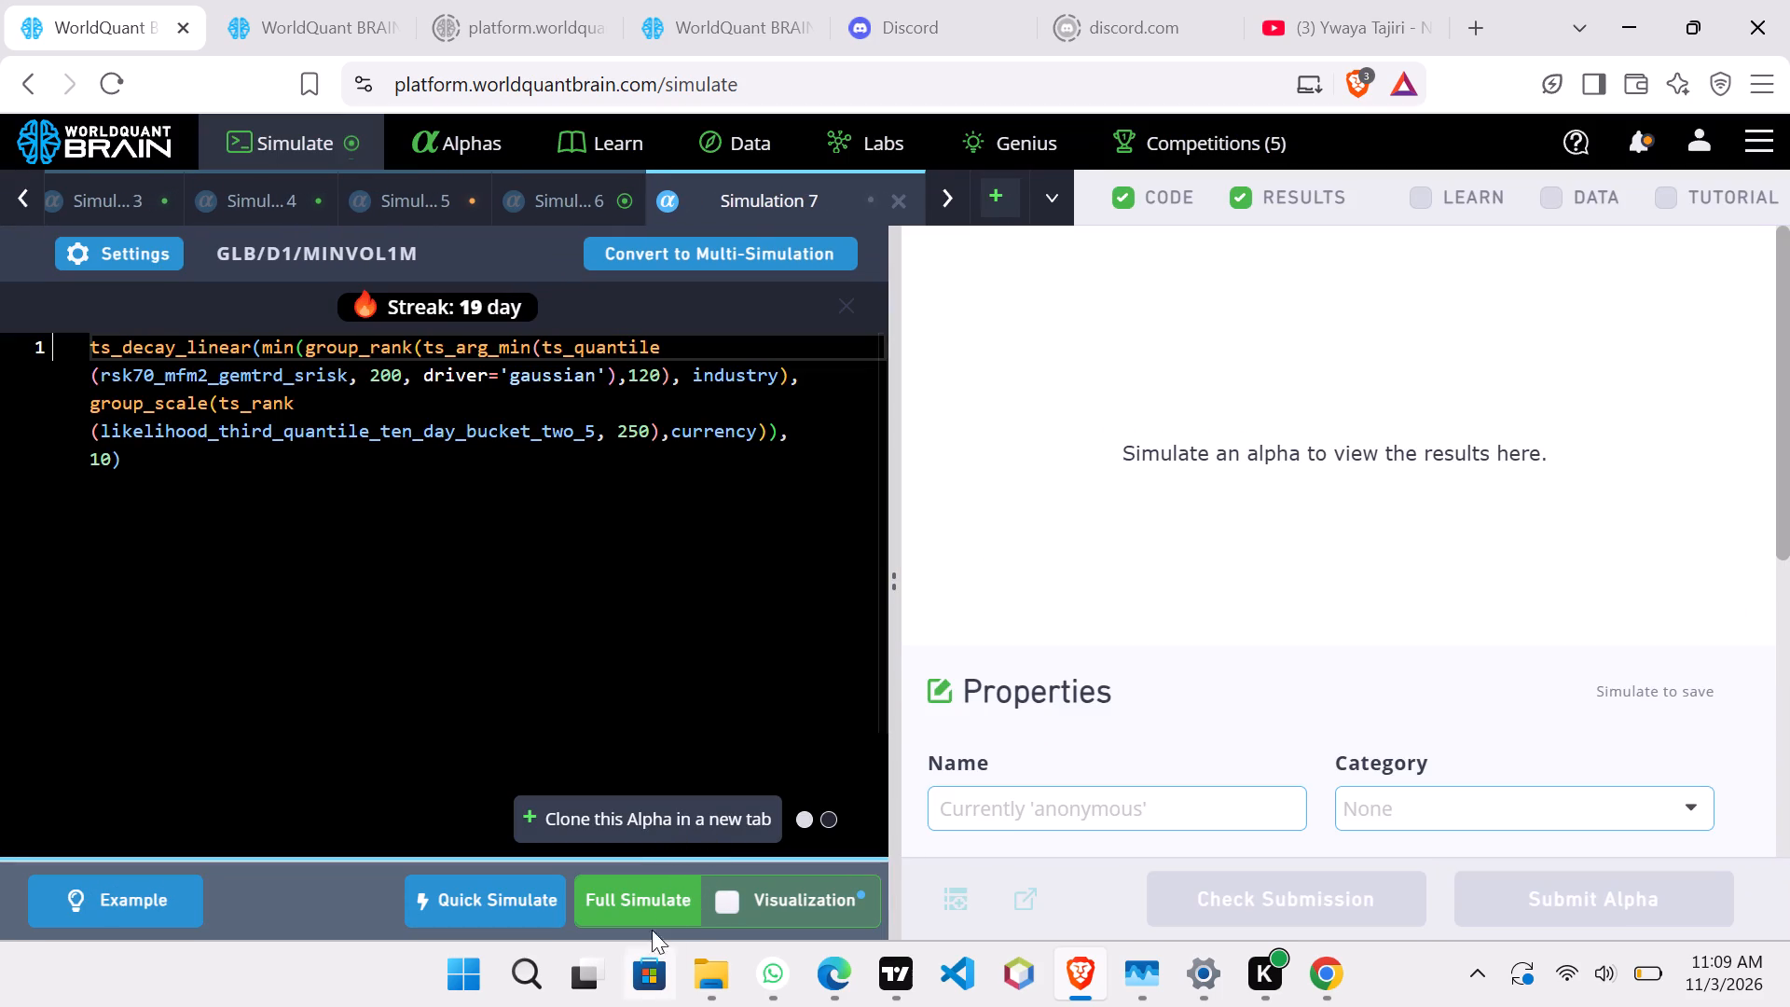
pyautogui.click(649, 897)
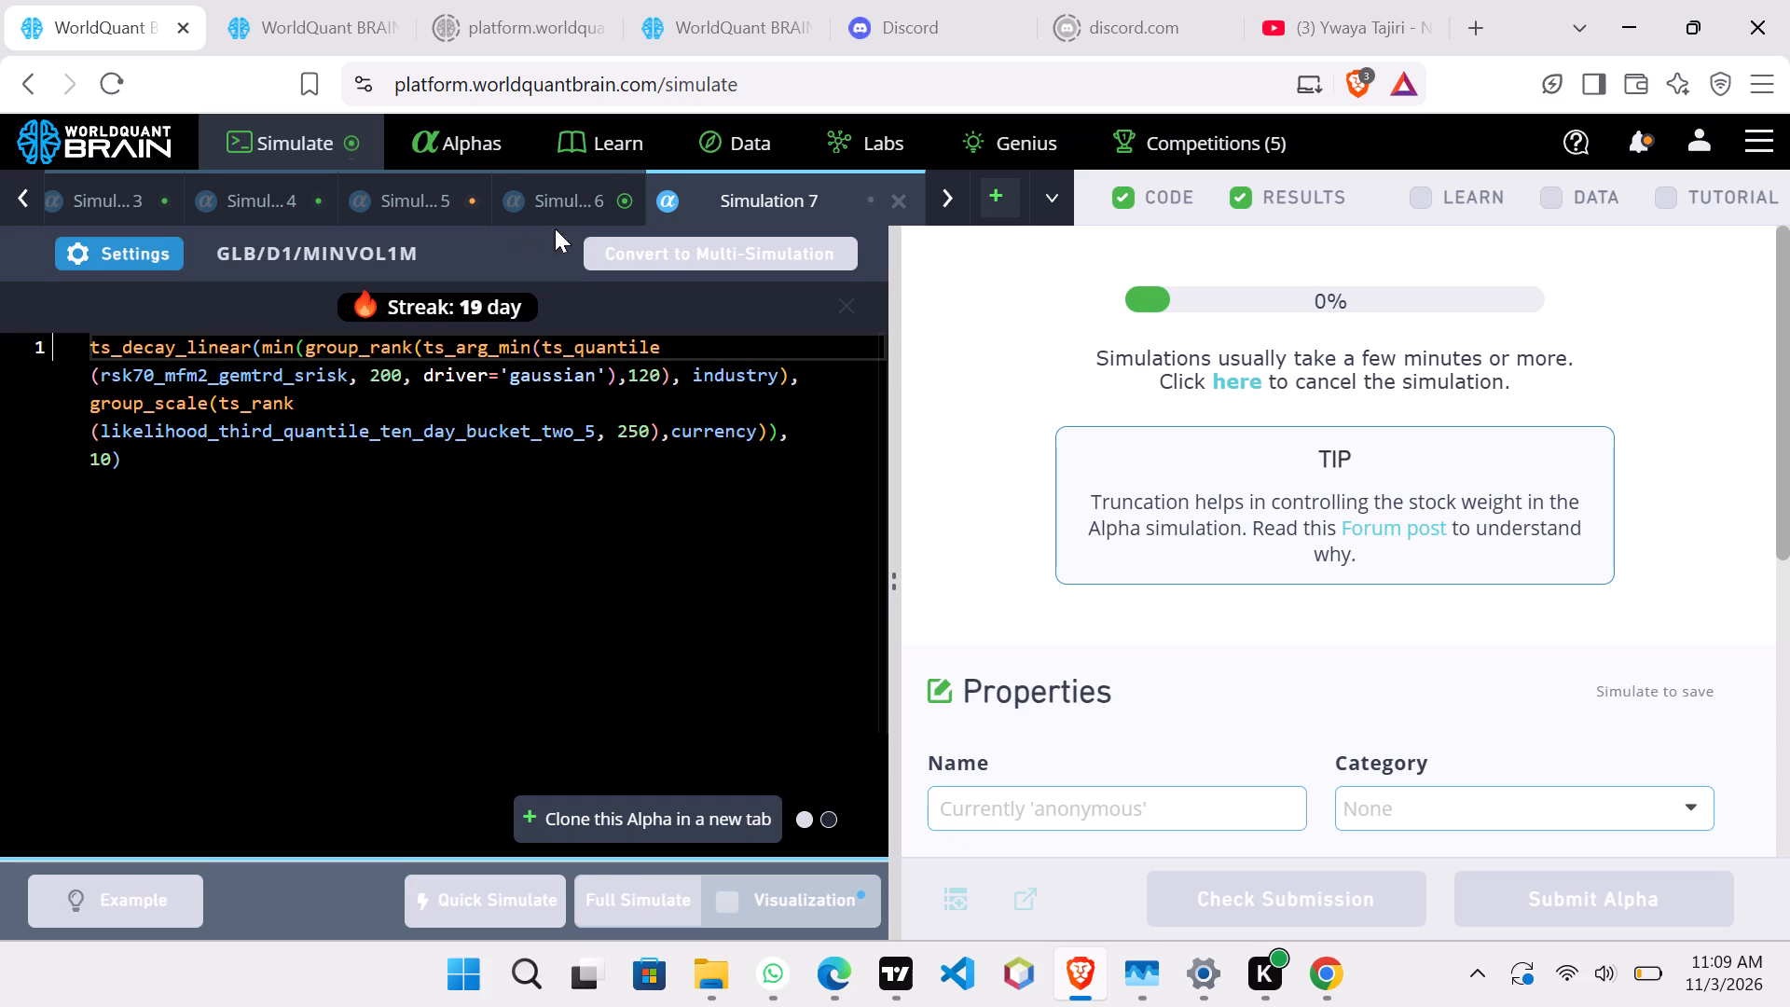
# Open Simulation 6, reveal its test period, and examine the performance, correlation, testing status and properties sections.
pyautogui.click(563, 217)
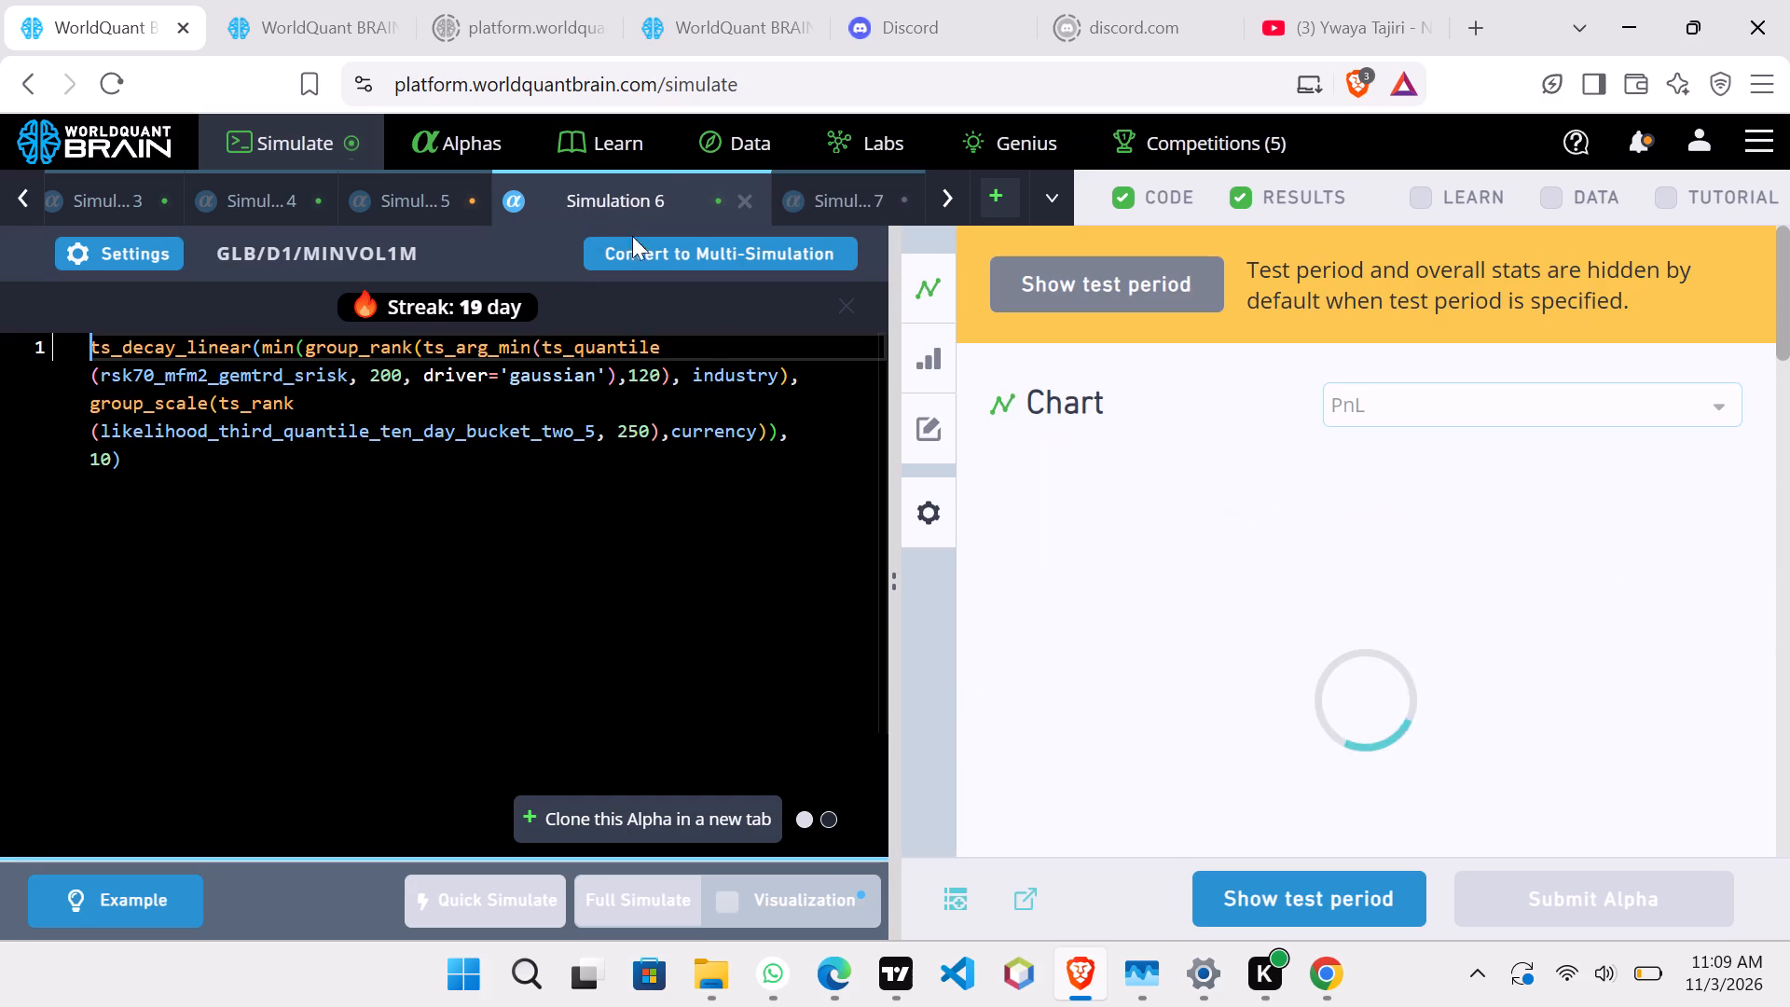
pyautogui.click(1287, 896)
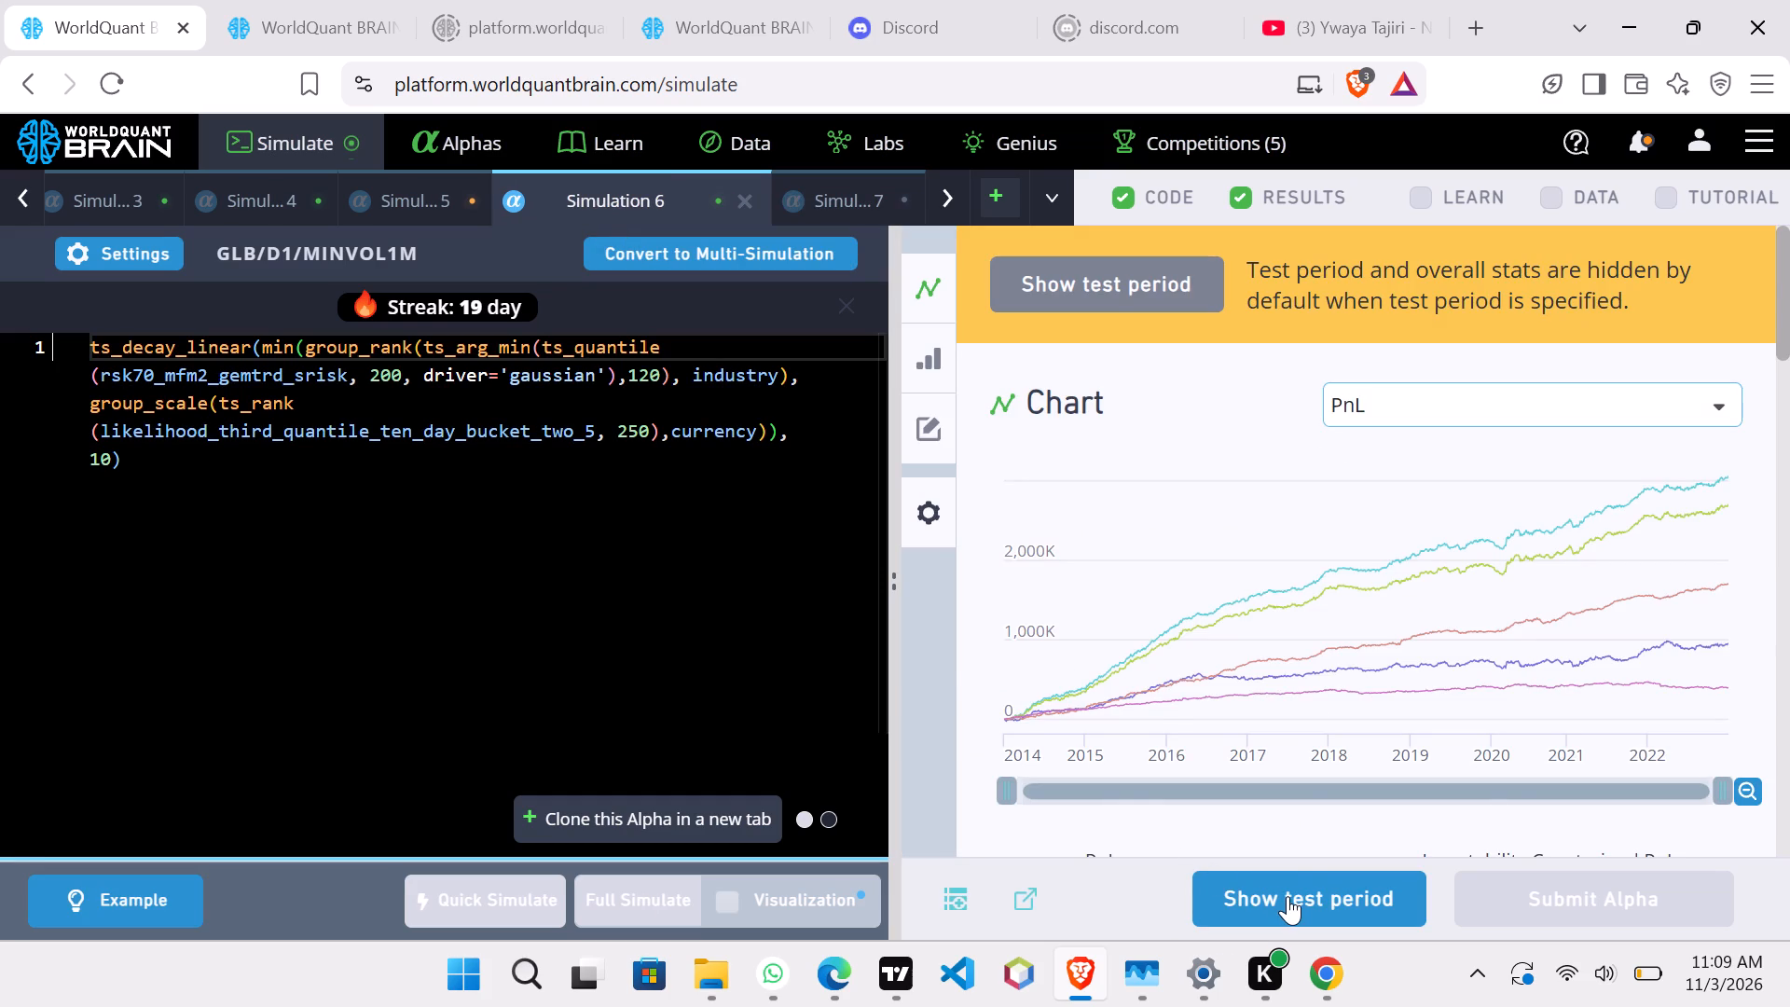
pyautogui.scroll(-13, 1310, 742)
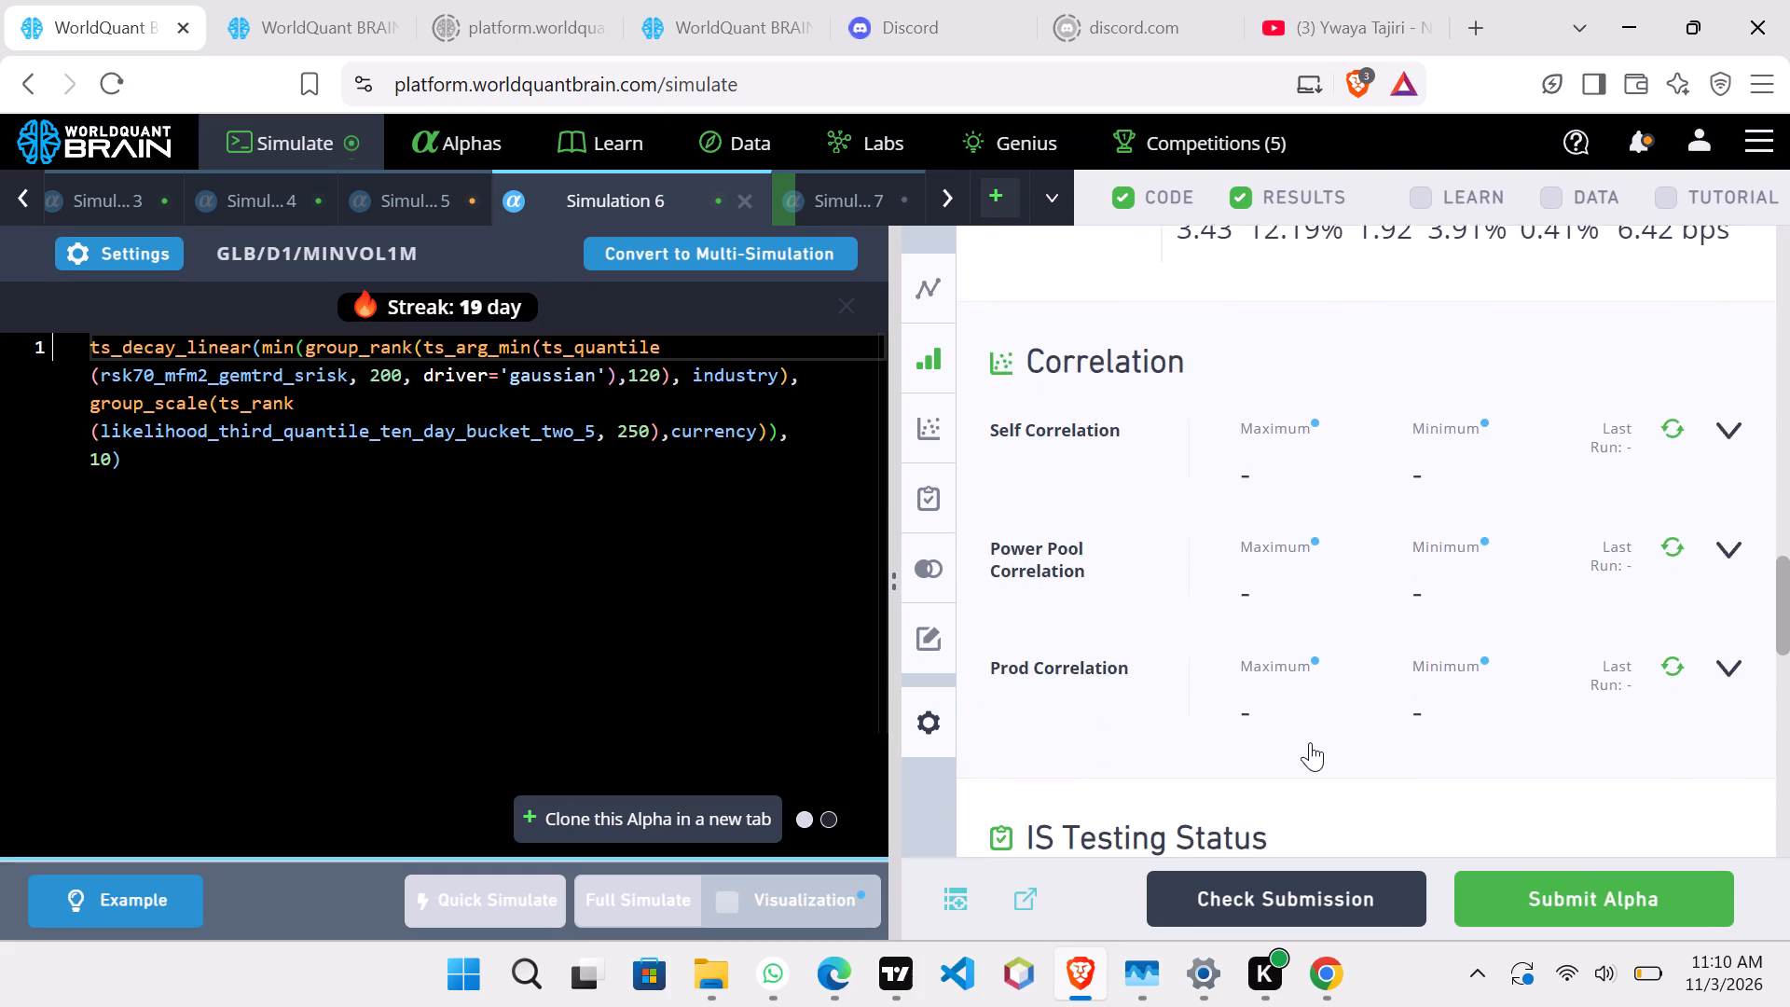
pyautogui.scroll(-4, 1310, 742)
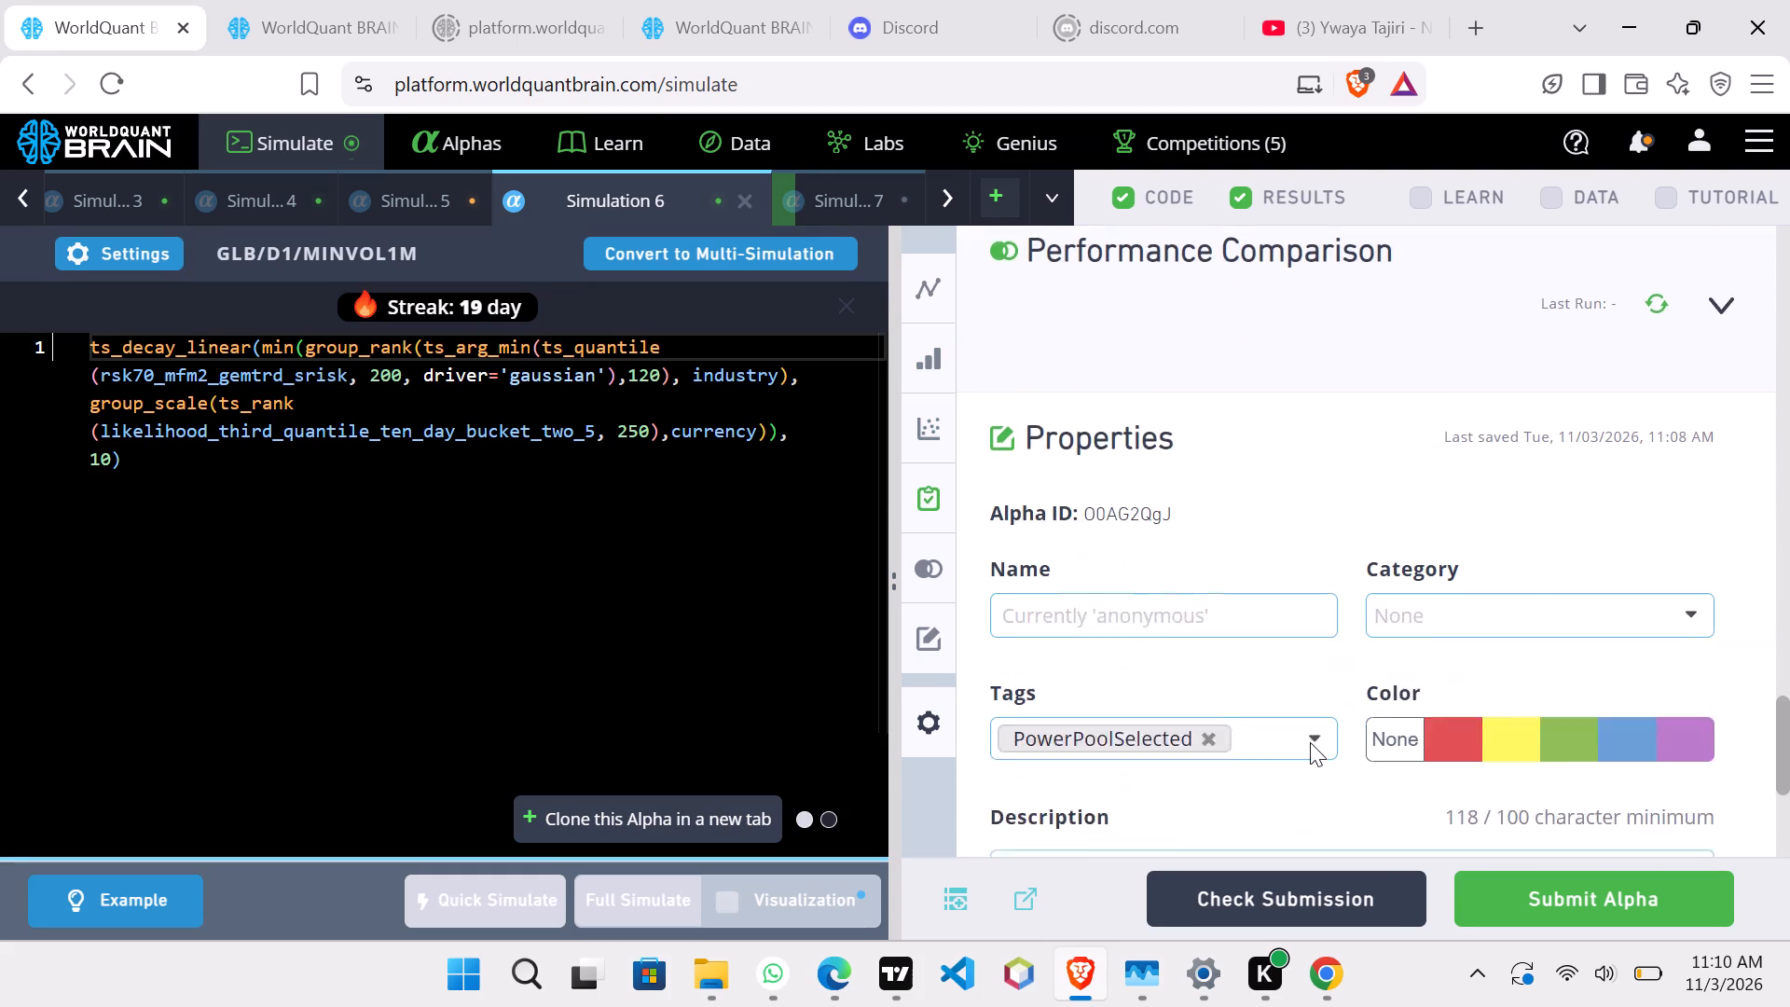
pyautogui.scroll(-1, 1310, 742)
pyautogui.scroll(5, 1310, 742)
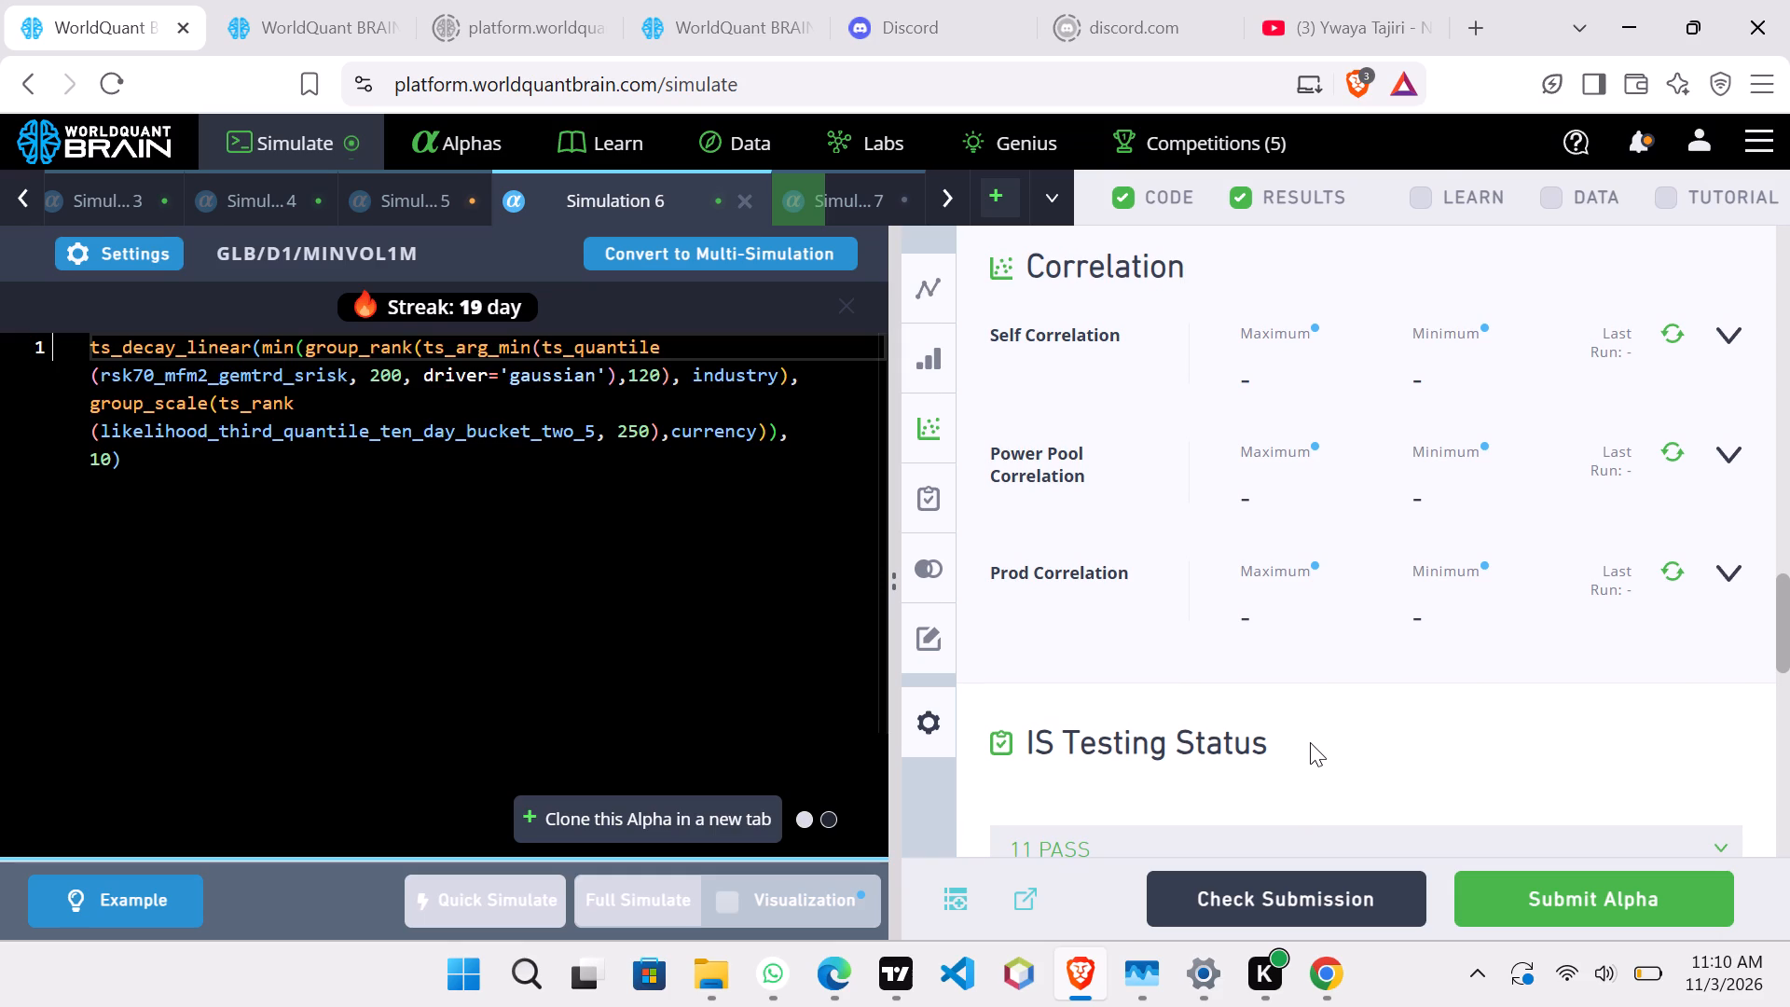
# Open Simulation 2, reveal its test period, and review its IS testing status and regional aggregate data.
pyautogui.click(21, 206)
pyautogui.click(273, 186)
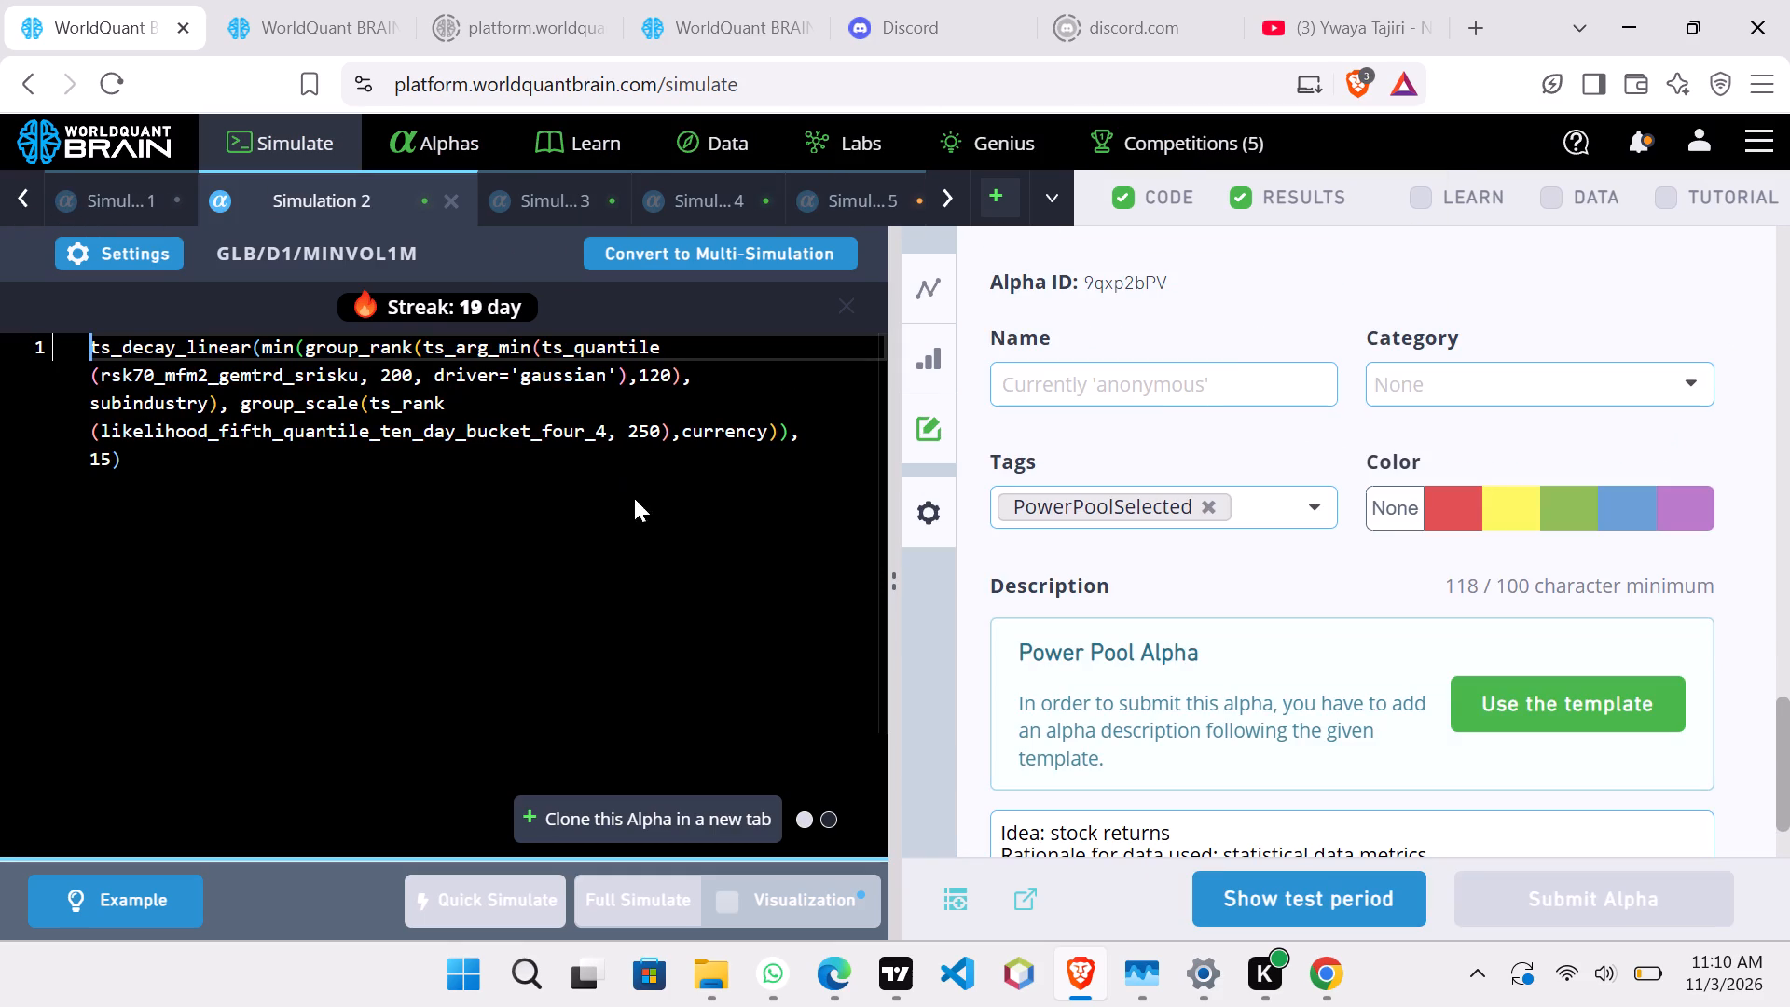
pyautogui.click(1340, 904)
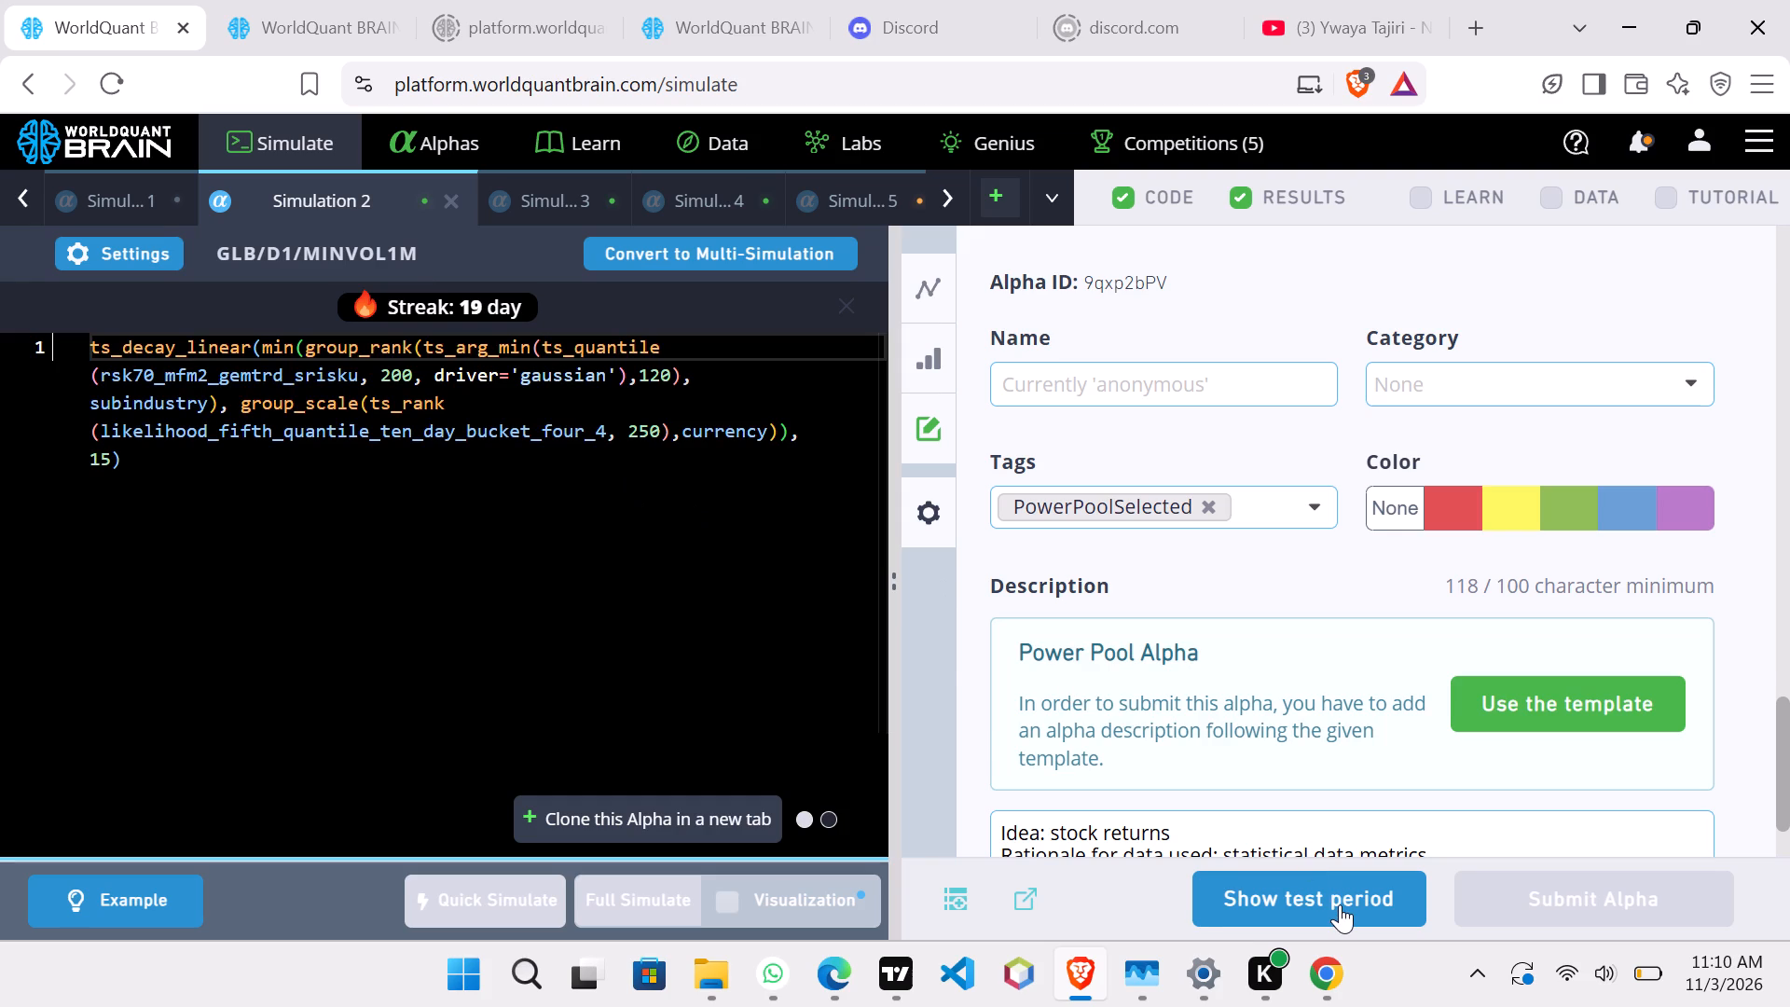
pyautogui.scroll(-3, 1286, 655)
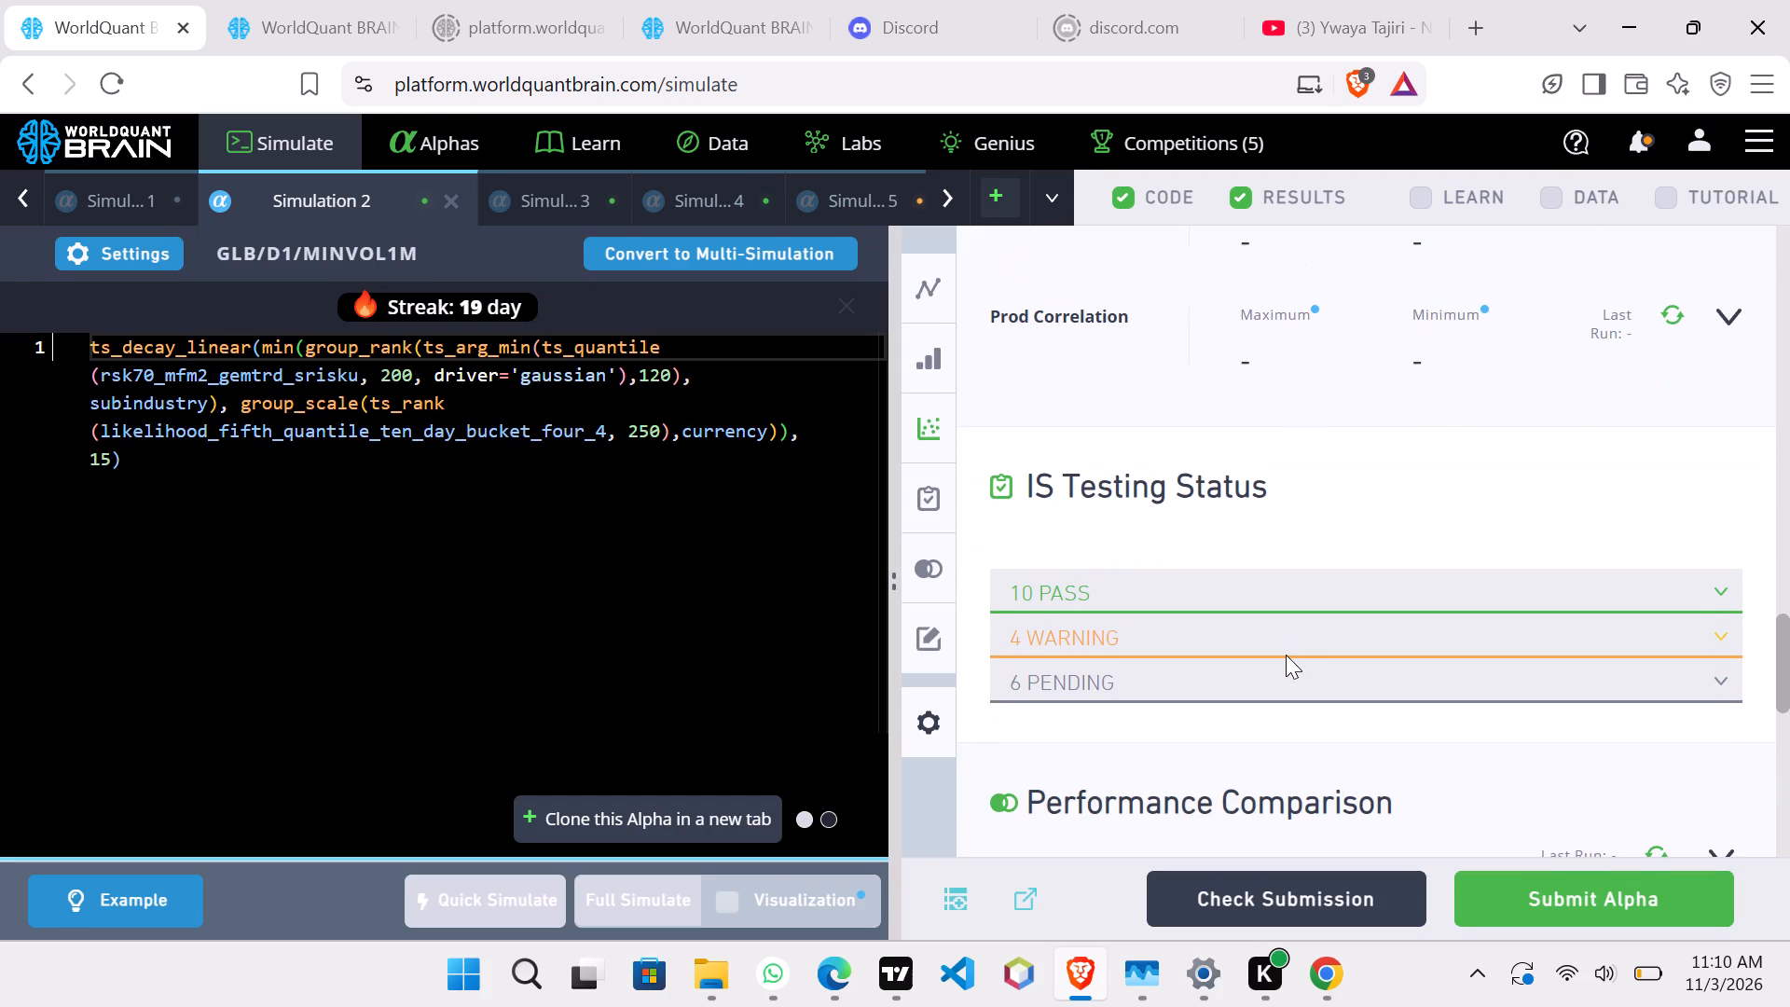
pyautogui.scroll(5, 1286, 655)
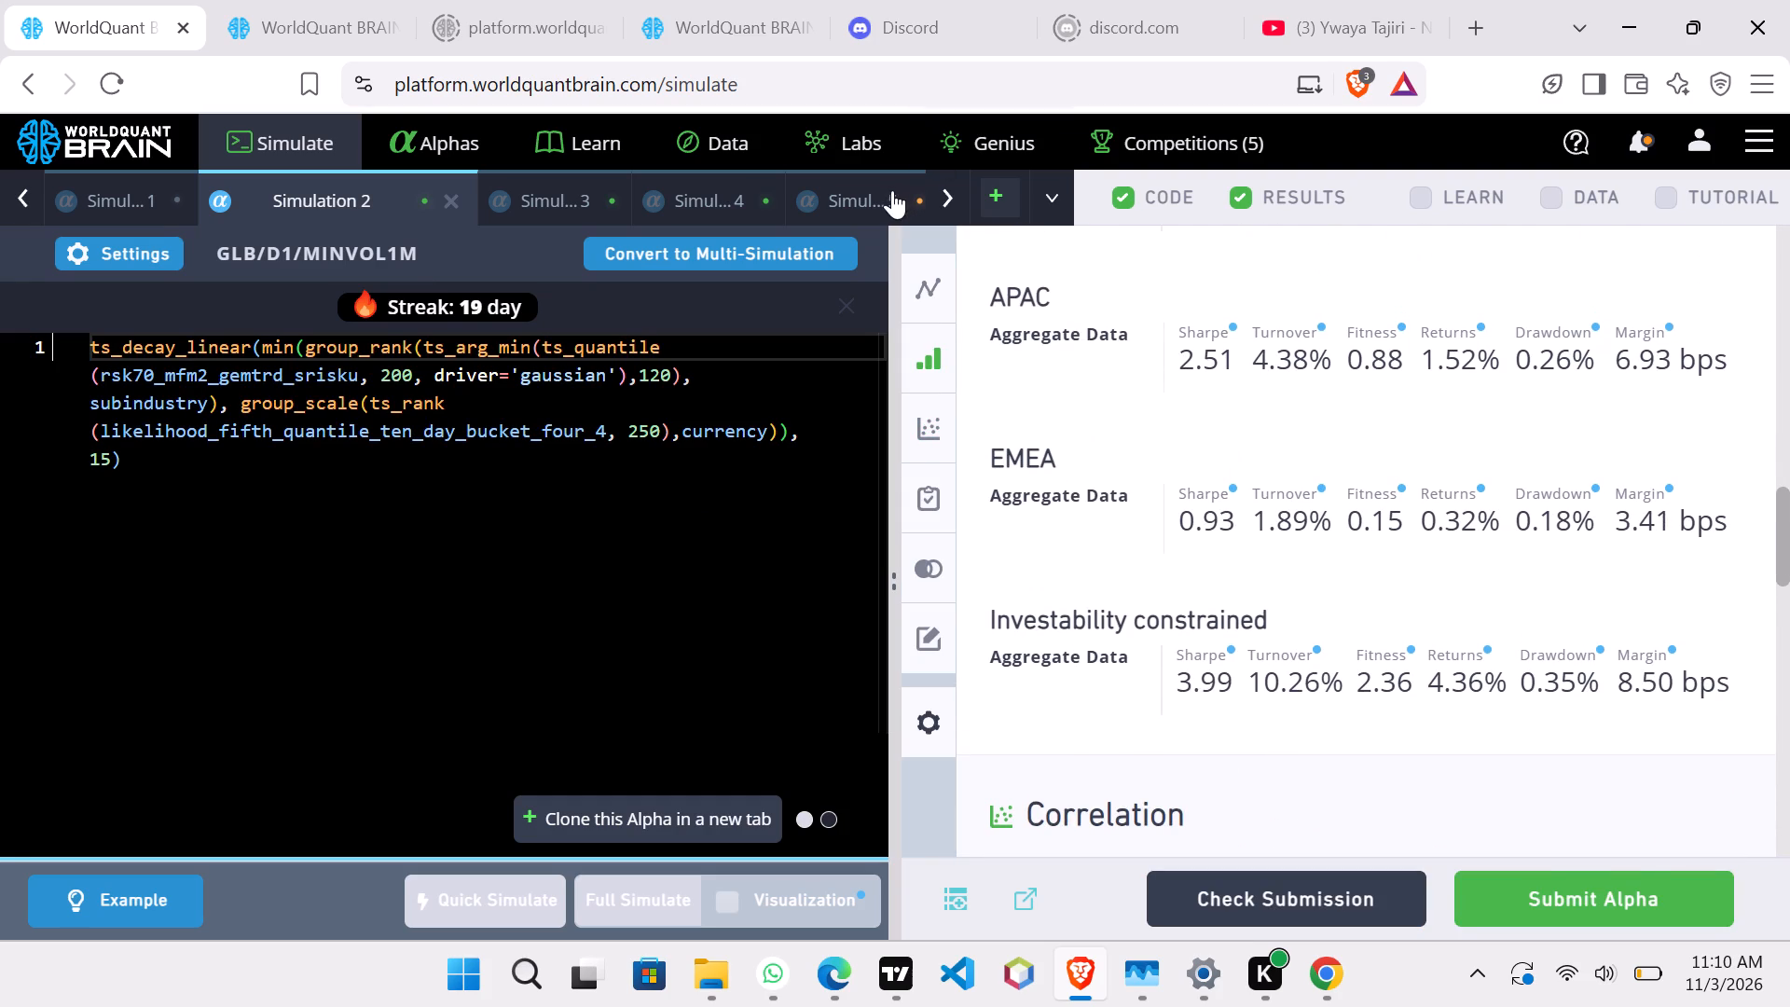
# Switch back to Simulation 5.
pyautogui.click(892, 190)
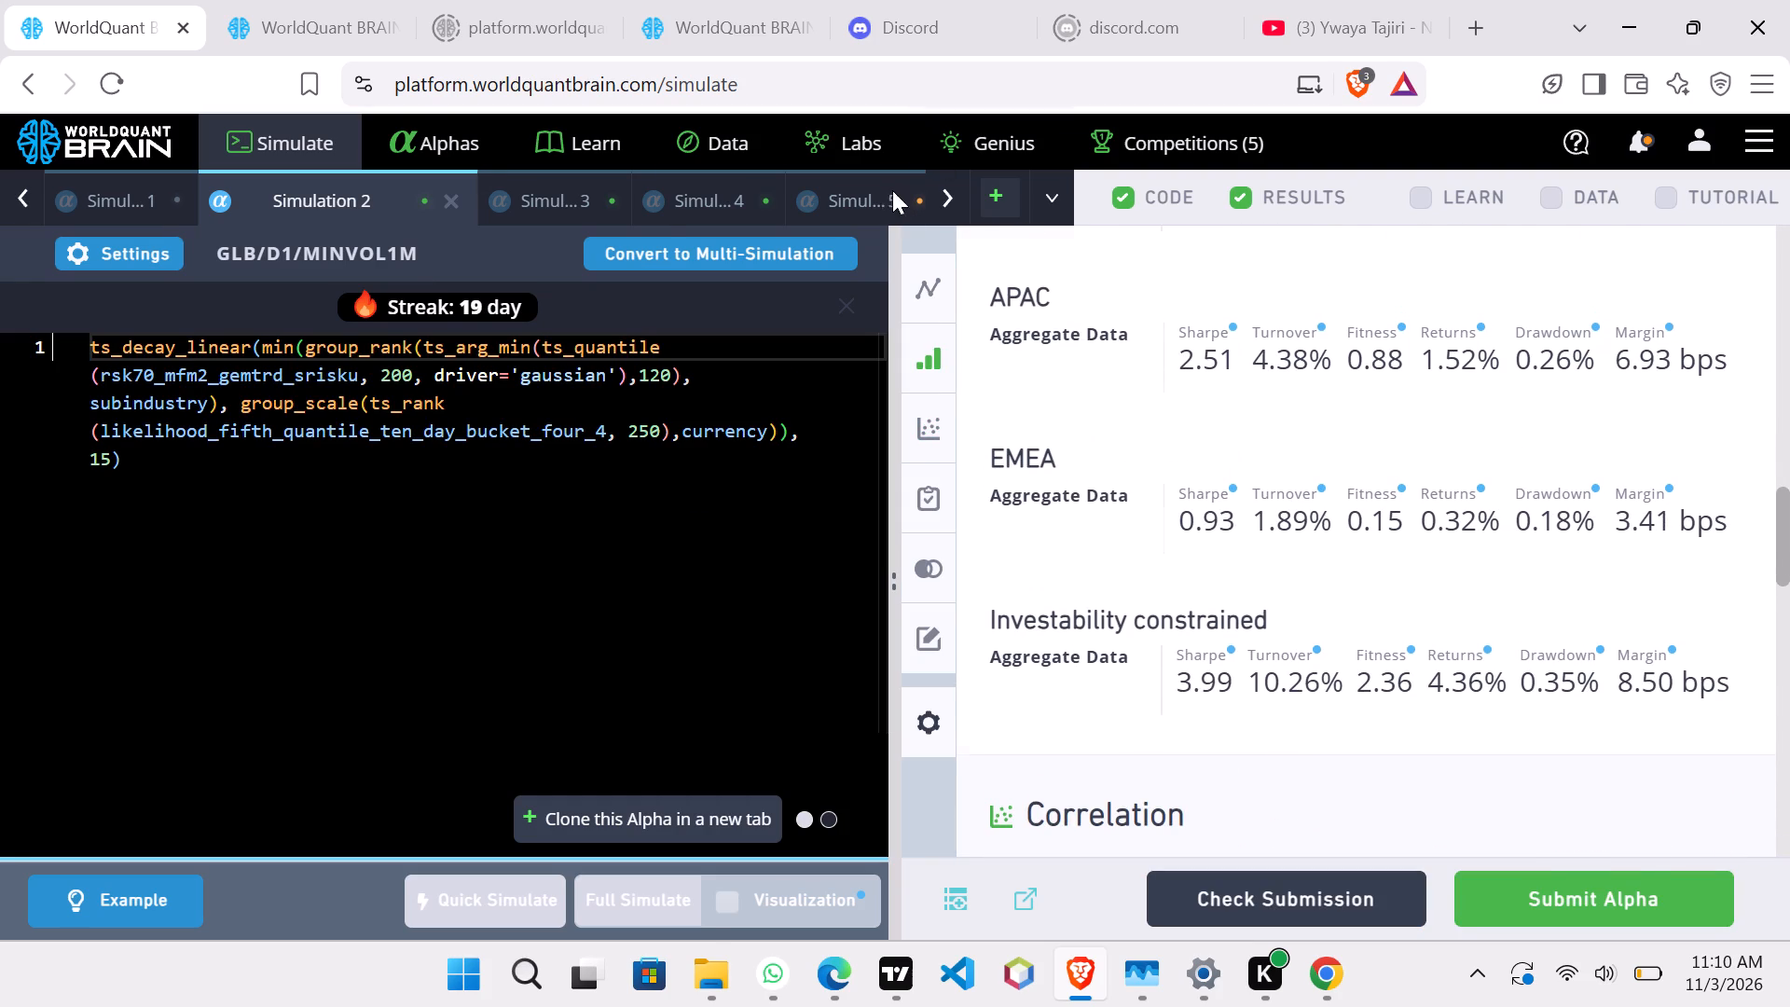
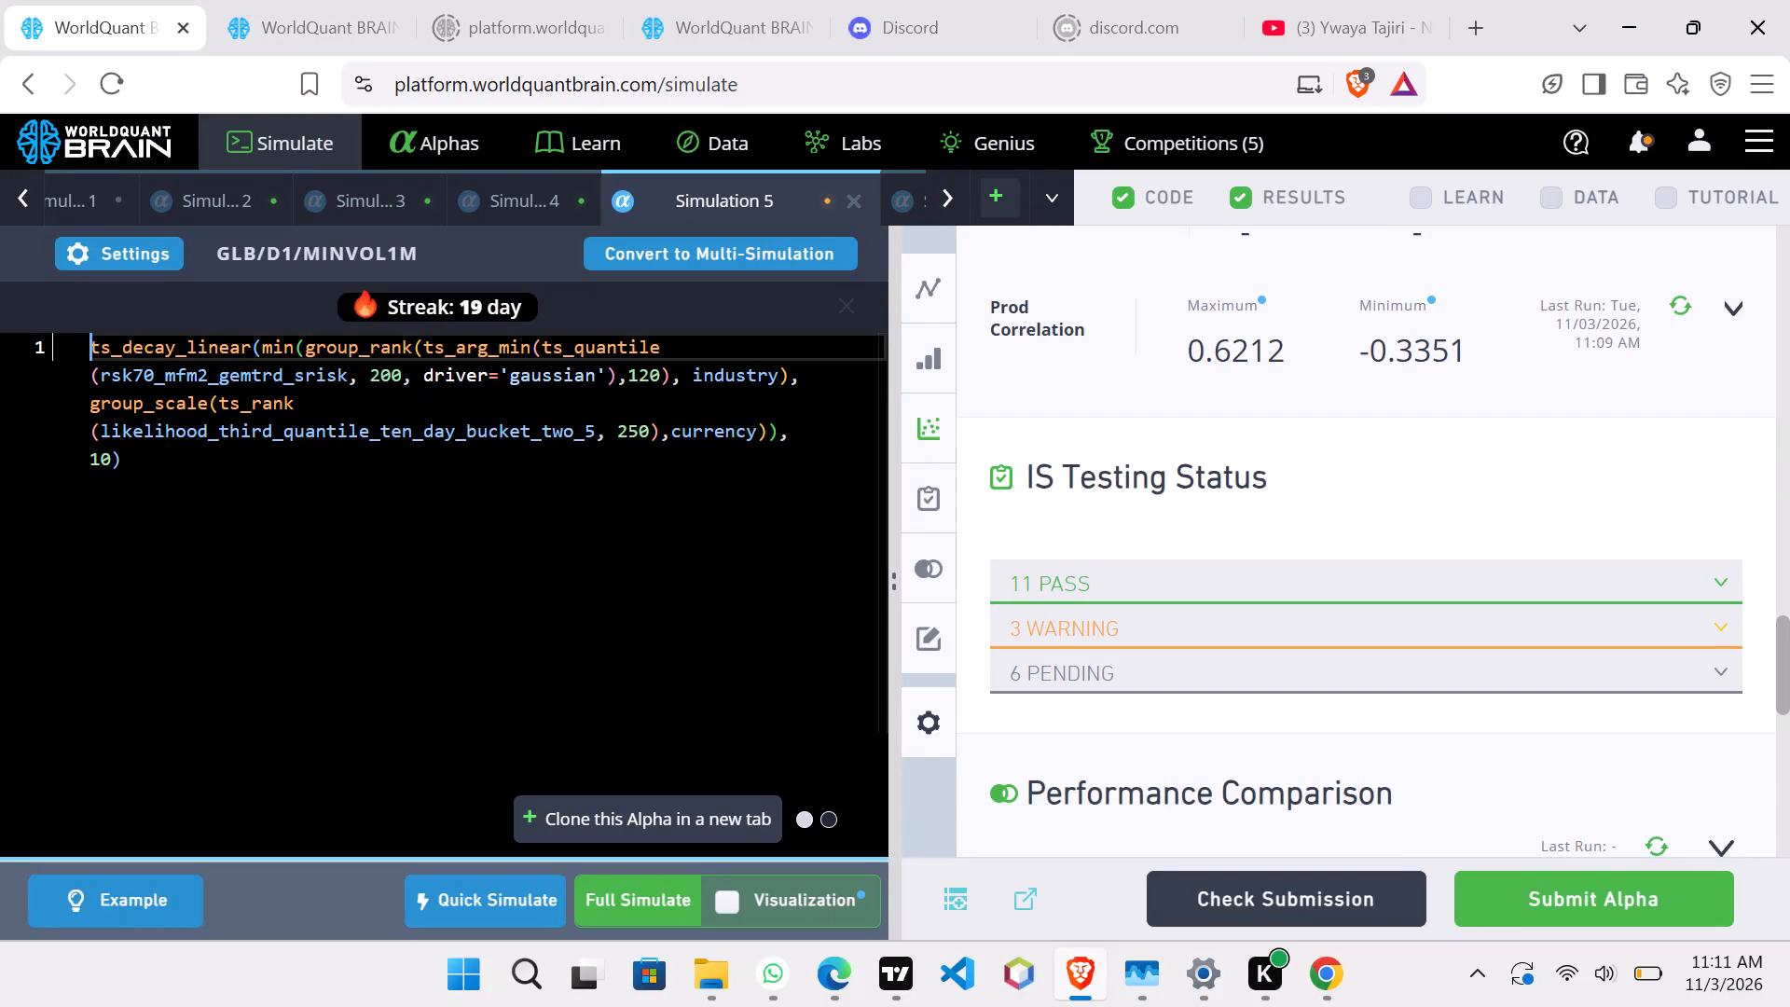
# Clone the Simulation 5 alpha into a new simulation, set its ts_quantile lookback to 180, and run a full simulation.
pyautogui.click(661, 816)
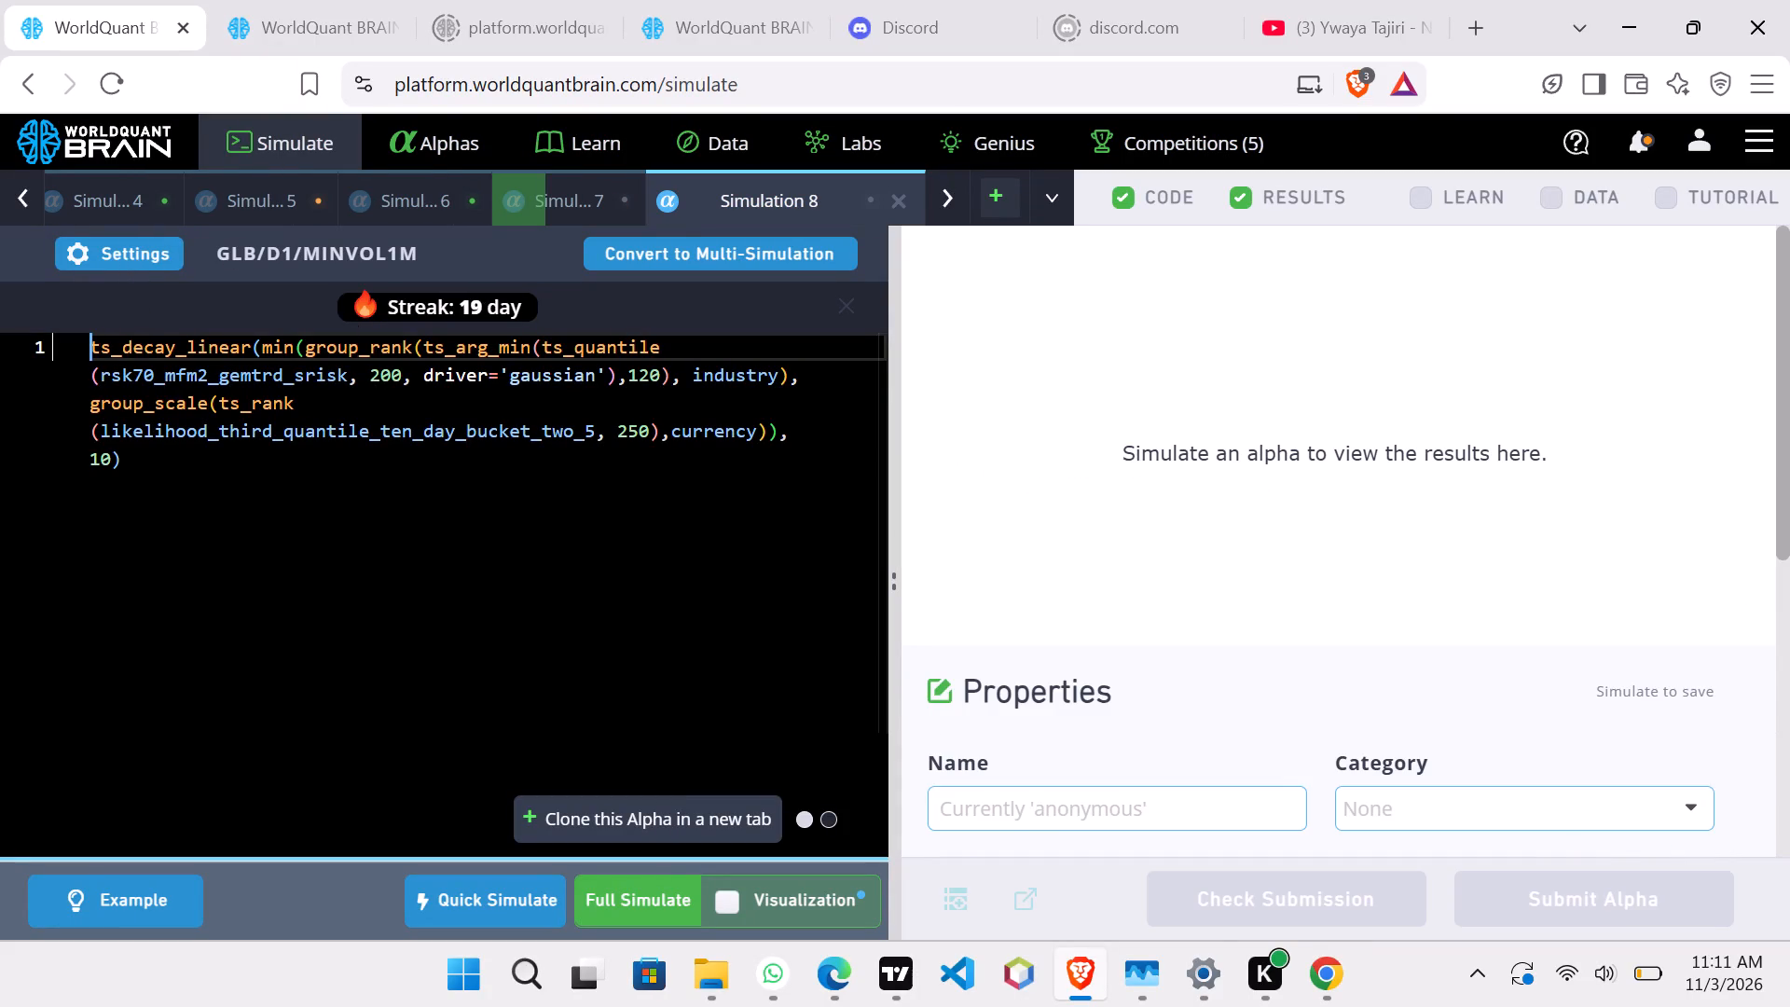
pyautogui.click(402, 369)
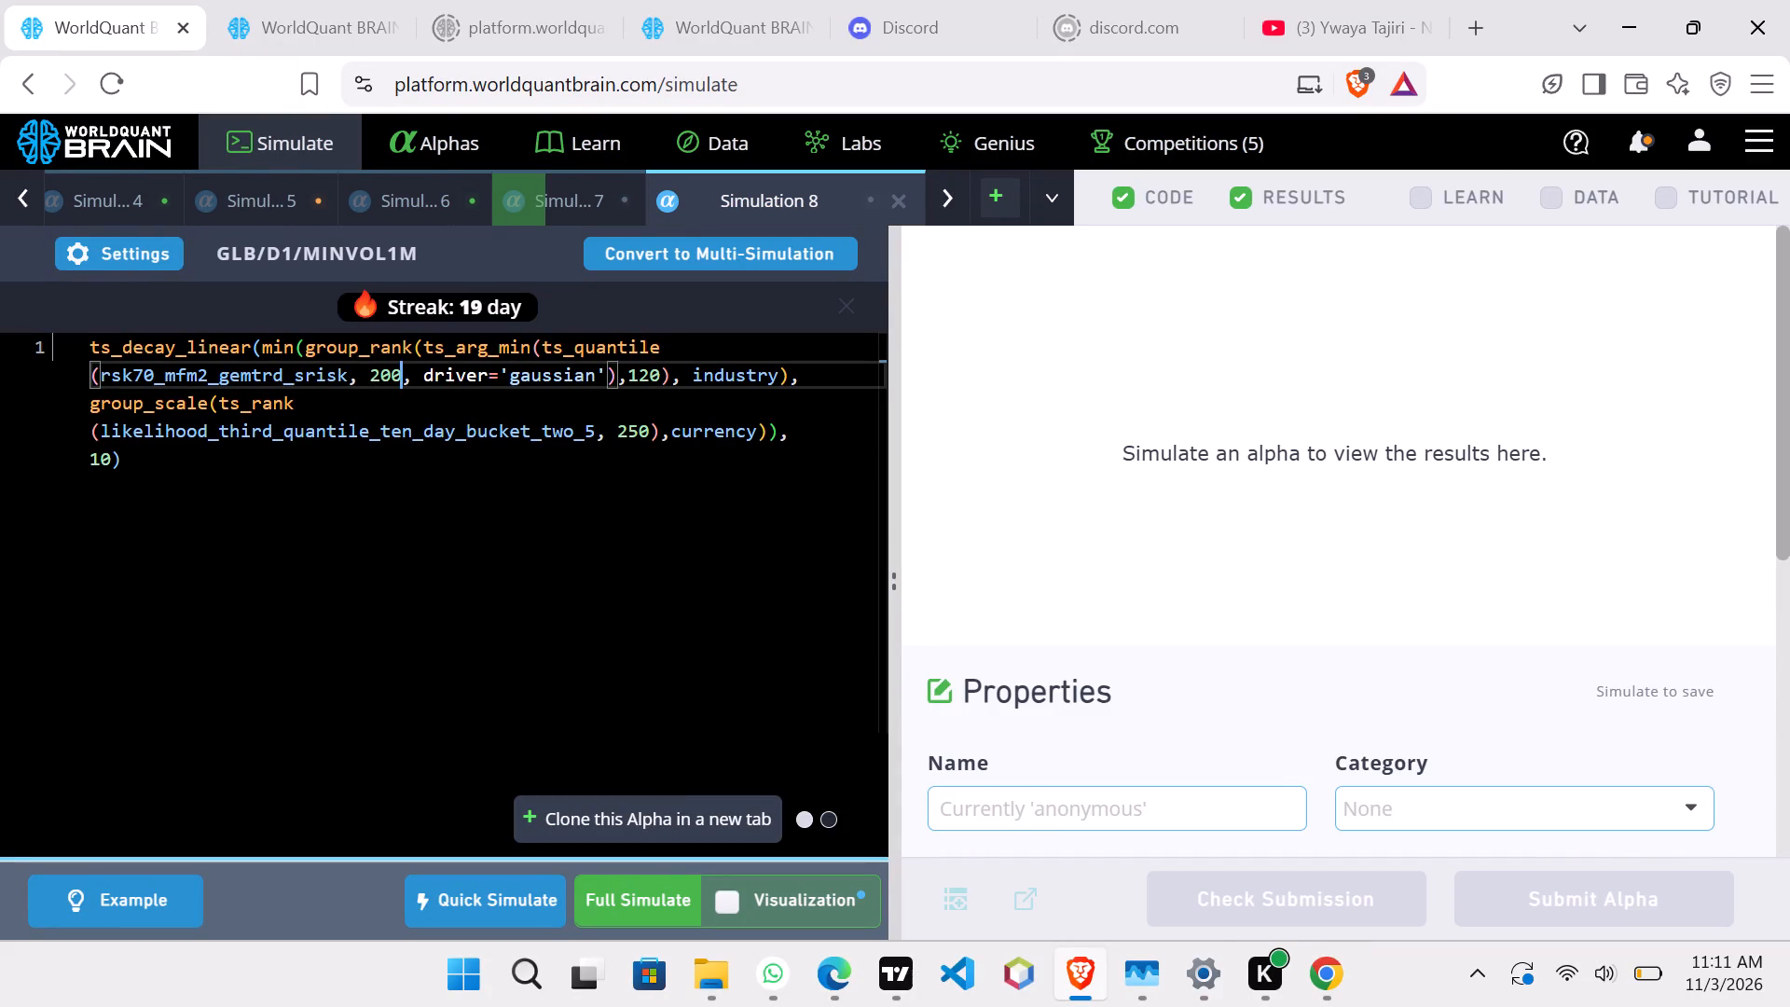
pyautogui.press('BackSpace')
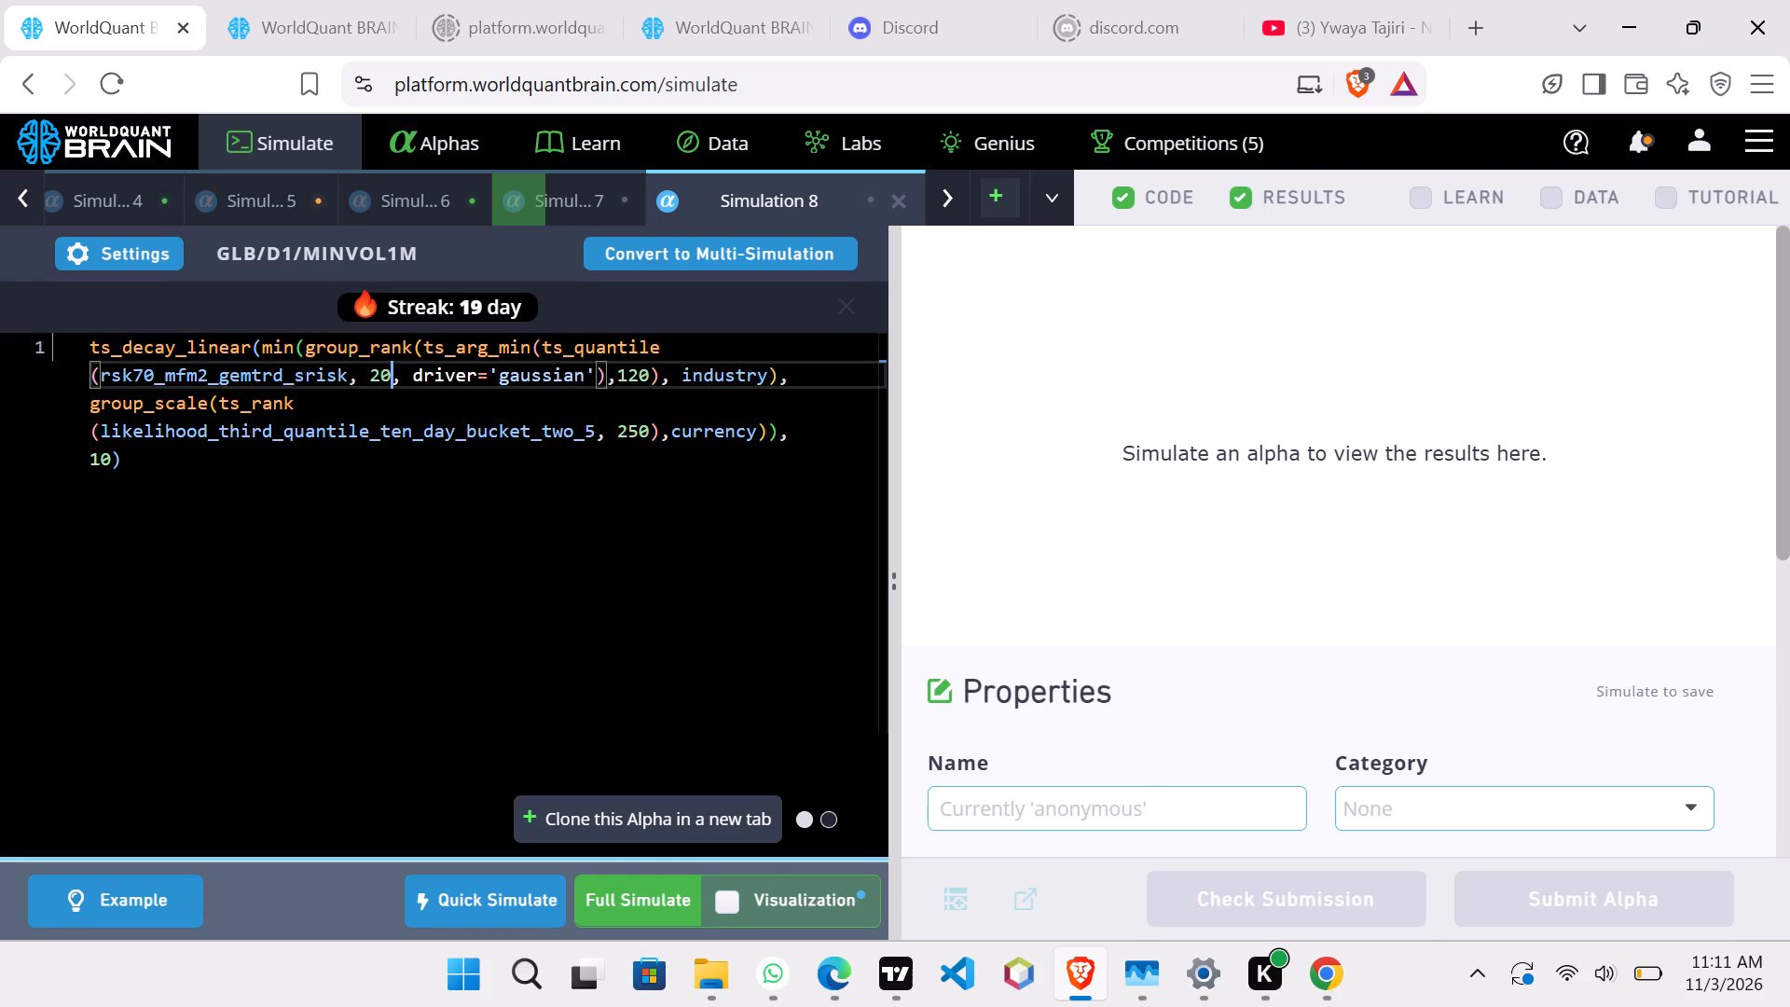
pyautogui.press('BackSpace')
pyautogui.press('BackSpace')
pyautogui.press('1')
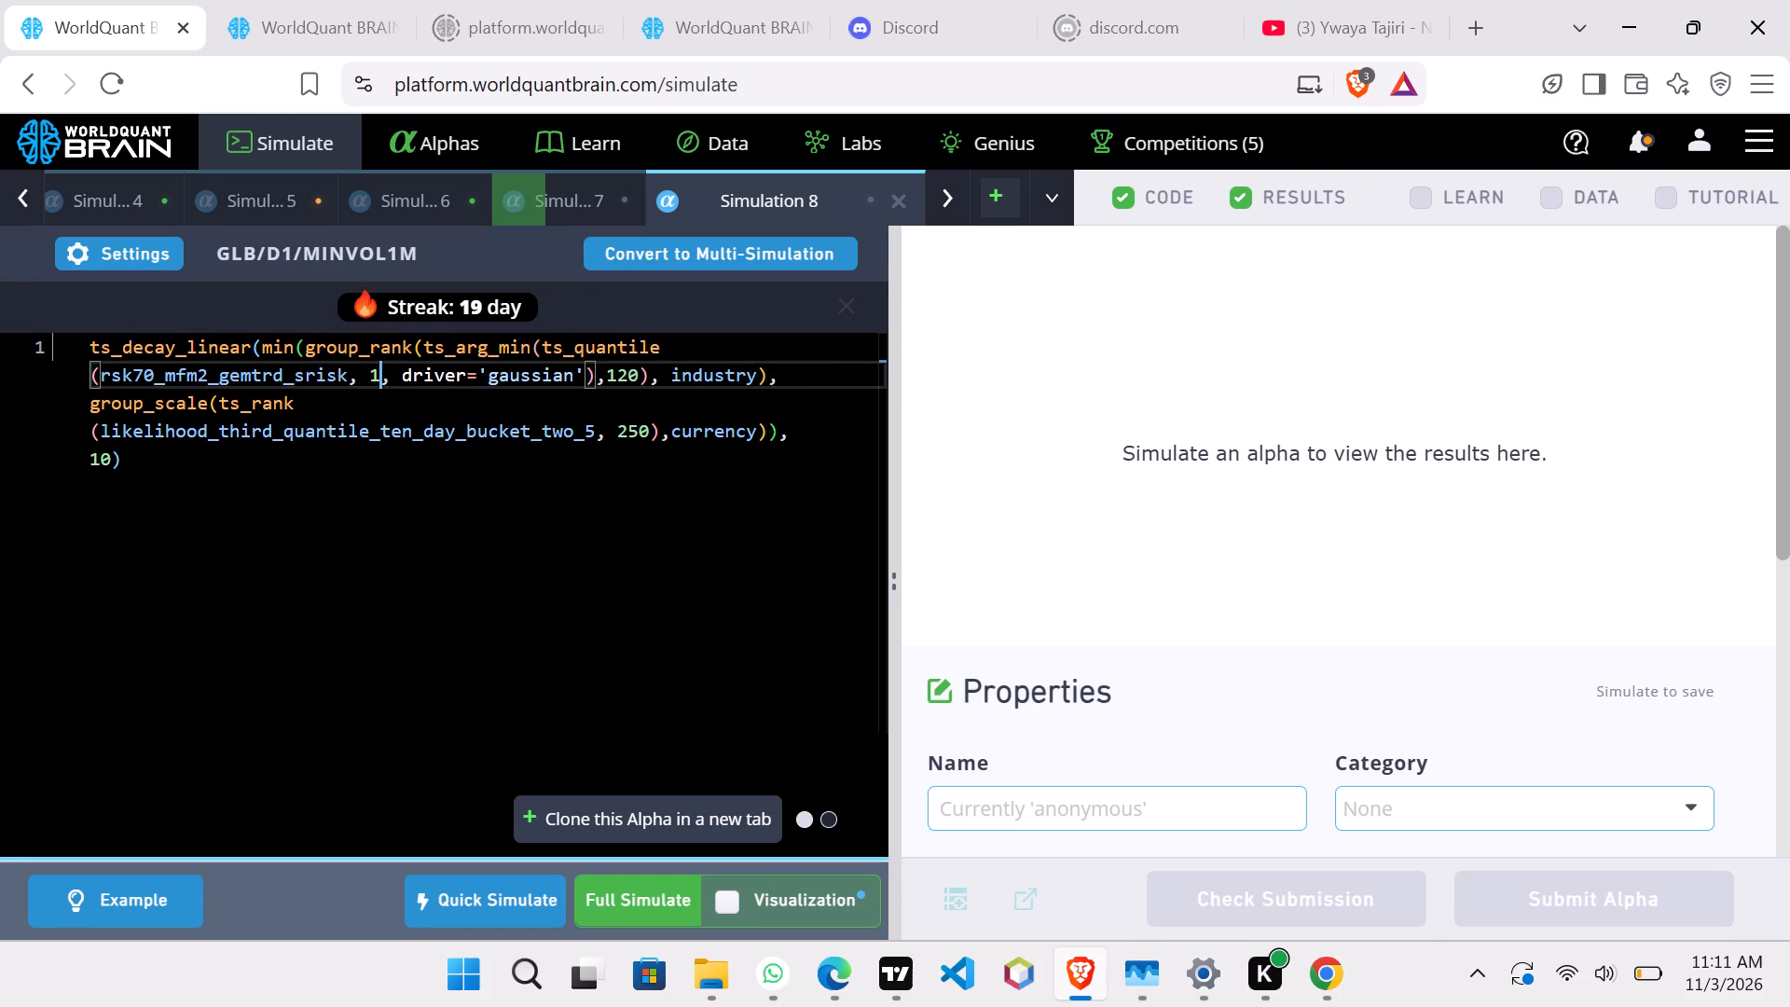
pyautogui.press('8')
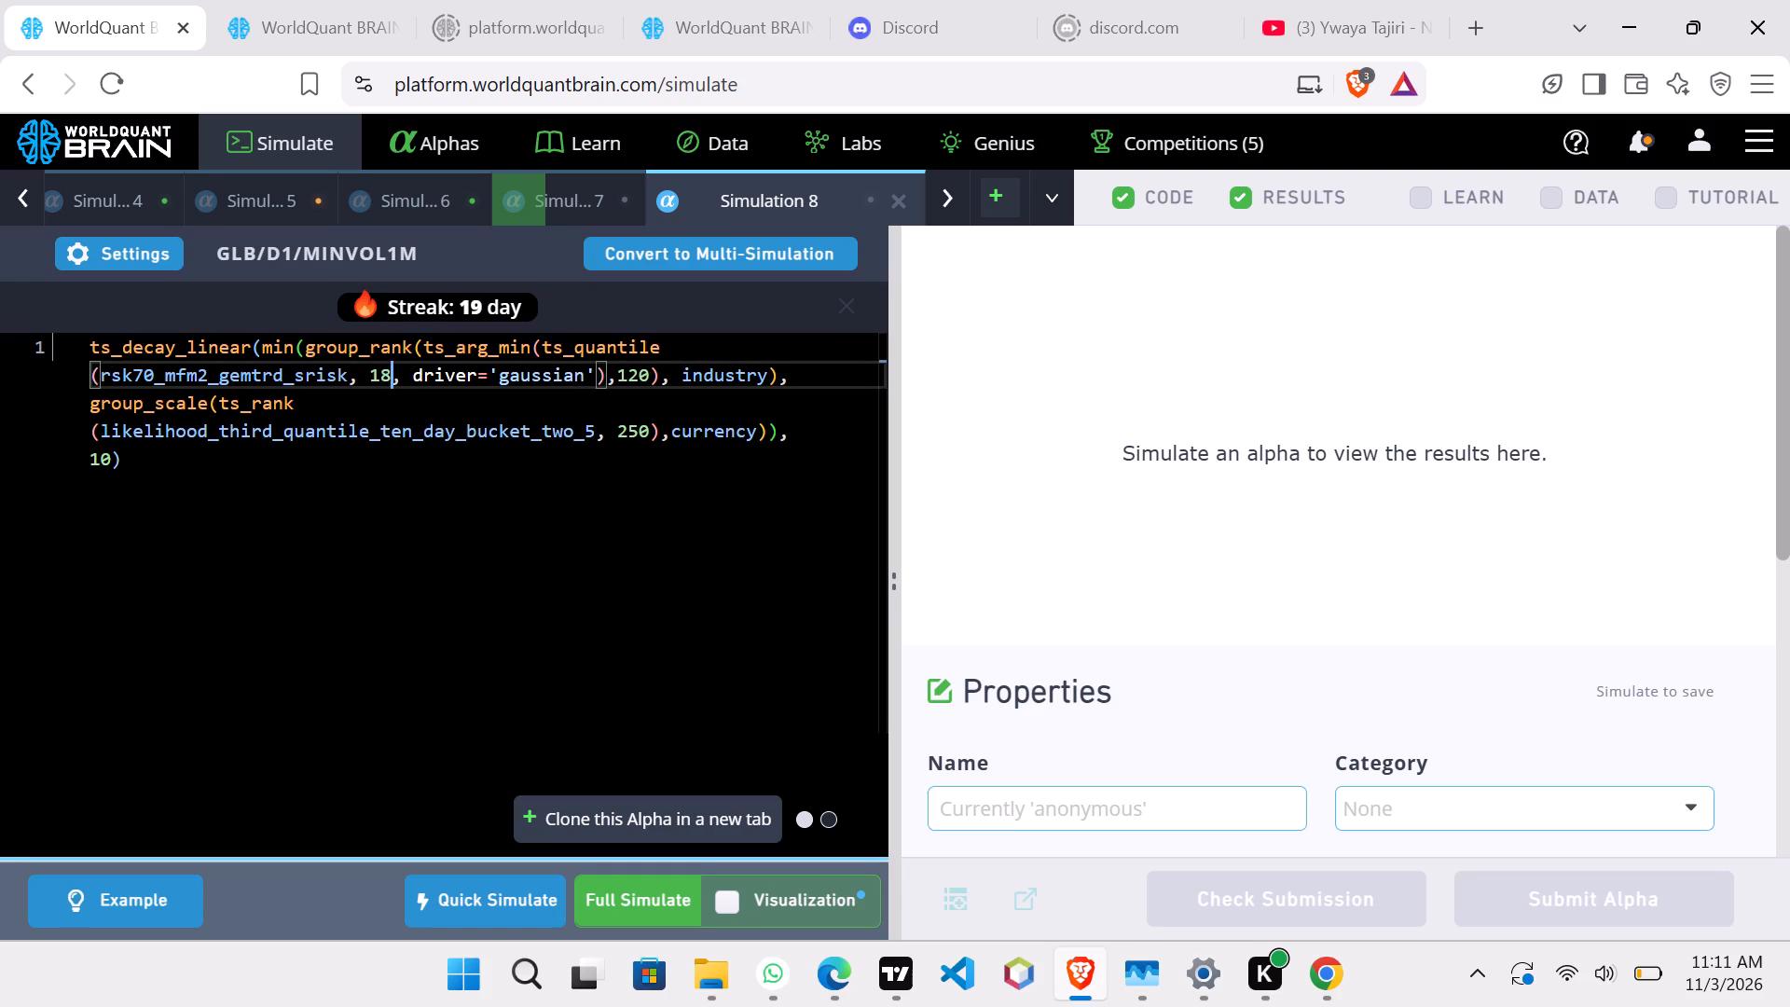
pyautogui.press('0')
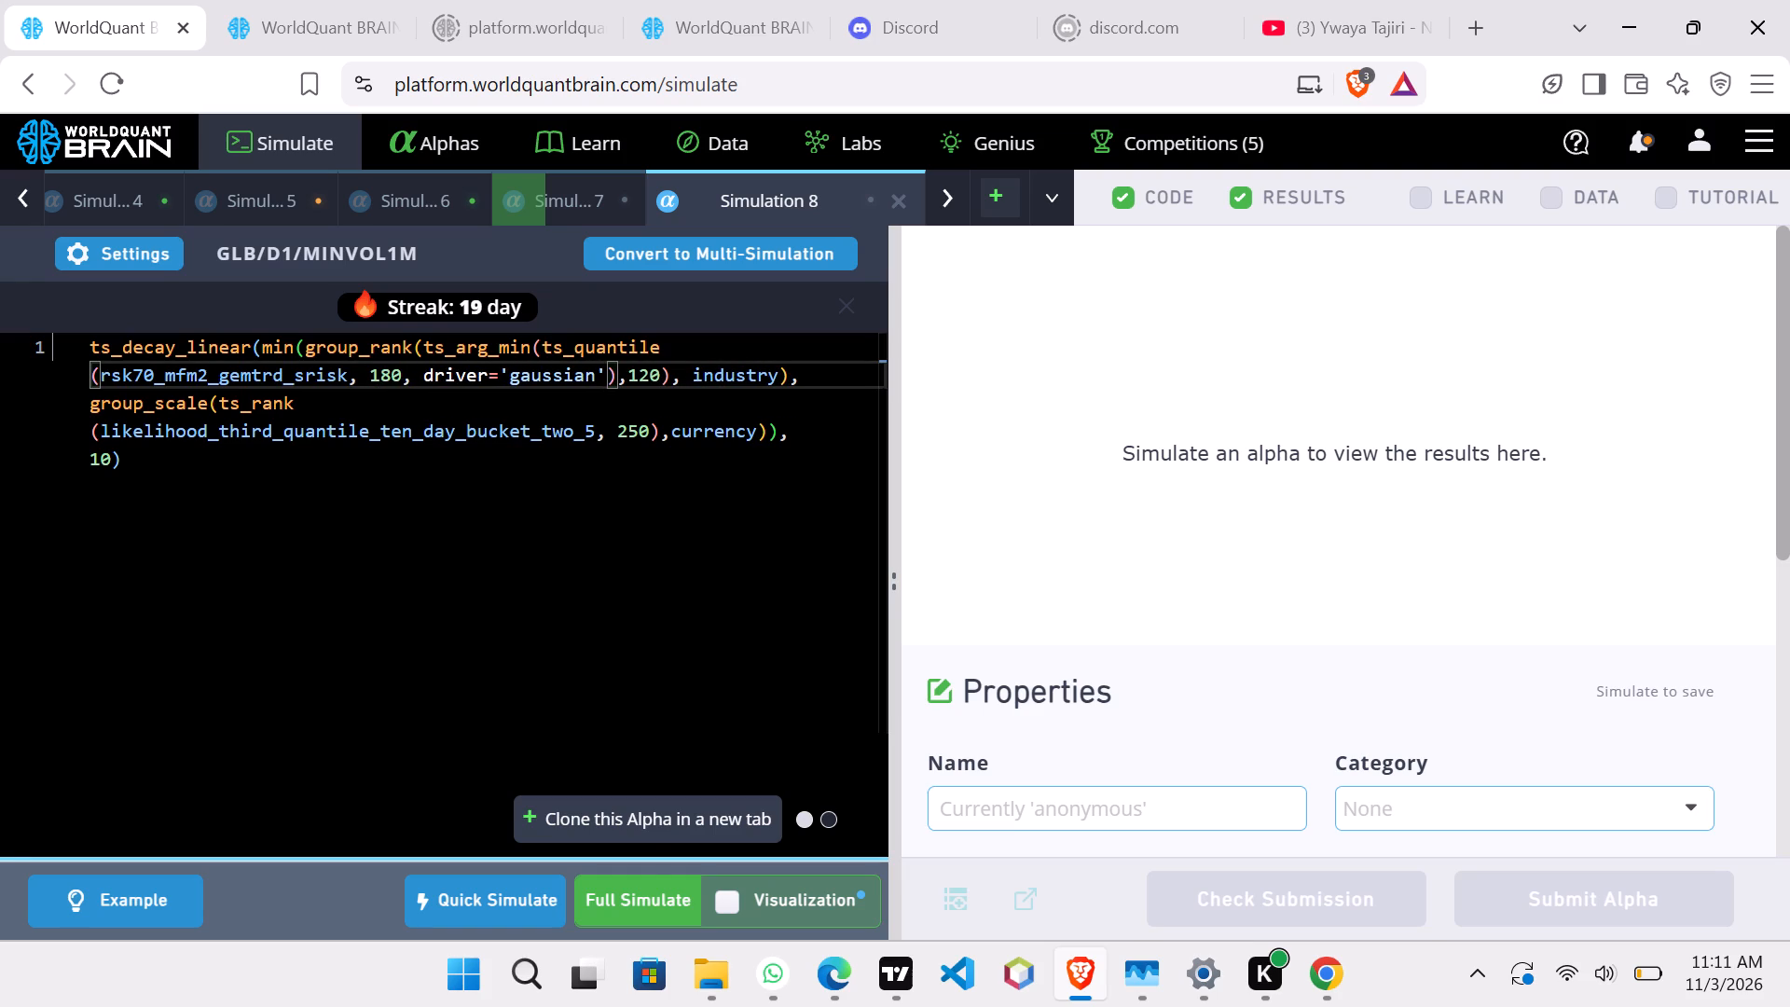
pyautogui.click(654, 892)
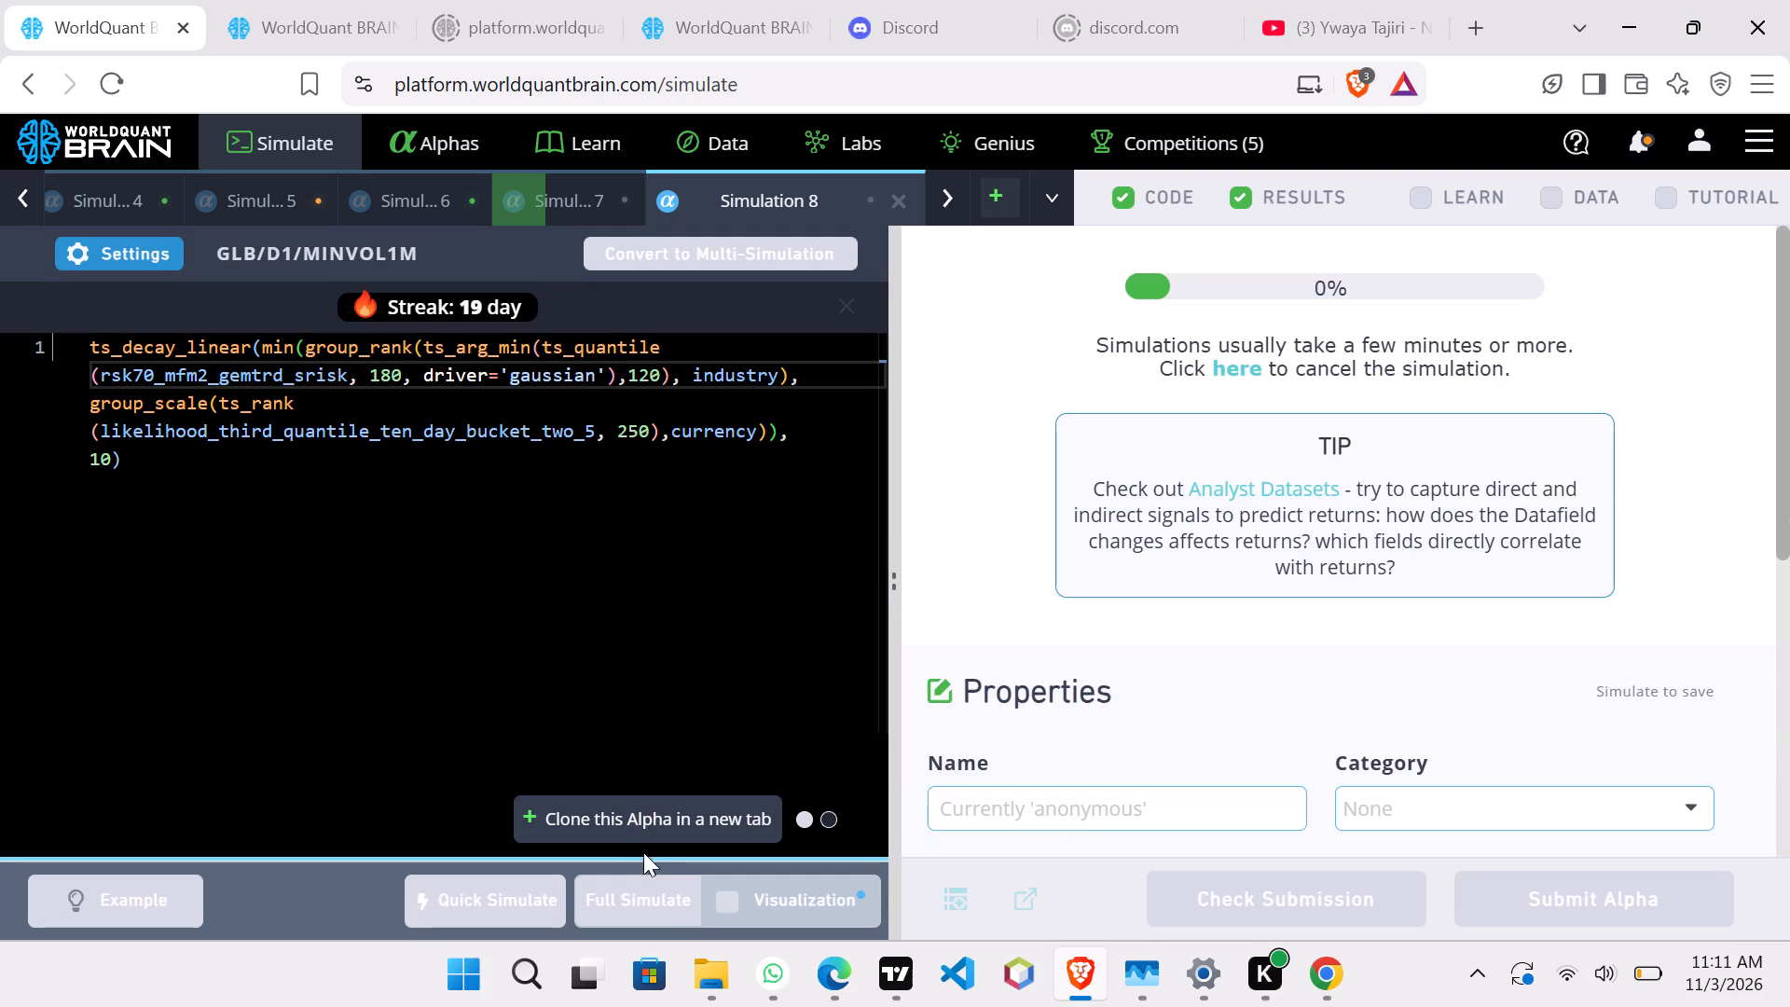
# Clone the Simulation 8 alpha into a new simulation, set its ts_decay_linear window to 15, and run a full simulation.
pyautogui.click(637, 821)
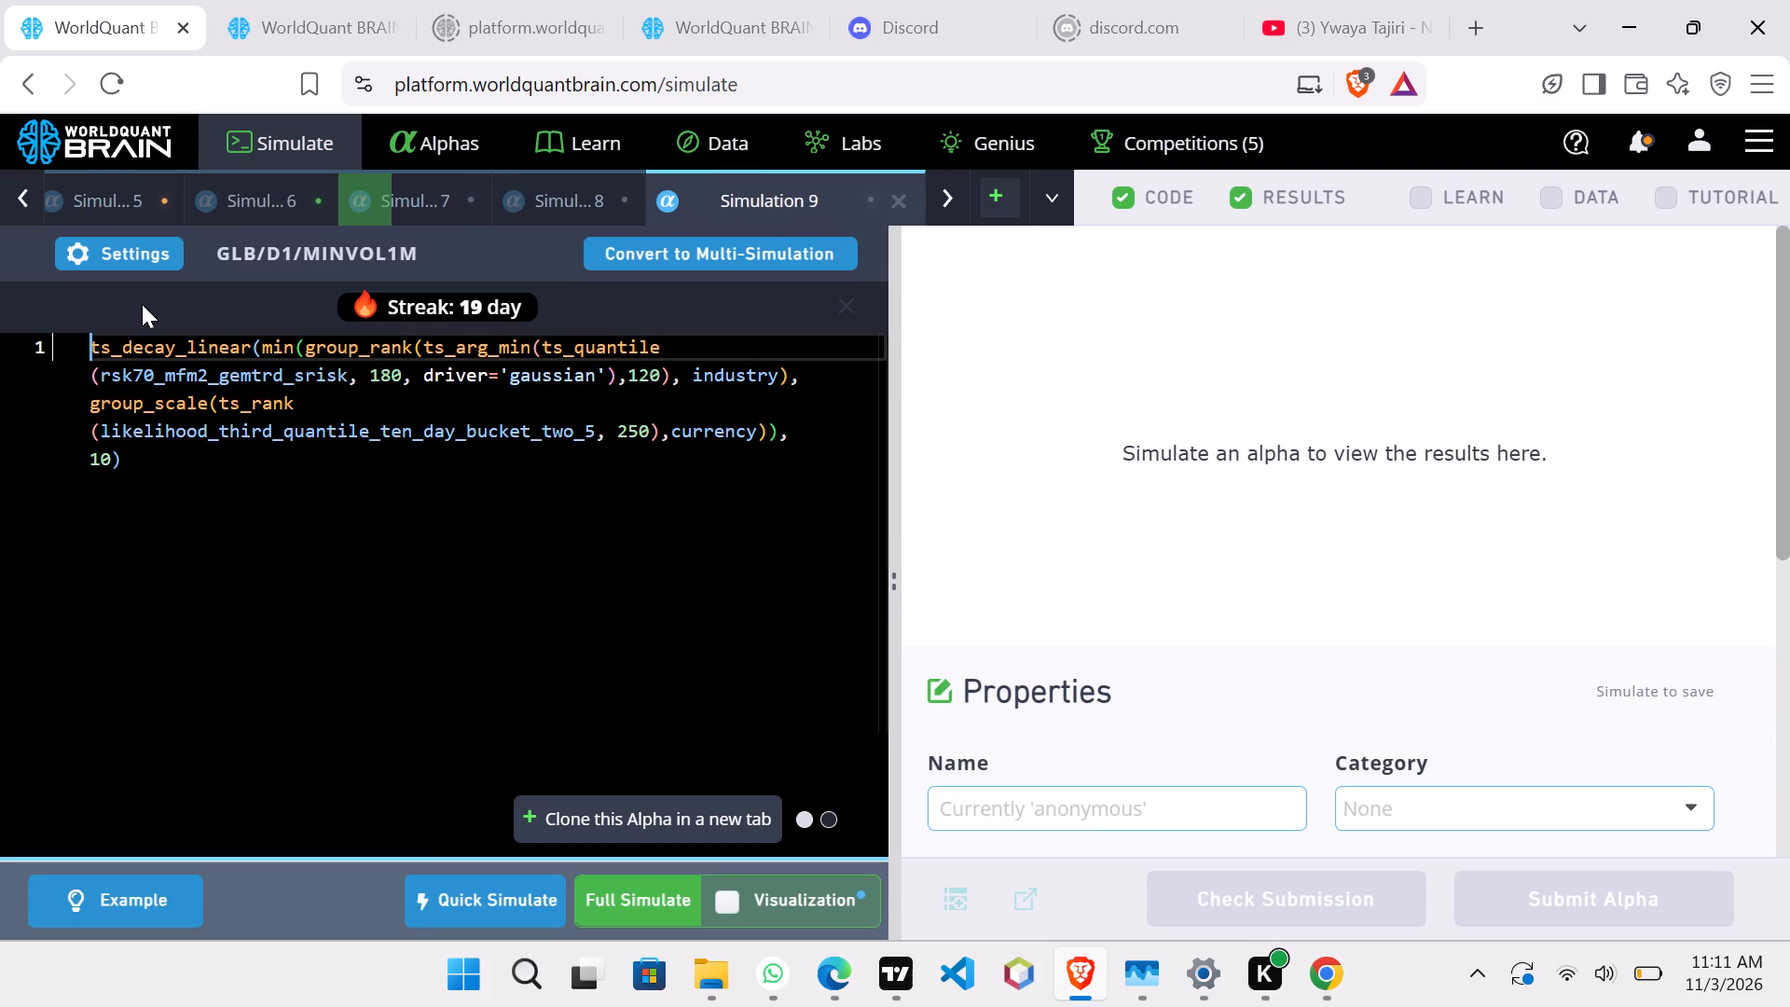
pyautogui.click(112, 453)
pyautogui.press('BackSpace')
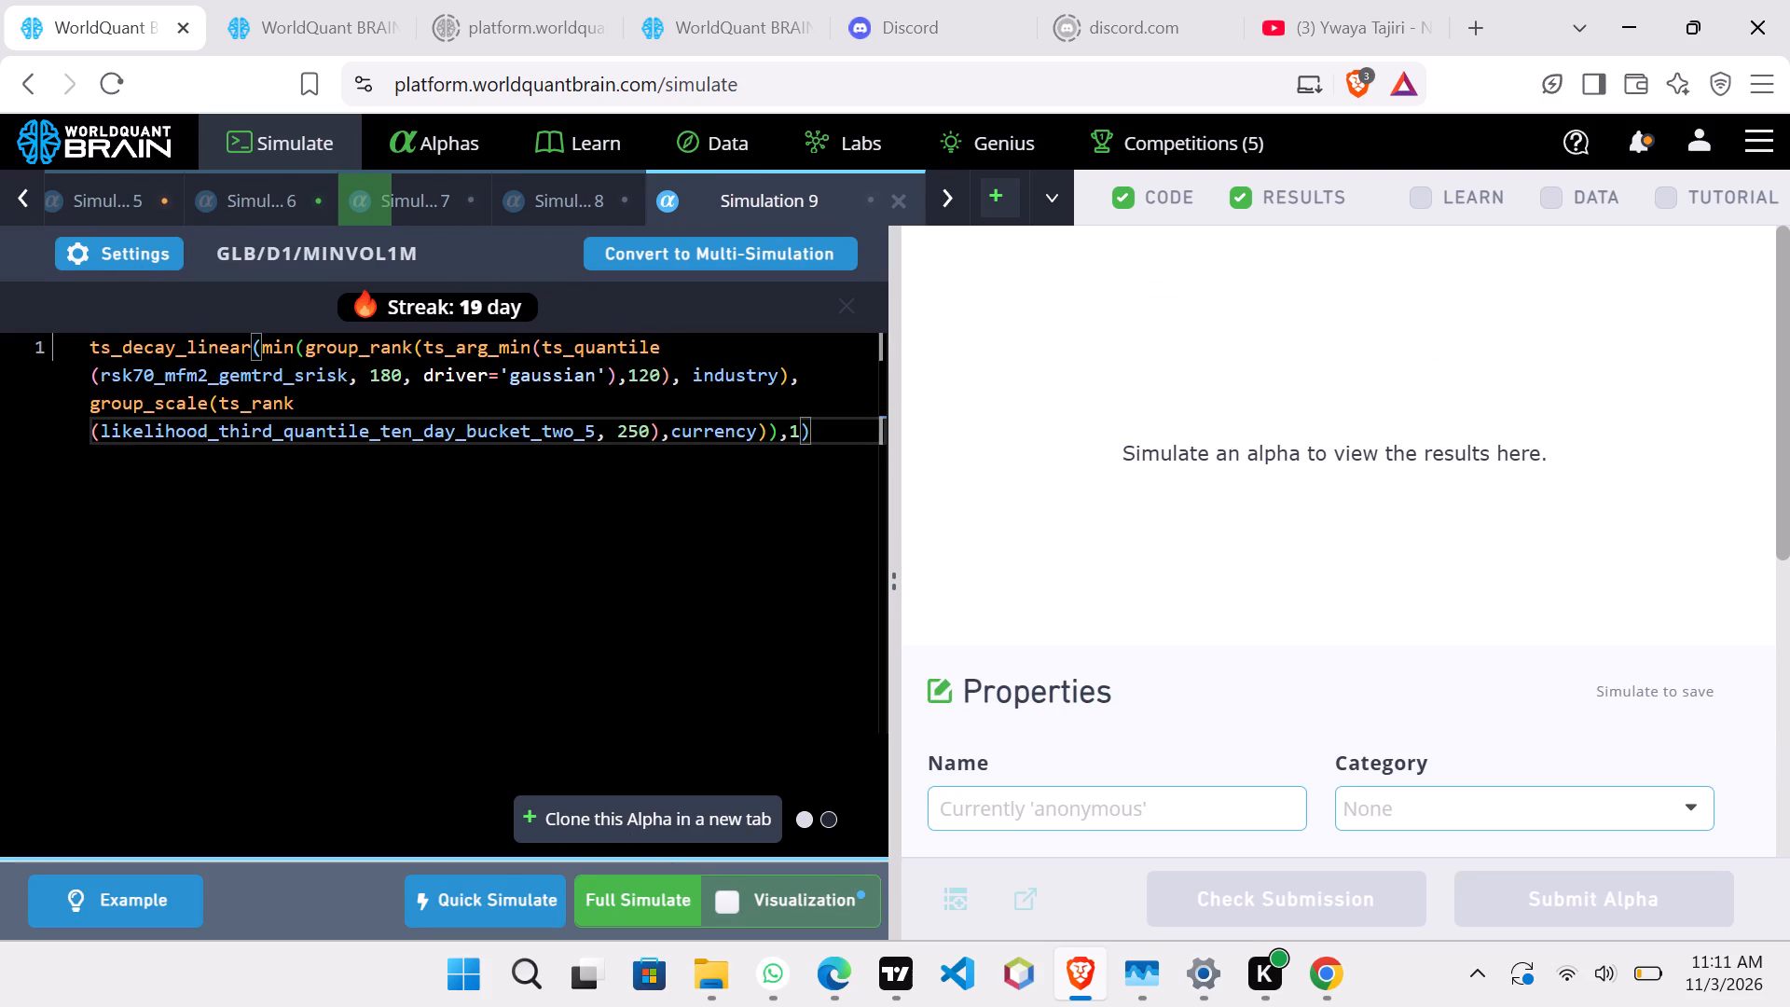
pyautogui.press('5')
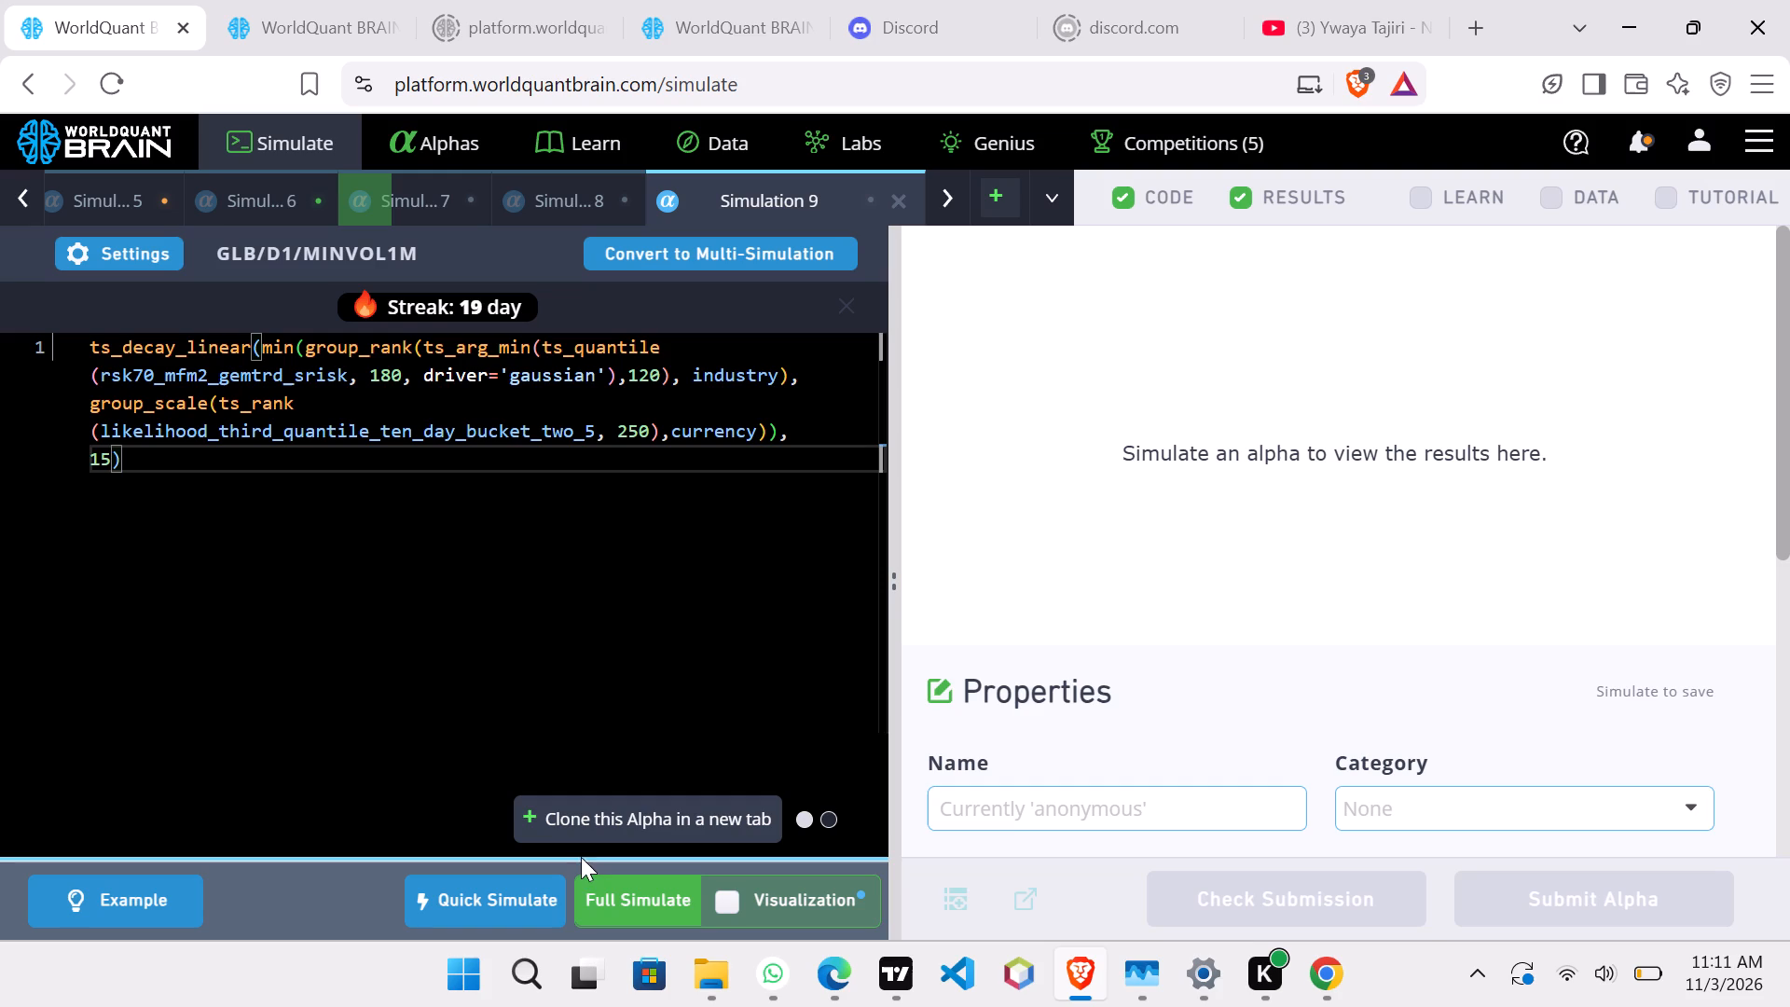
pyautogui.click(623, 904)
# Clone the Simulation 9 alpha into a new simulation for another variant.
pyautogui.click(626, 831)
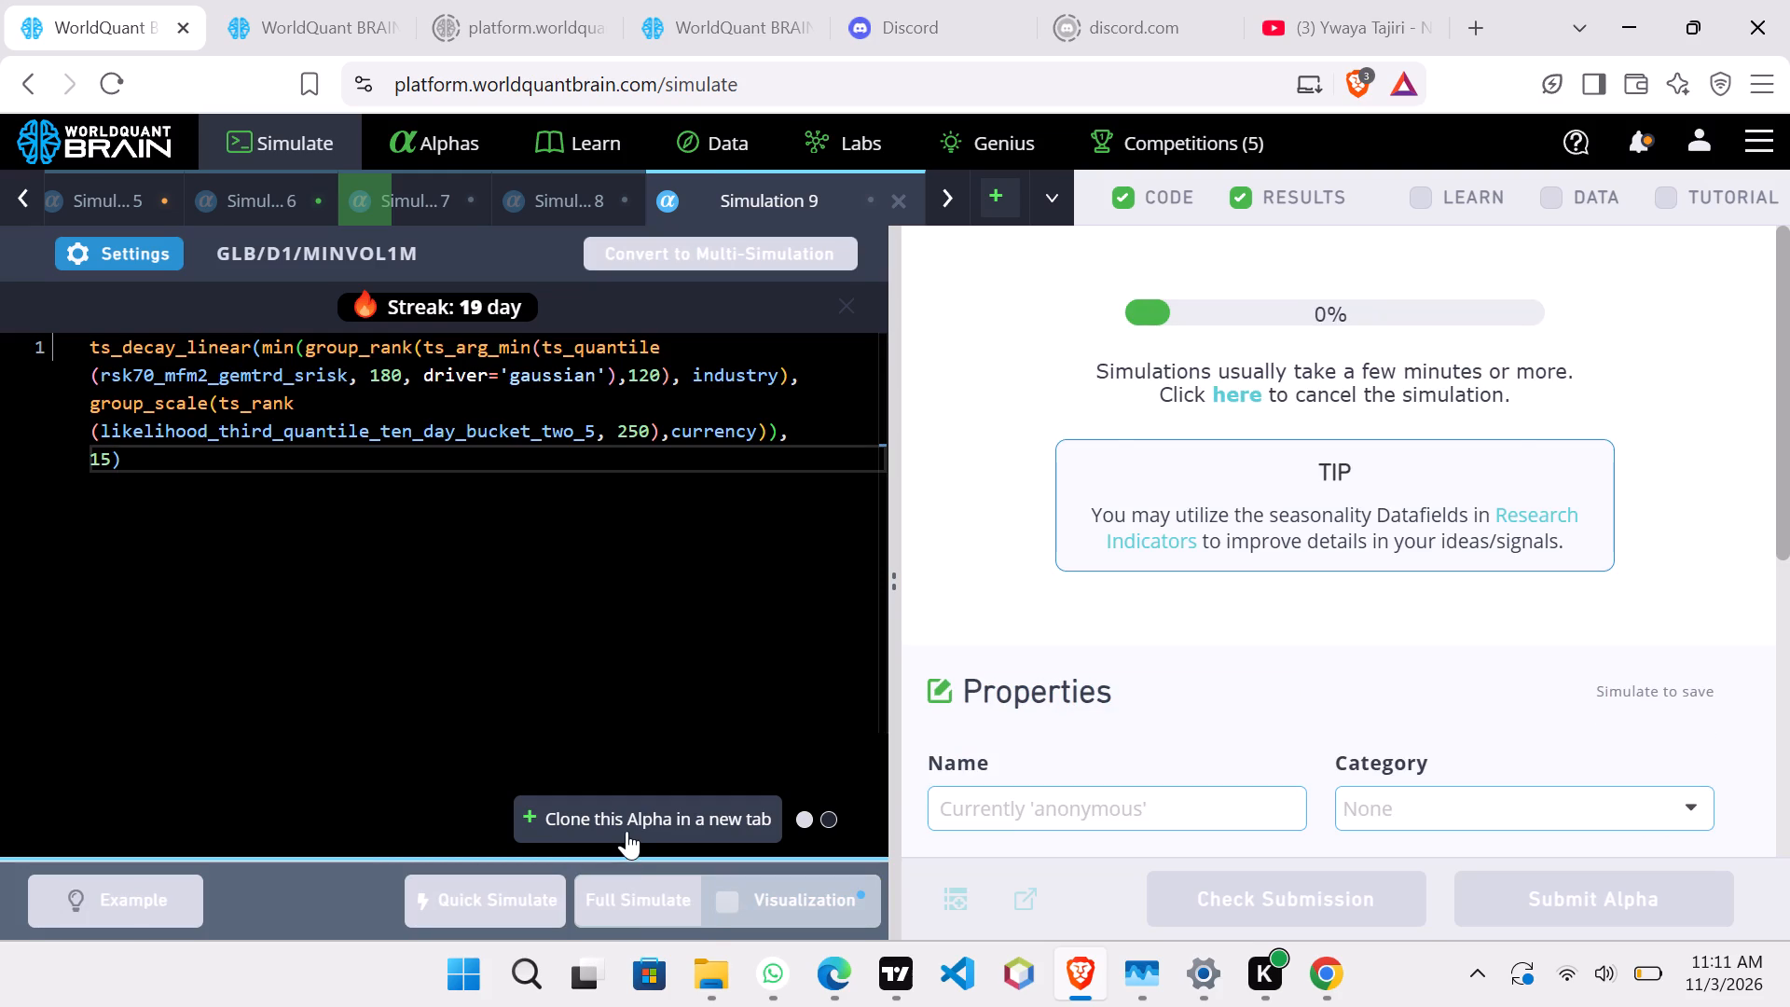
pyautogui.click(389, 376)
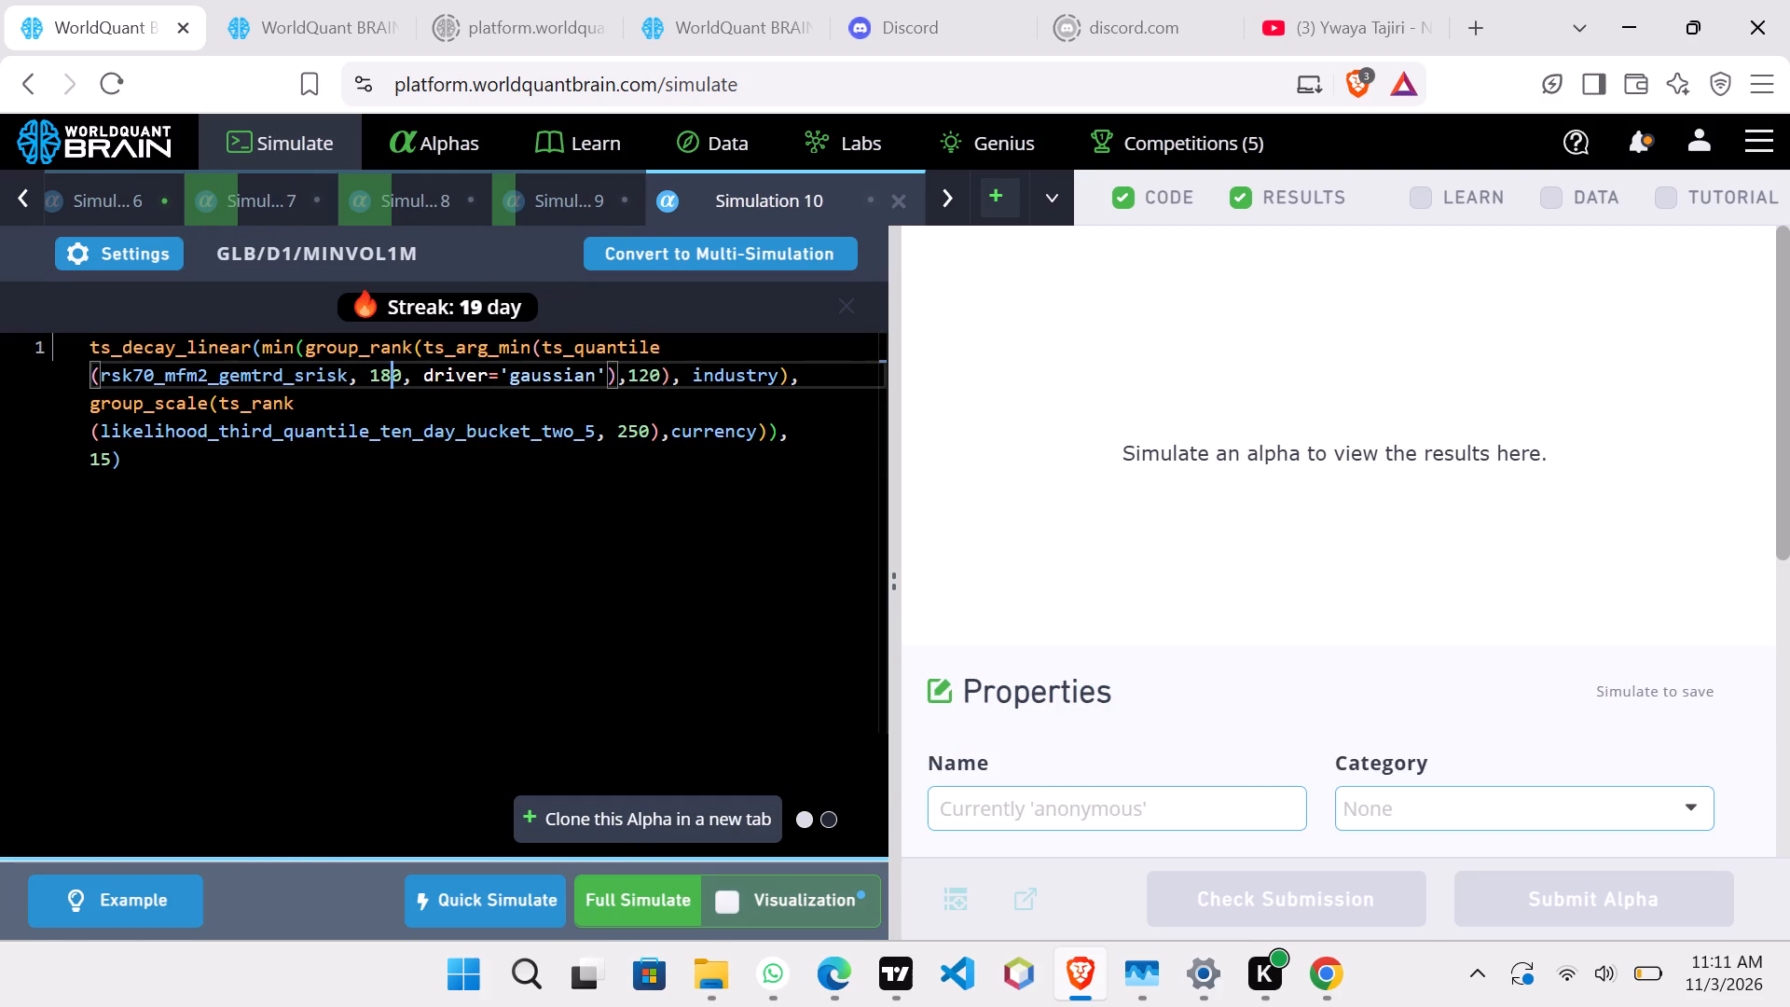
pyautogui.click(562, 606)
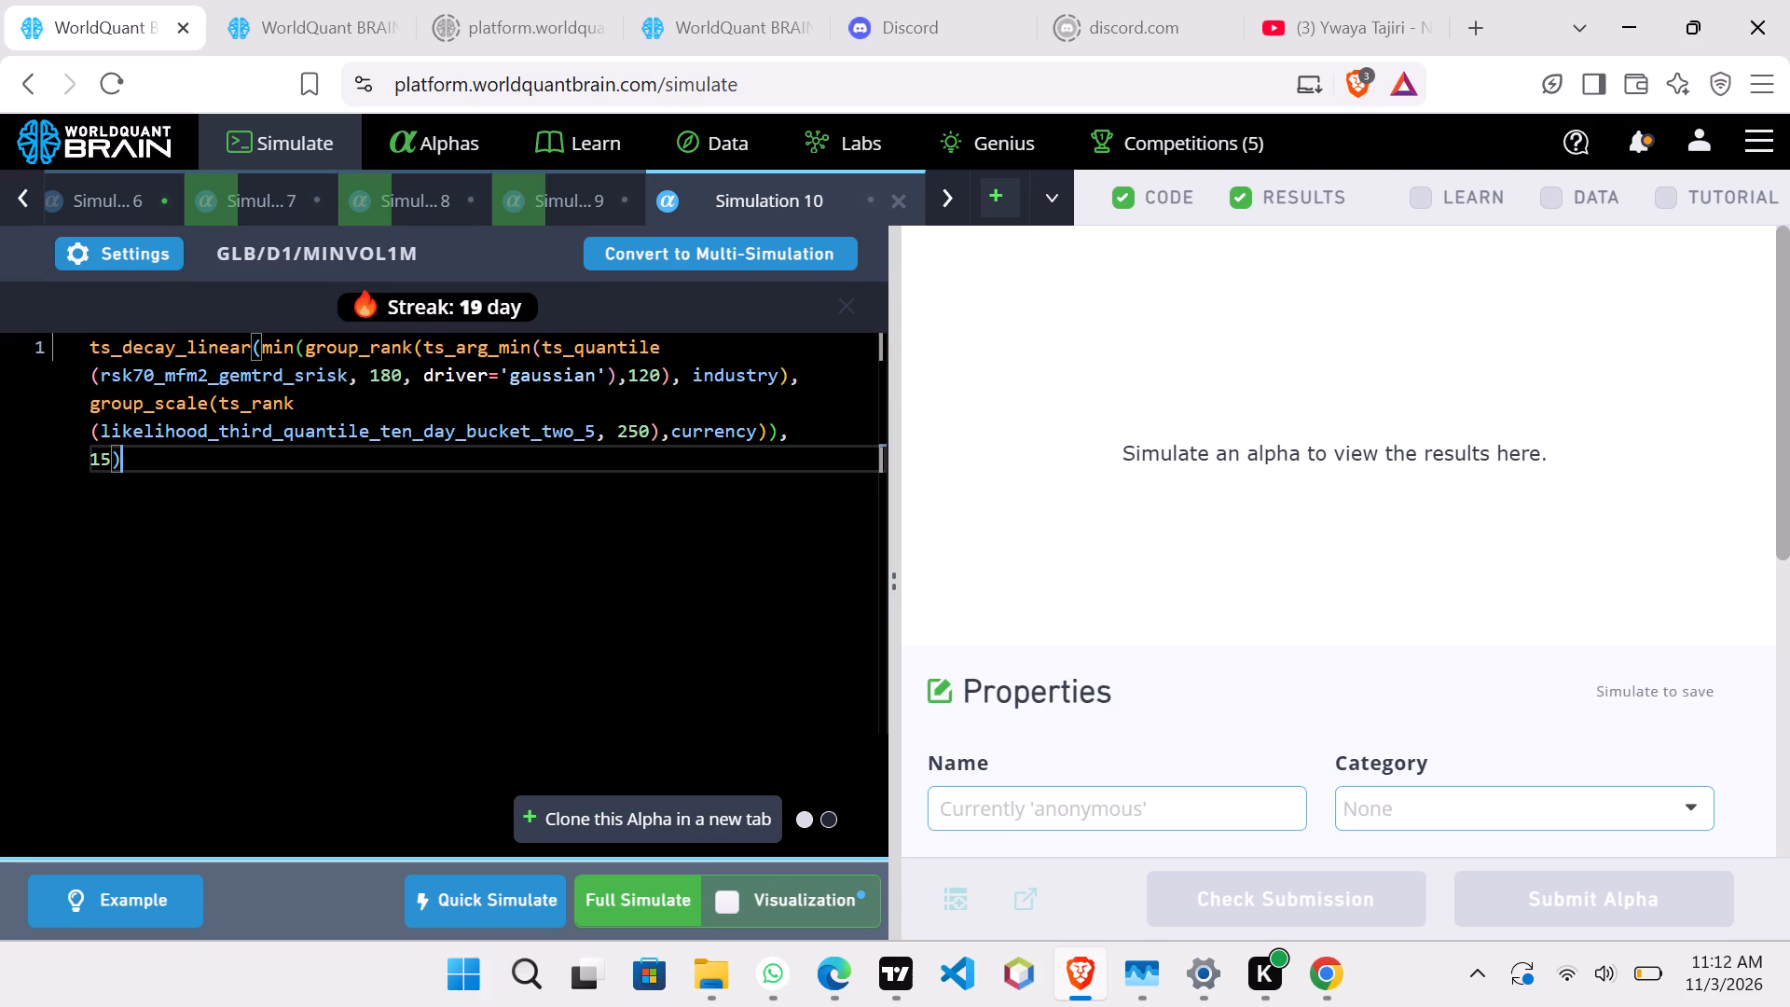
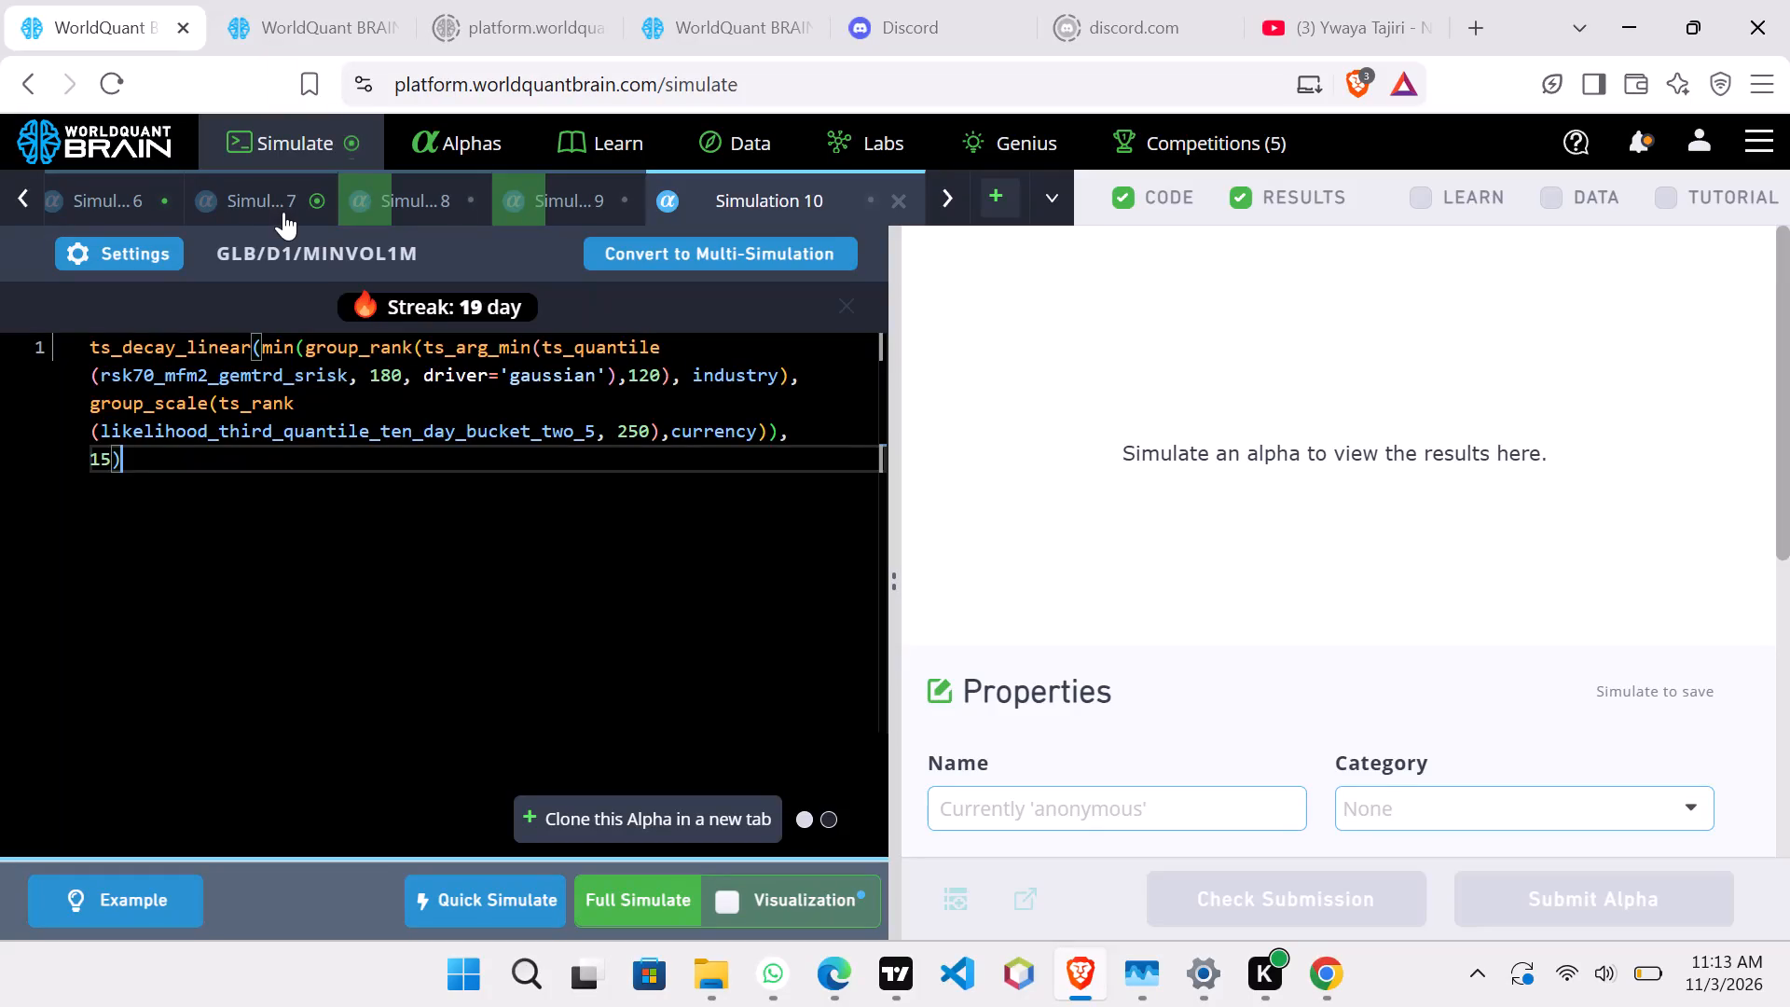
# Show the test period for Simulation 7, review its IS testing warnings, and run the Prod Correlation check.
pyautogui.click(283, 212)
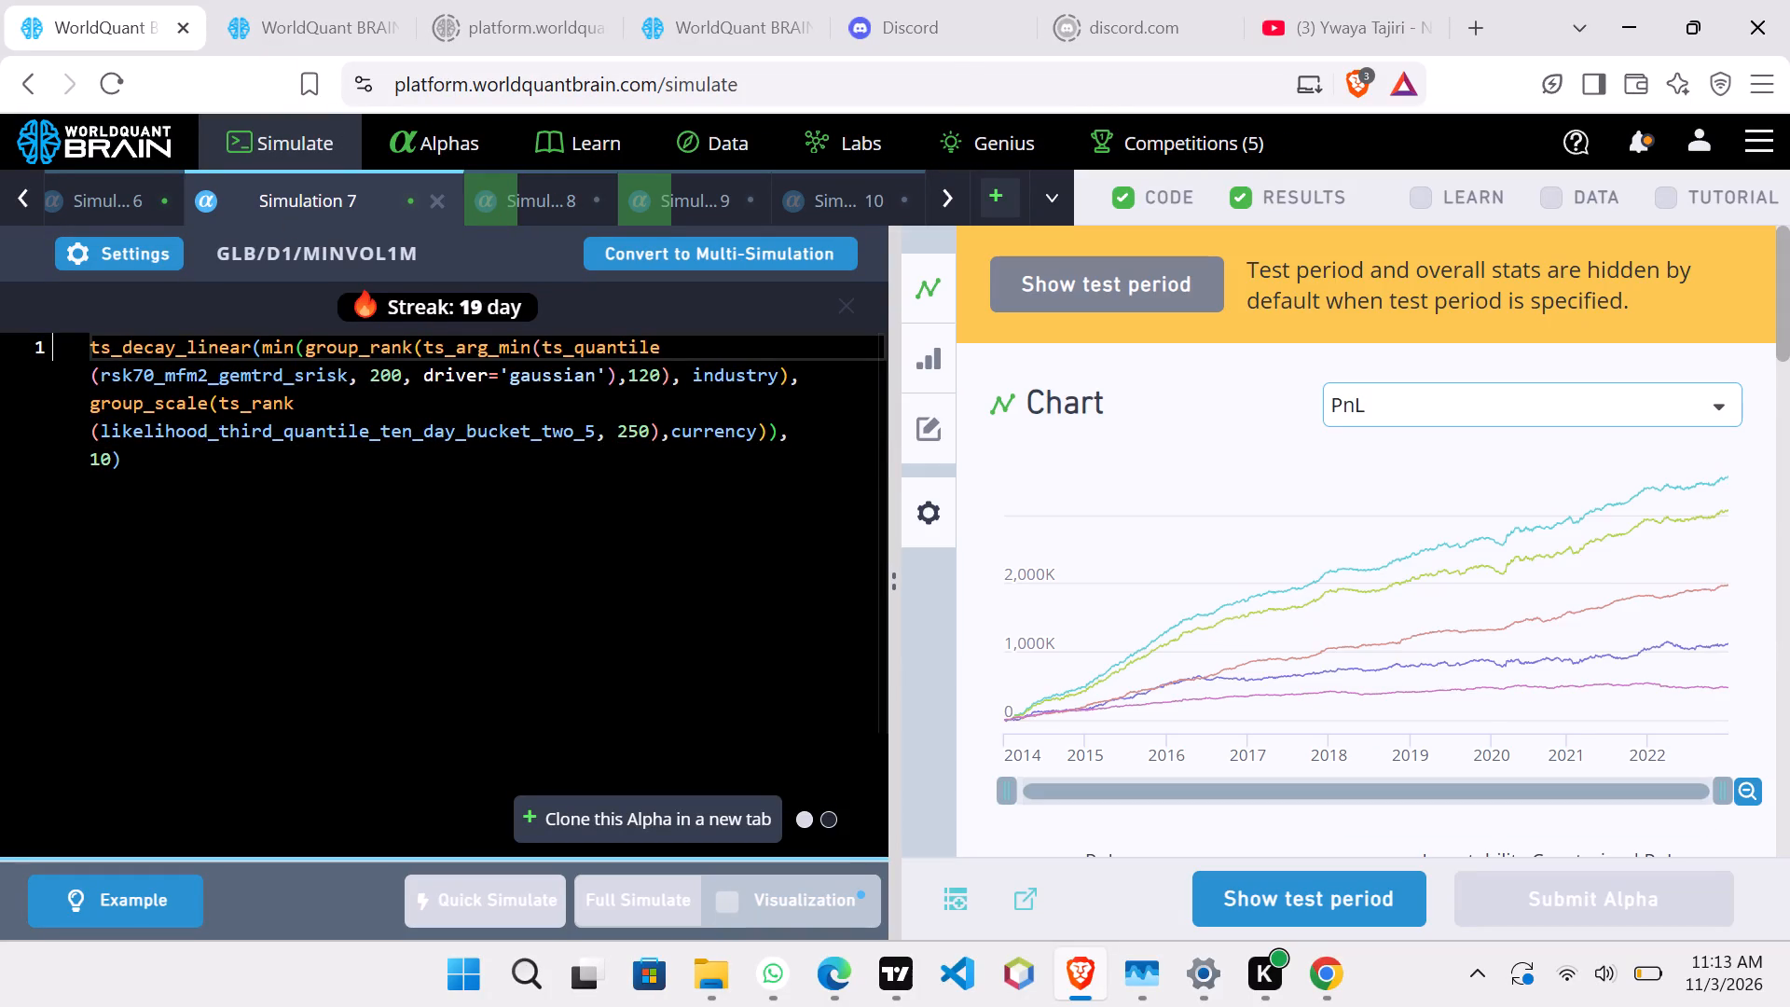
pyautogui.click(1345, 901)
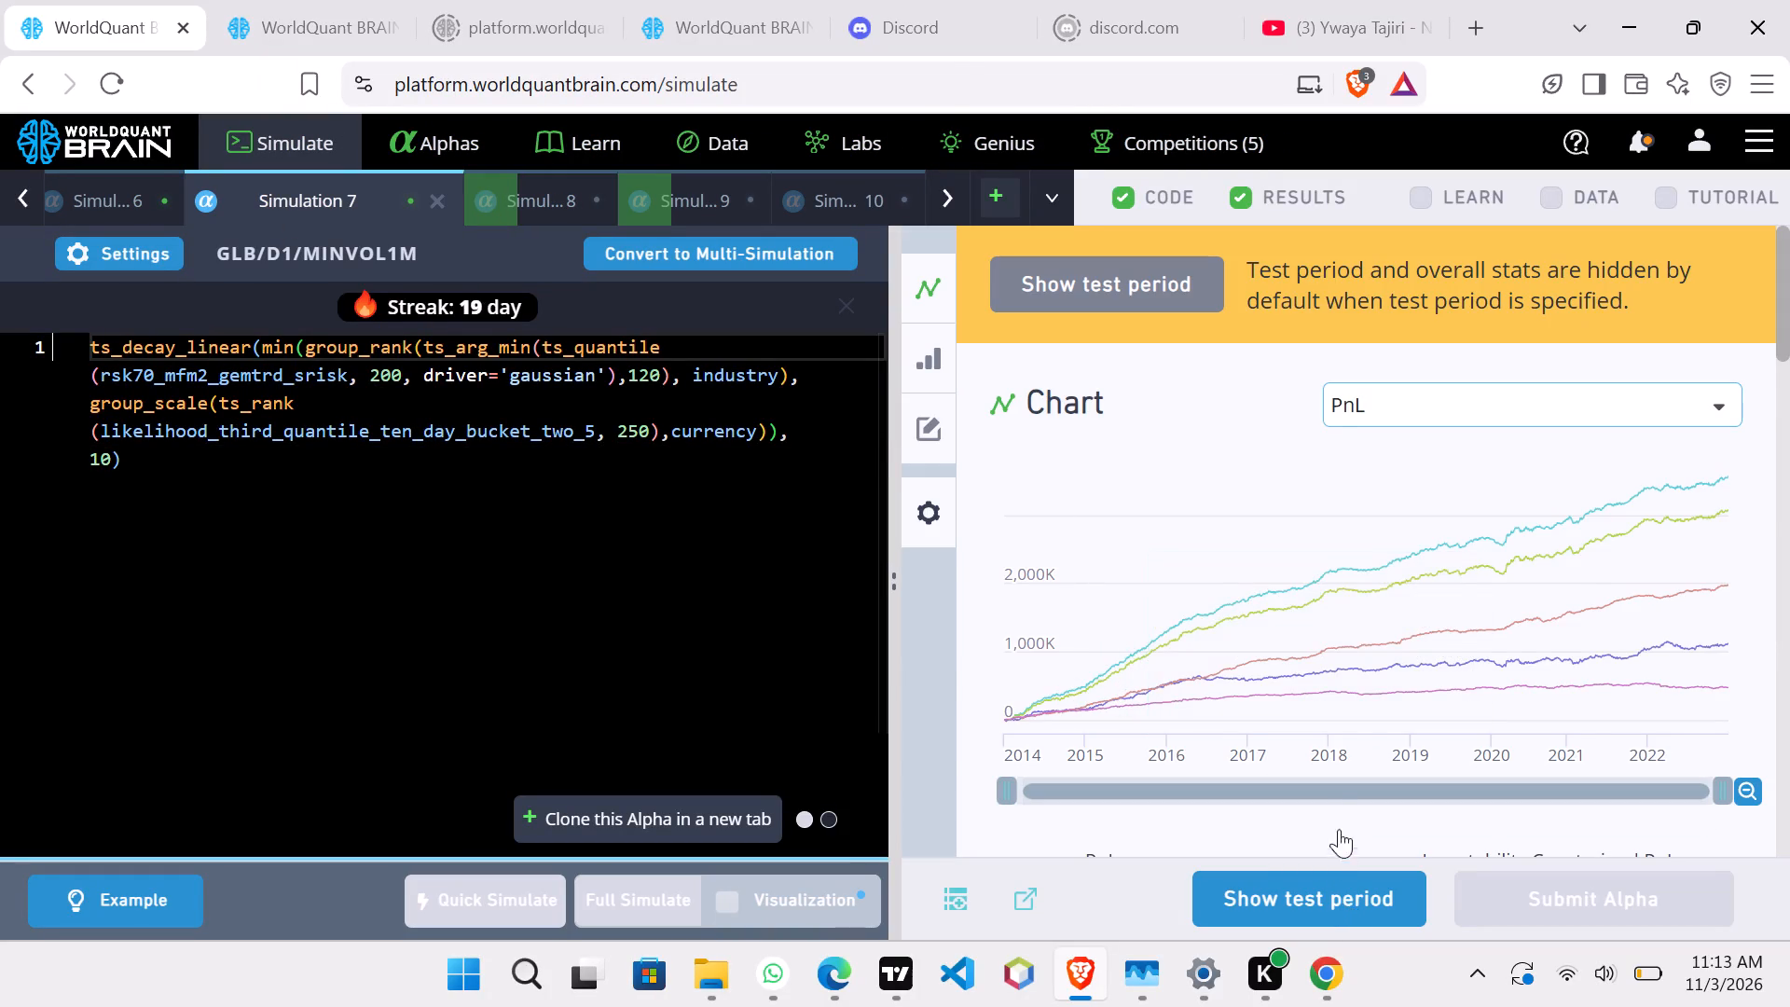
pyautogui.scroll(-9, 1331, 796)
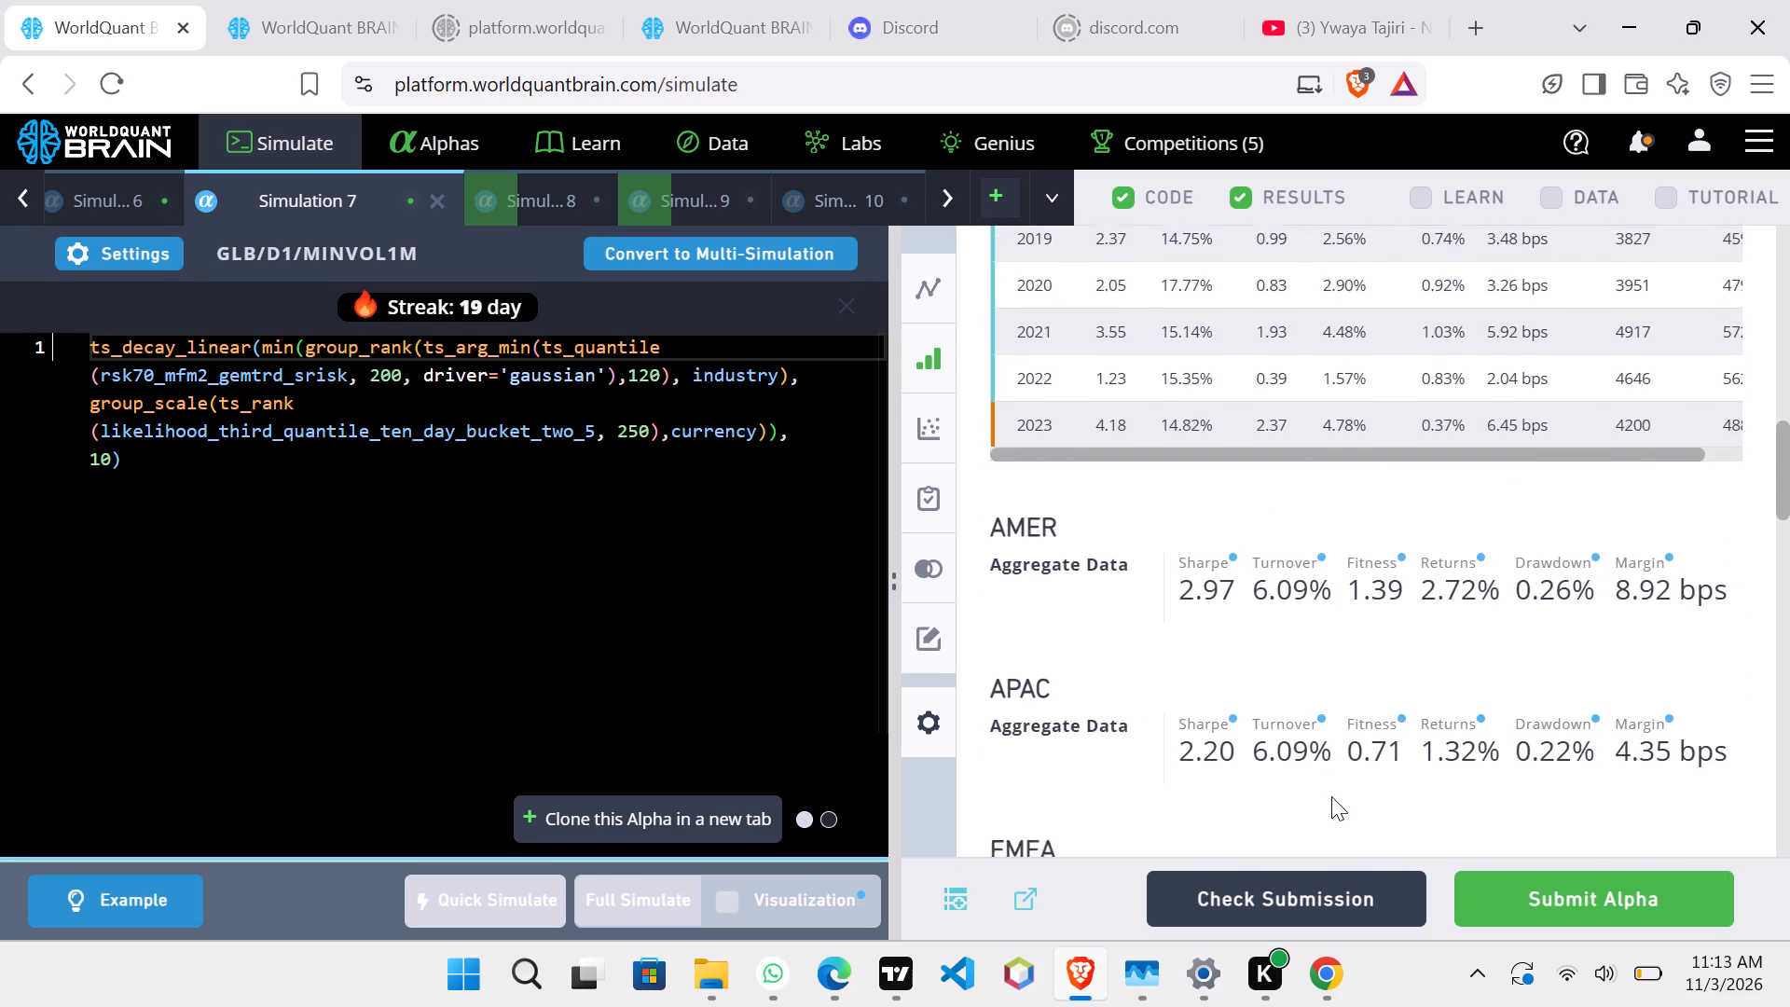
pyautogui.scroll(-1, 1331, 796)
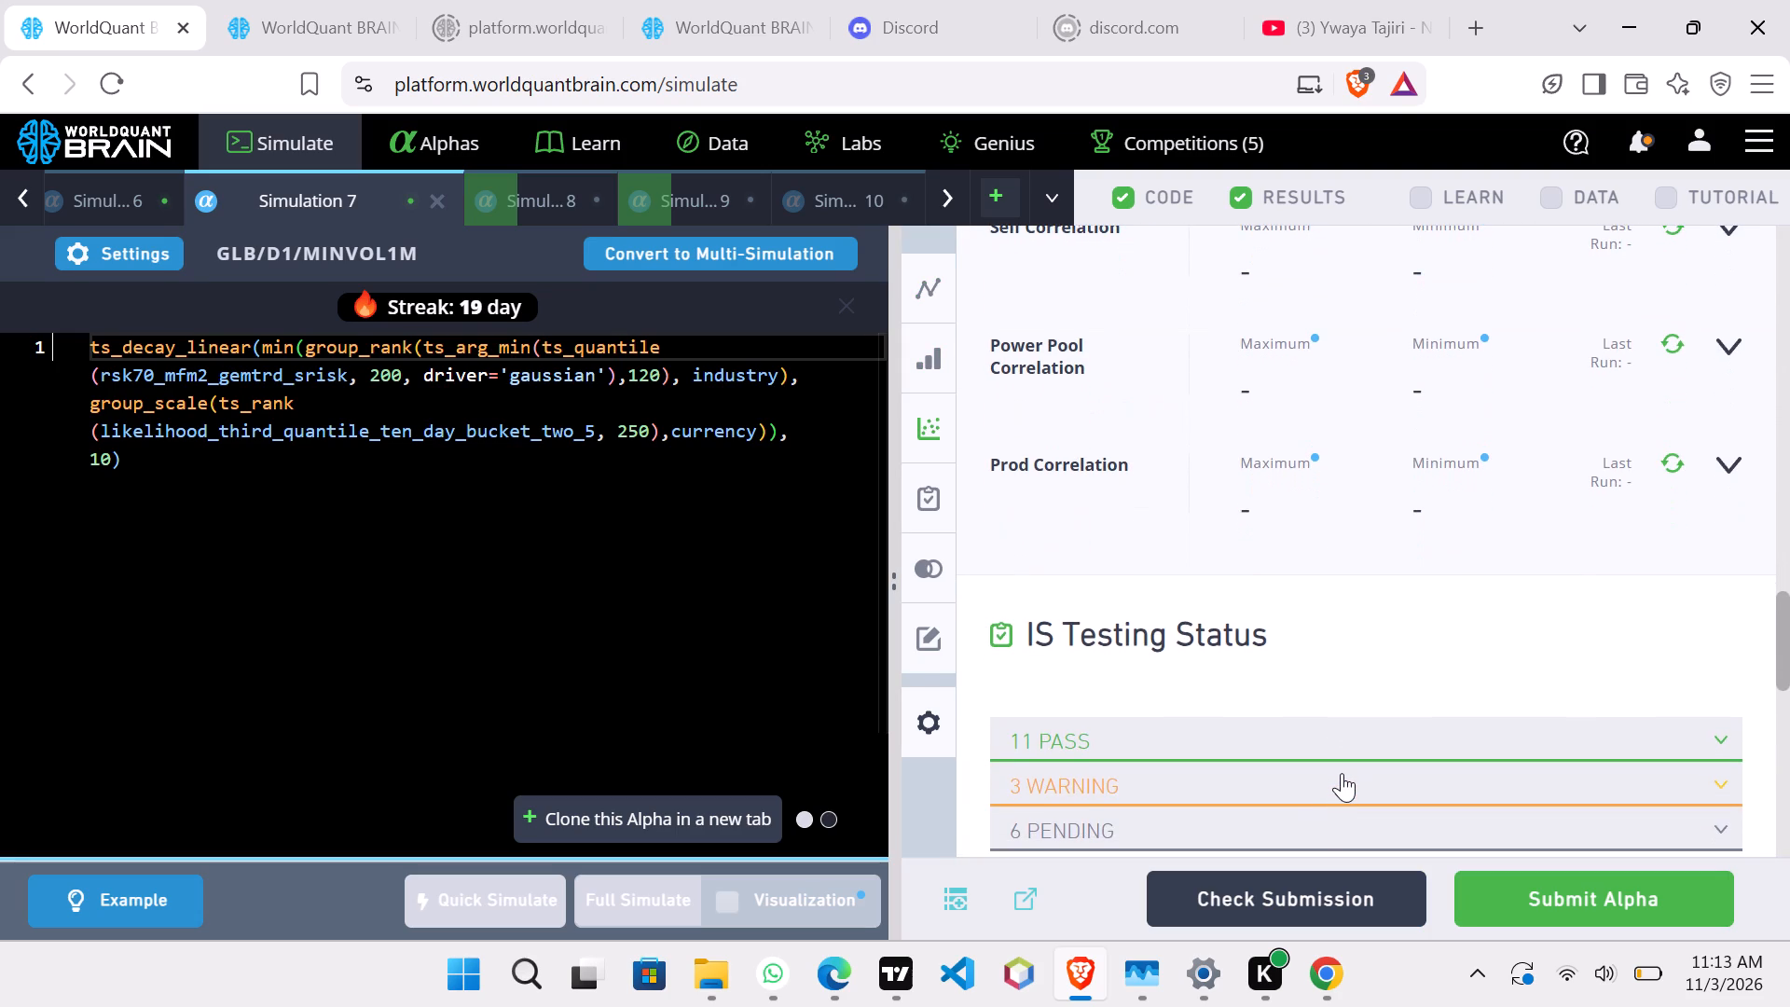
pyautogui.click(1342, 773)
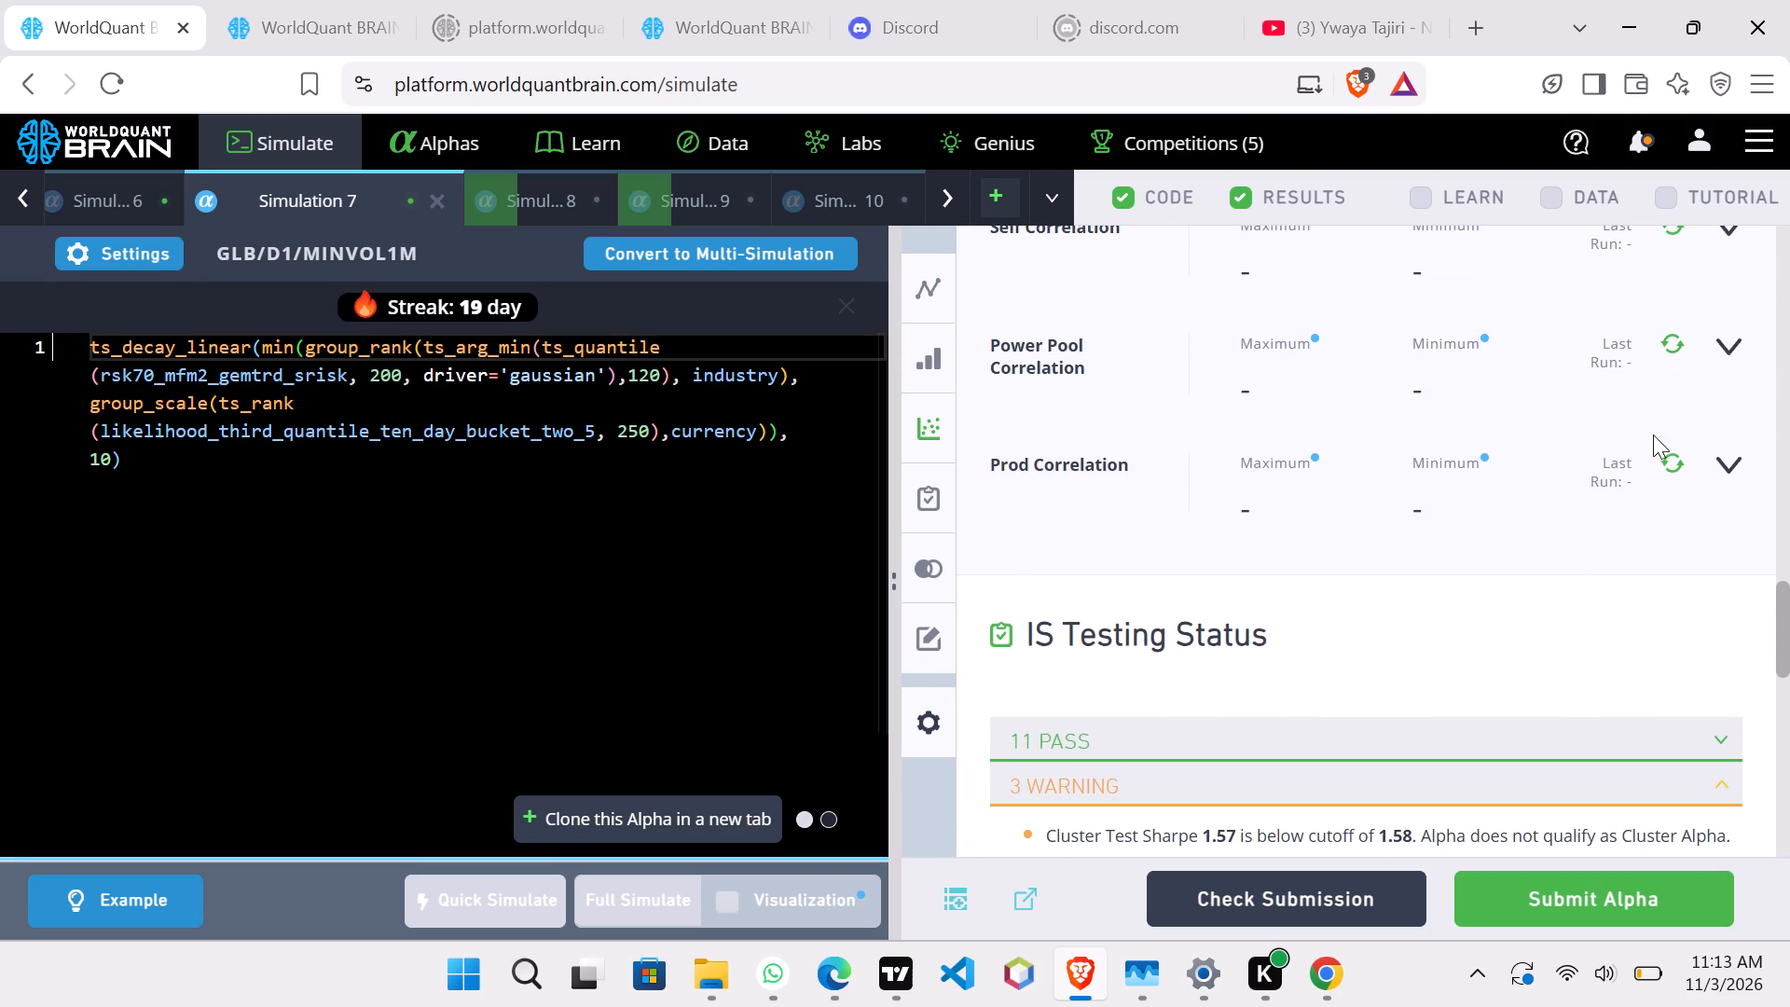
pyautogui.click(1665, 461)
pyautogui.click(1684, 465)
pyautogui.click(1126, 546)
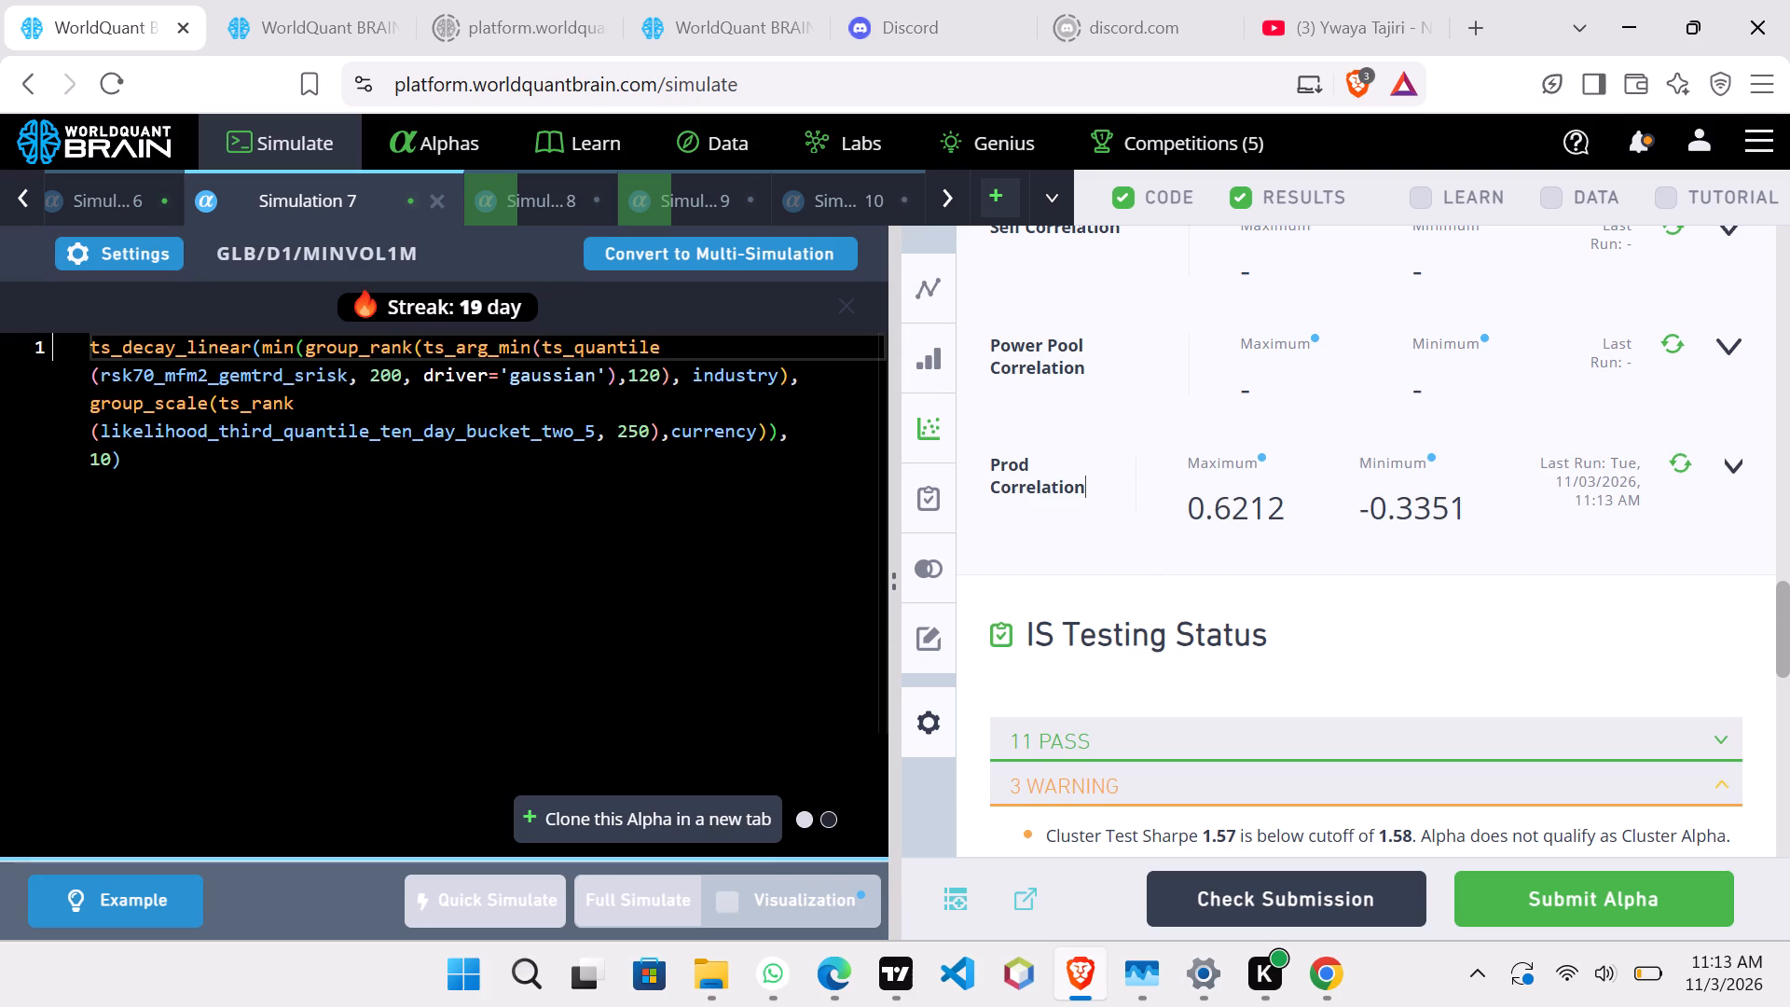
# Clone the Simulation 7 alpha into a new simulation, change the group_rank grouping to subindustry, and run a full simulation.
pyautogui.click(695, 821)
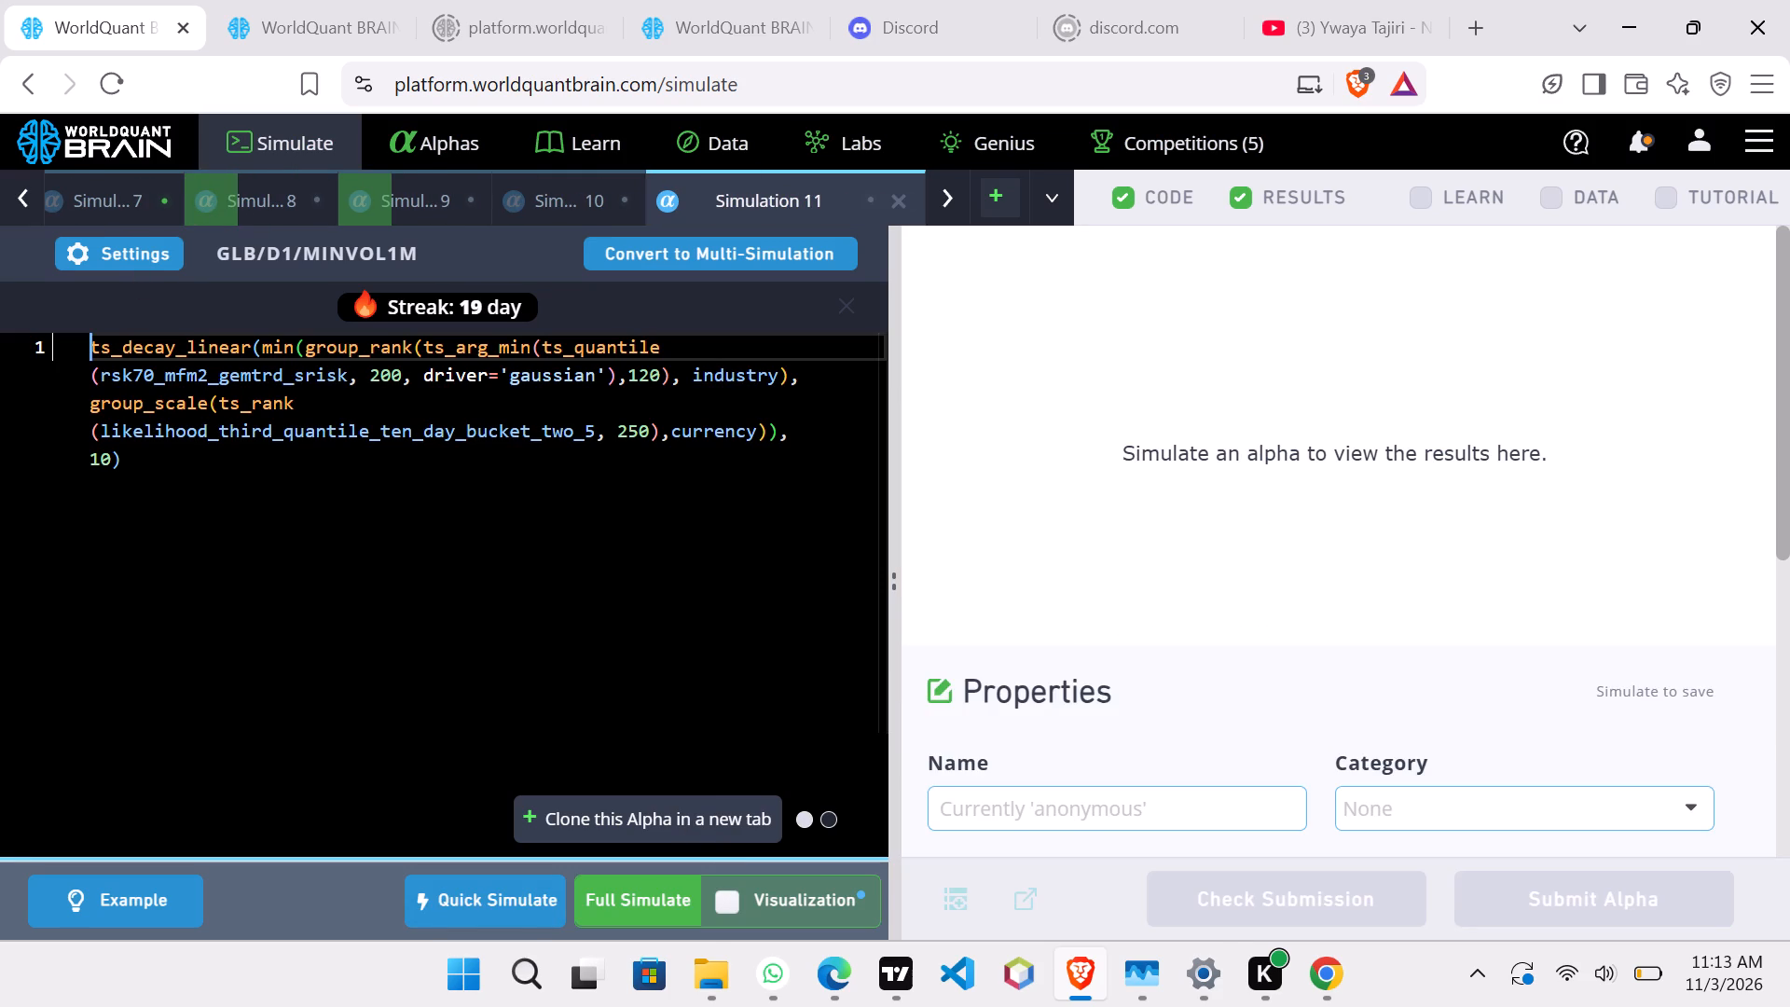
pyautogui.click(473, 745)
pyautogui.click(447, 665)
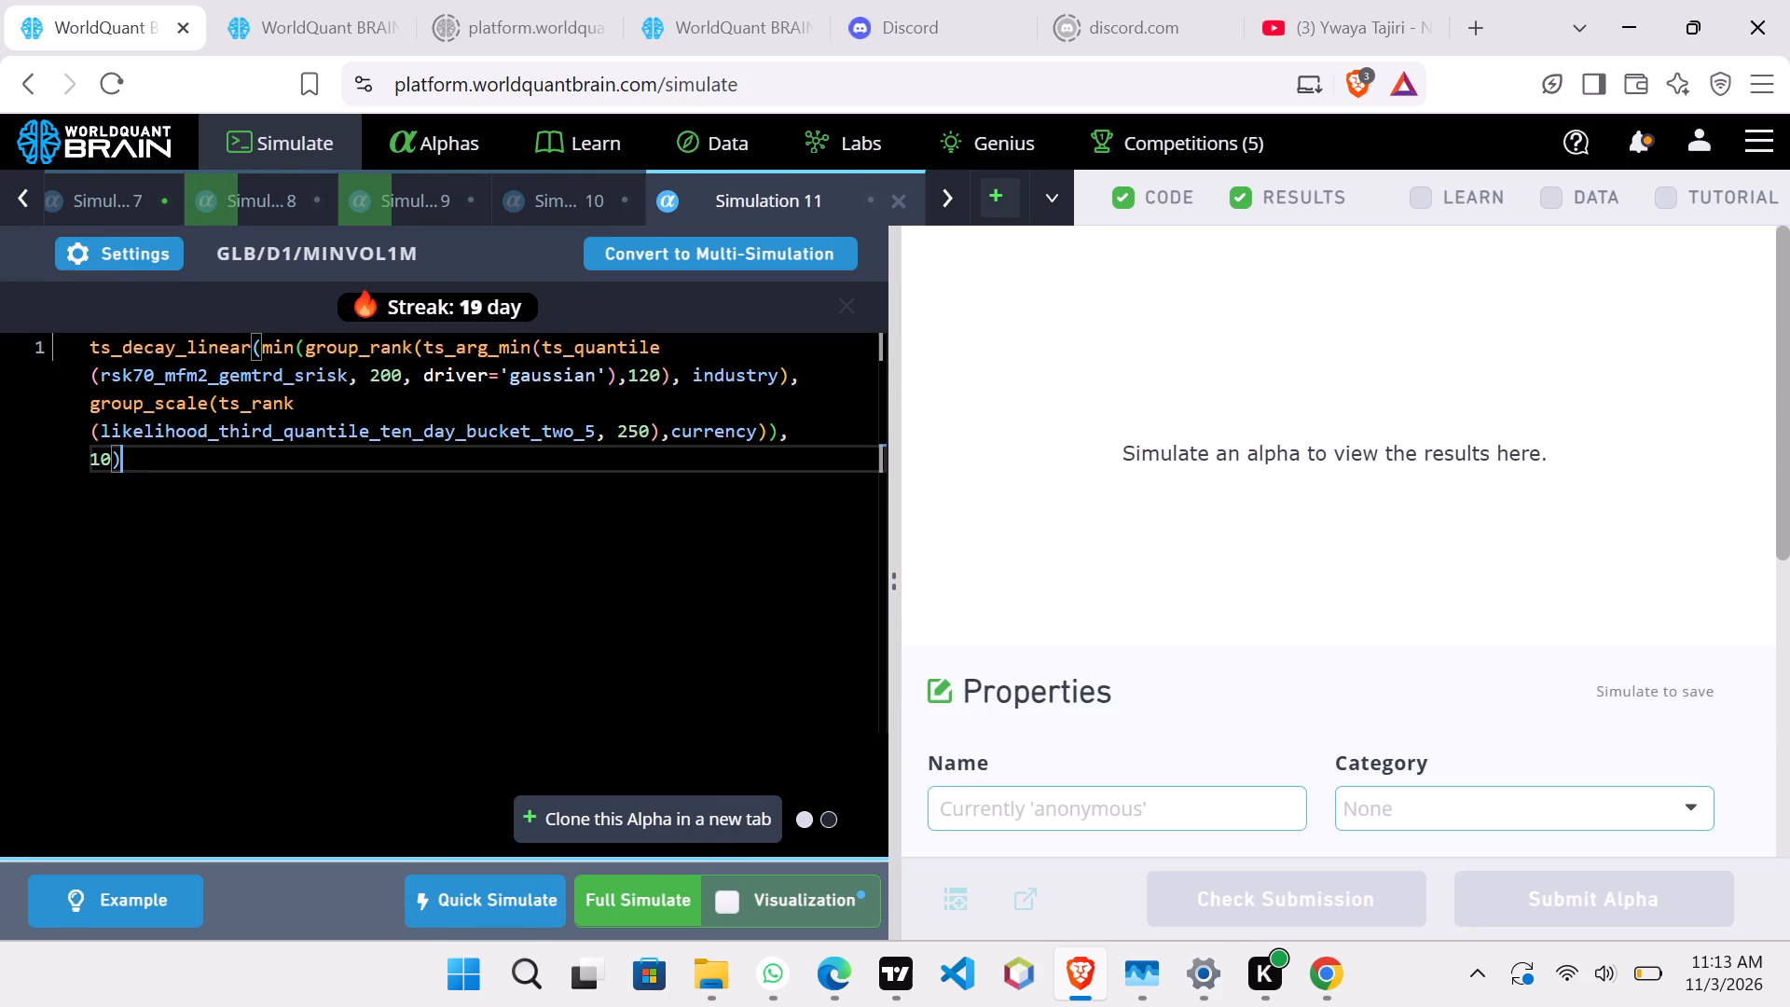
pyautogui.click(692, 379)
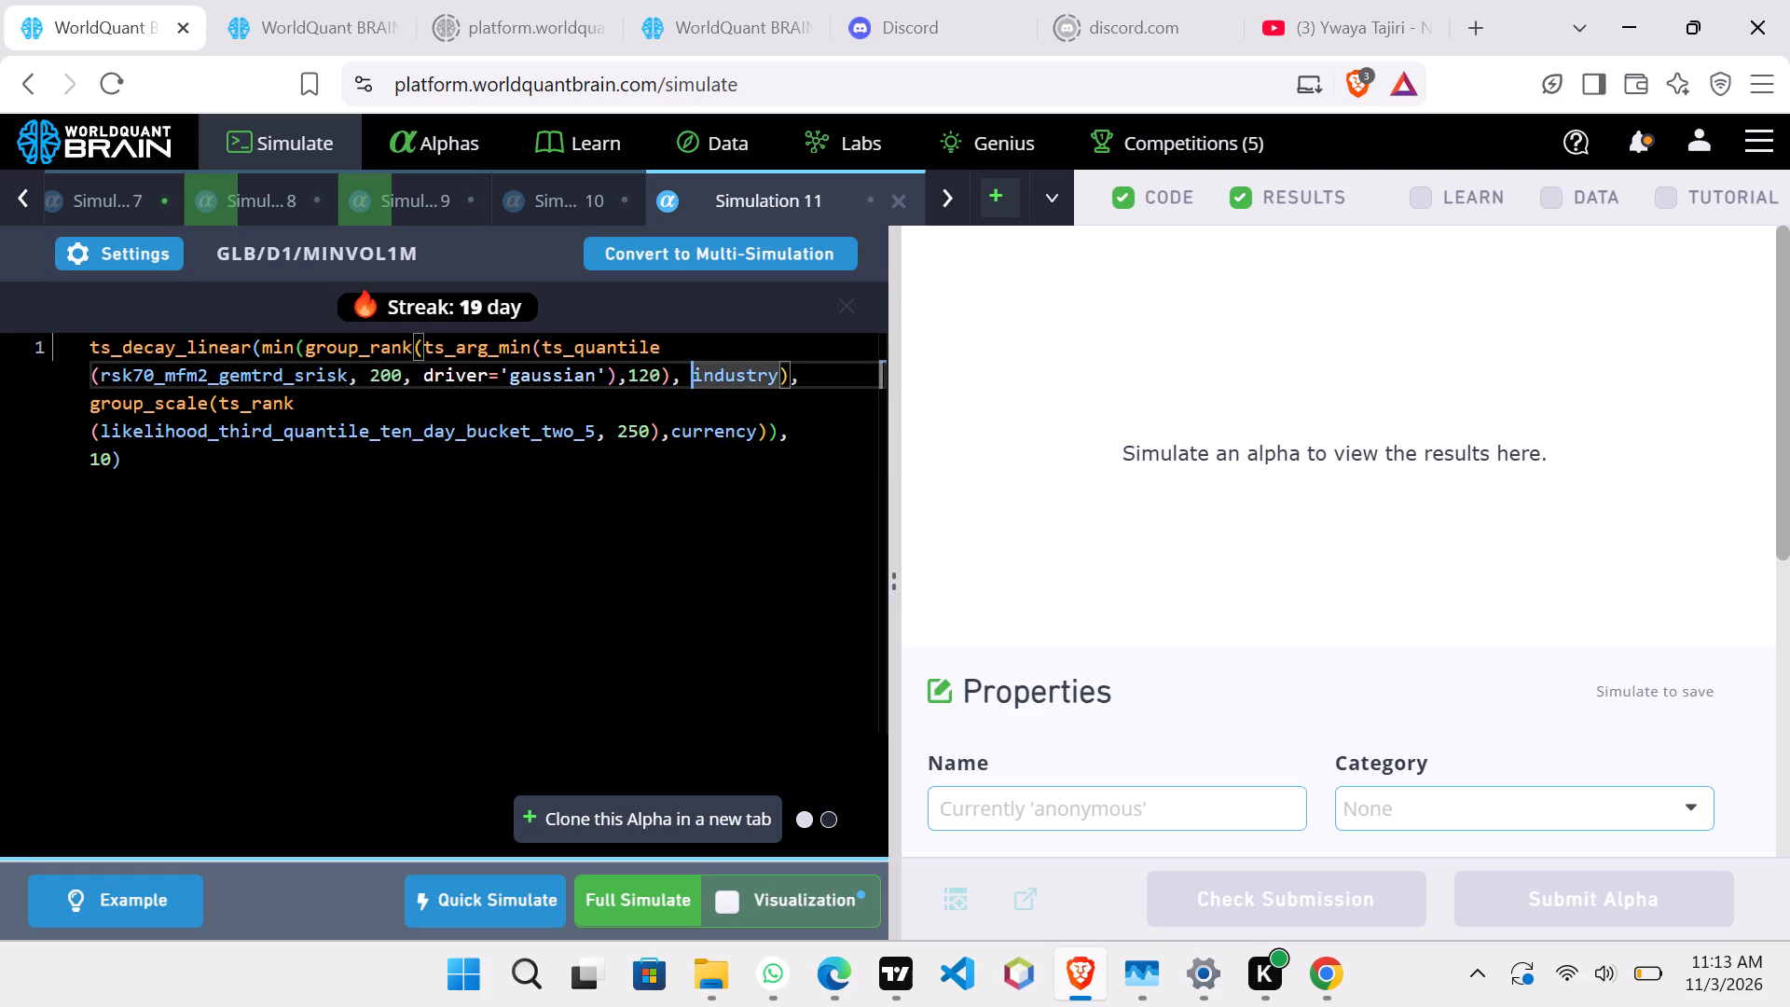
pyautogui.press('s')
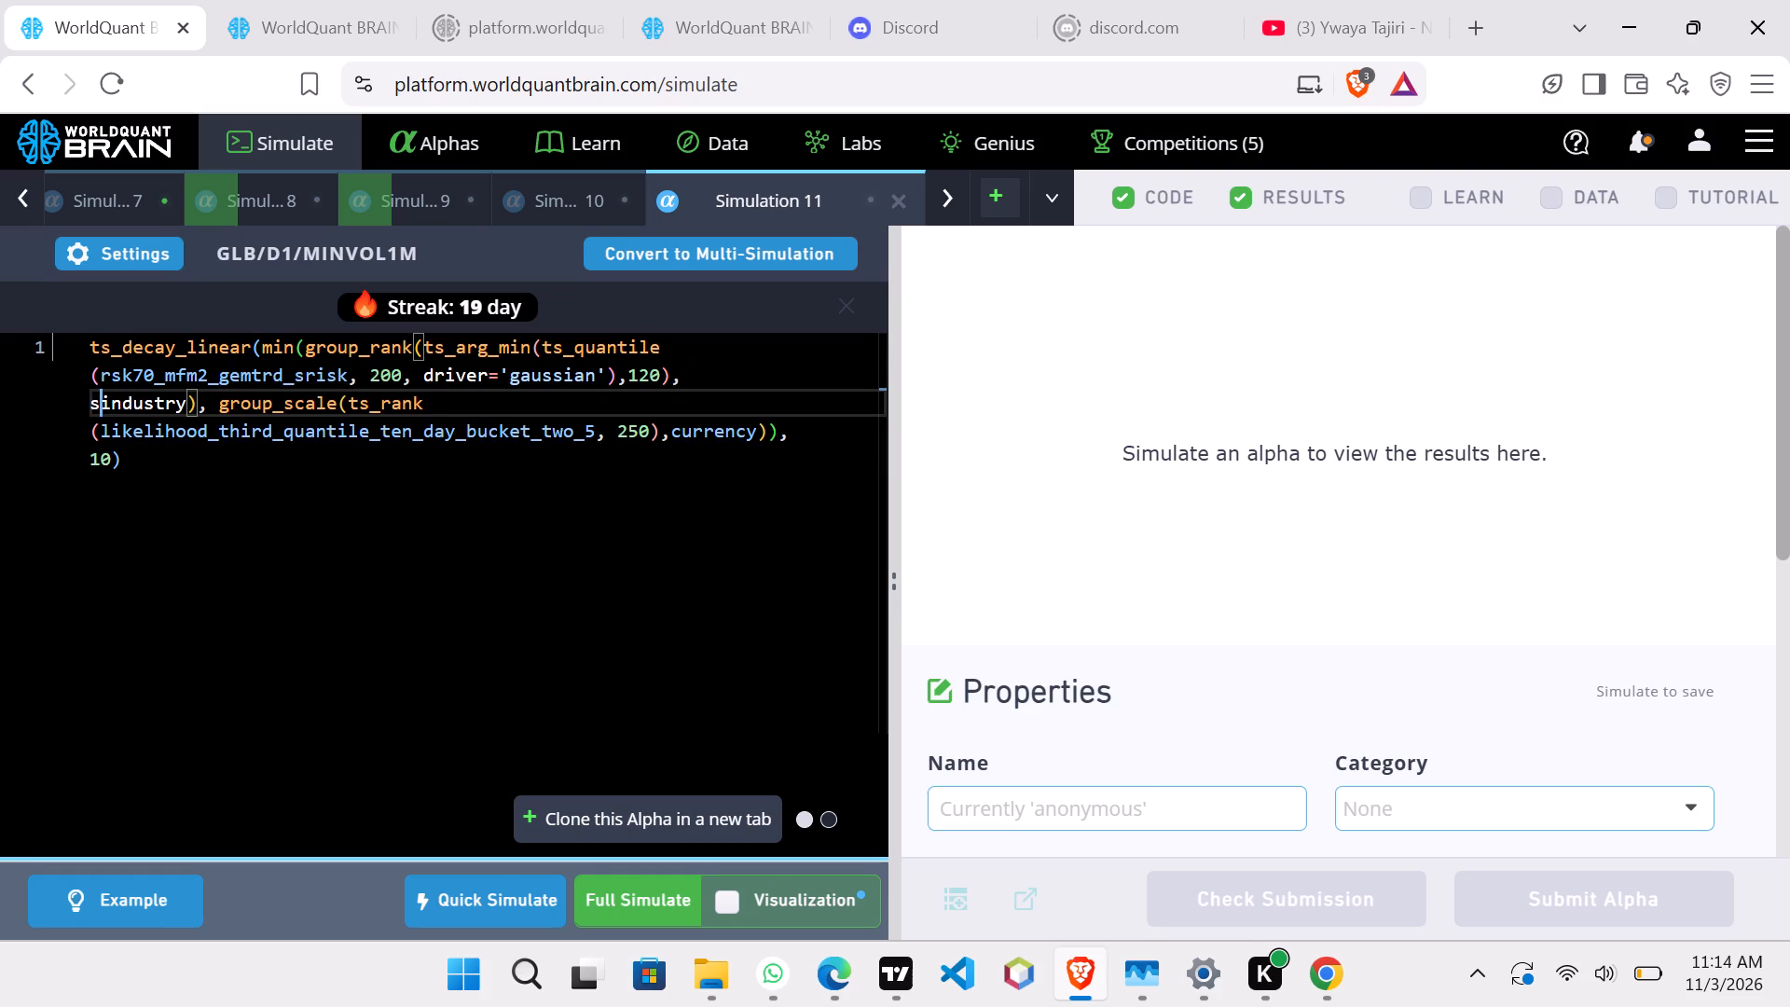
pyautogui.press('u')
pyautogui.press('b')
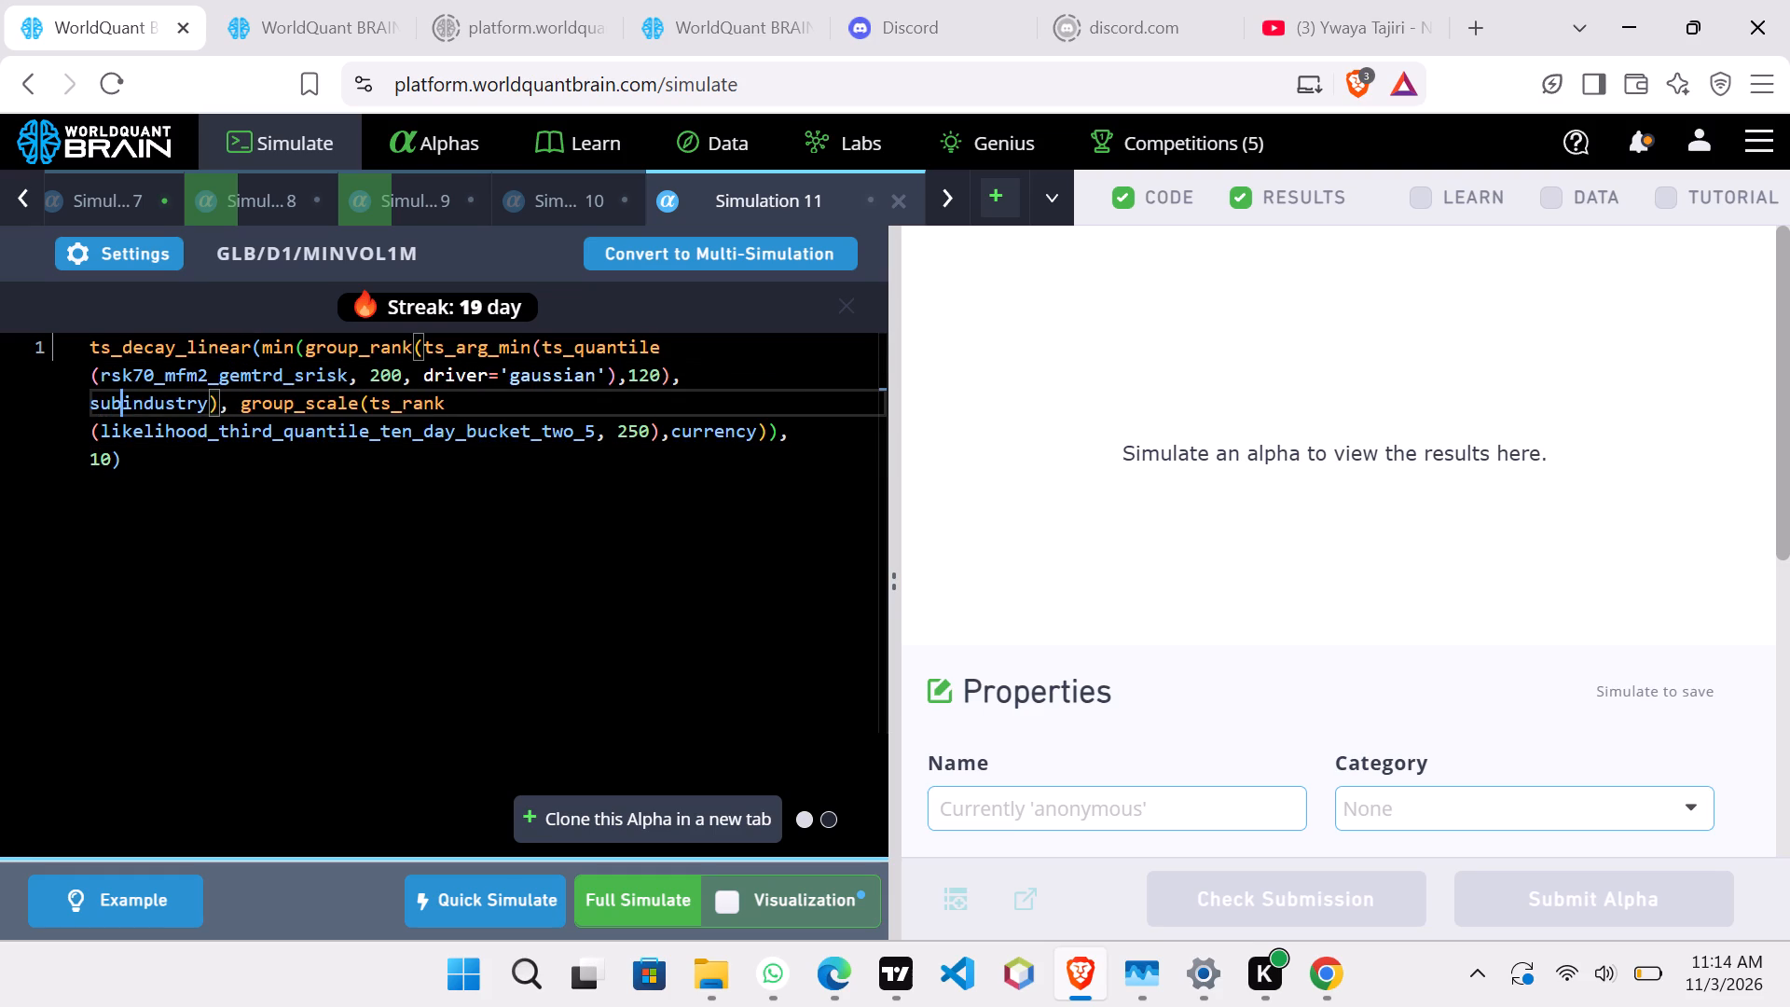
pyautogui.click(638, 900)
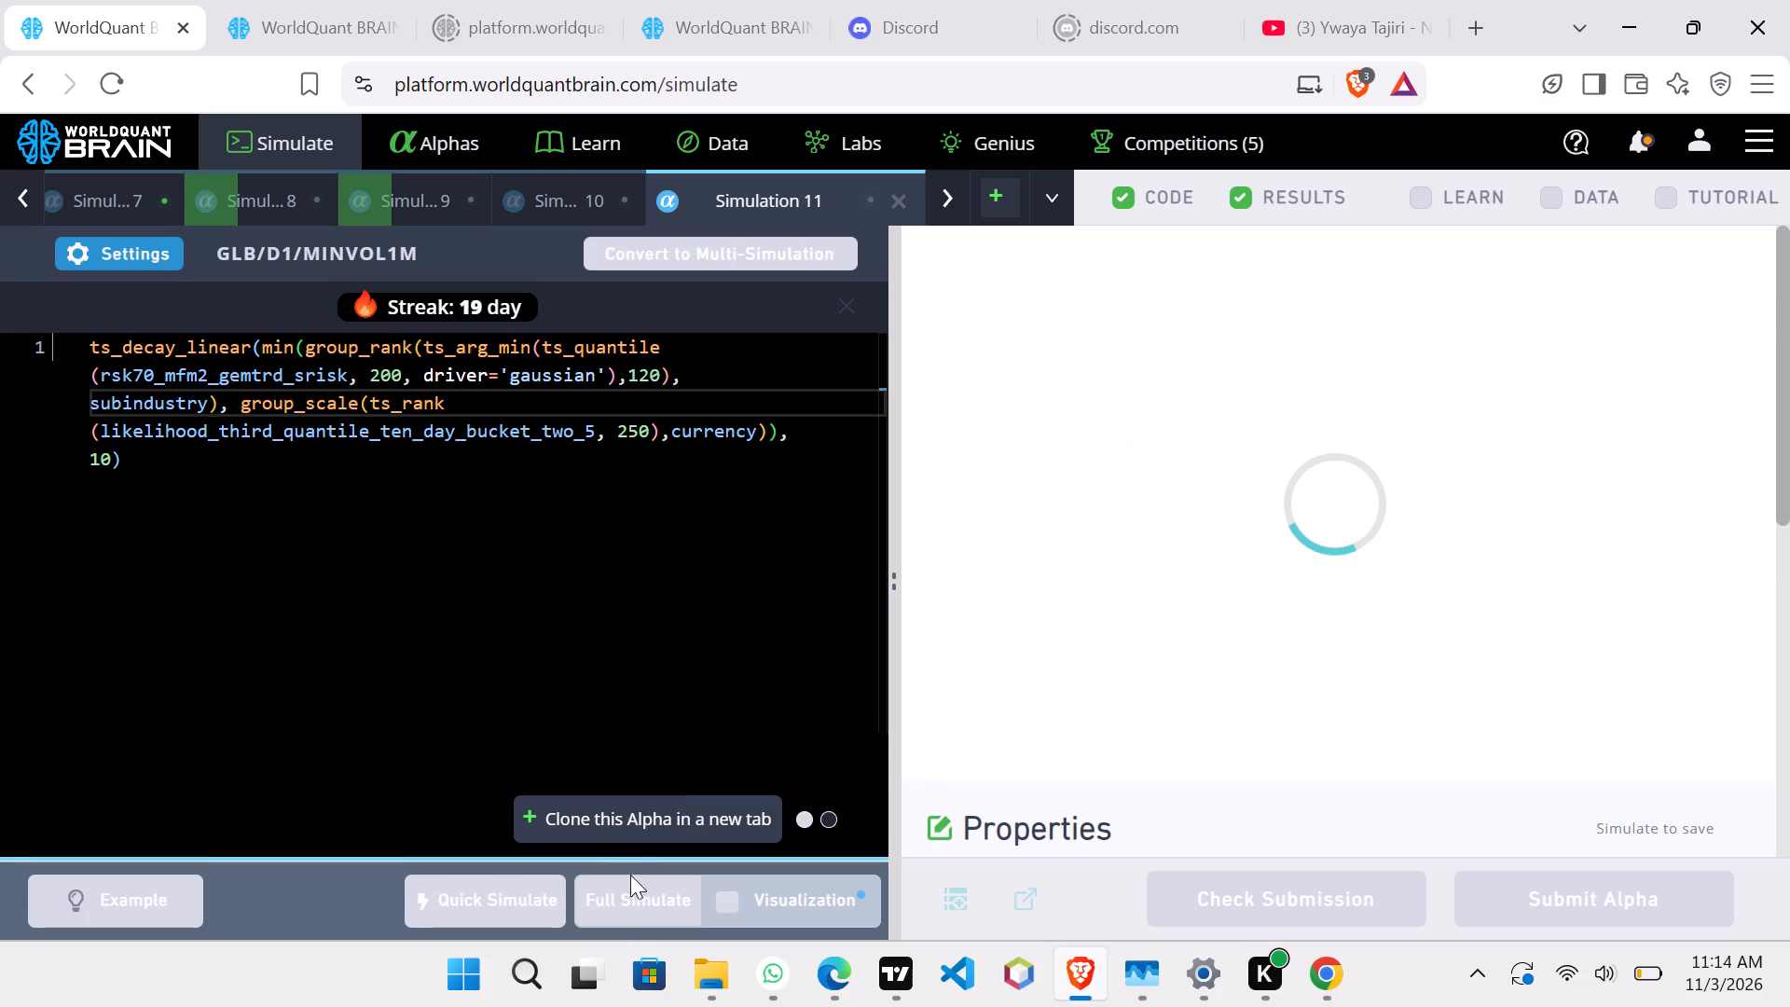
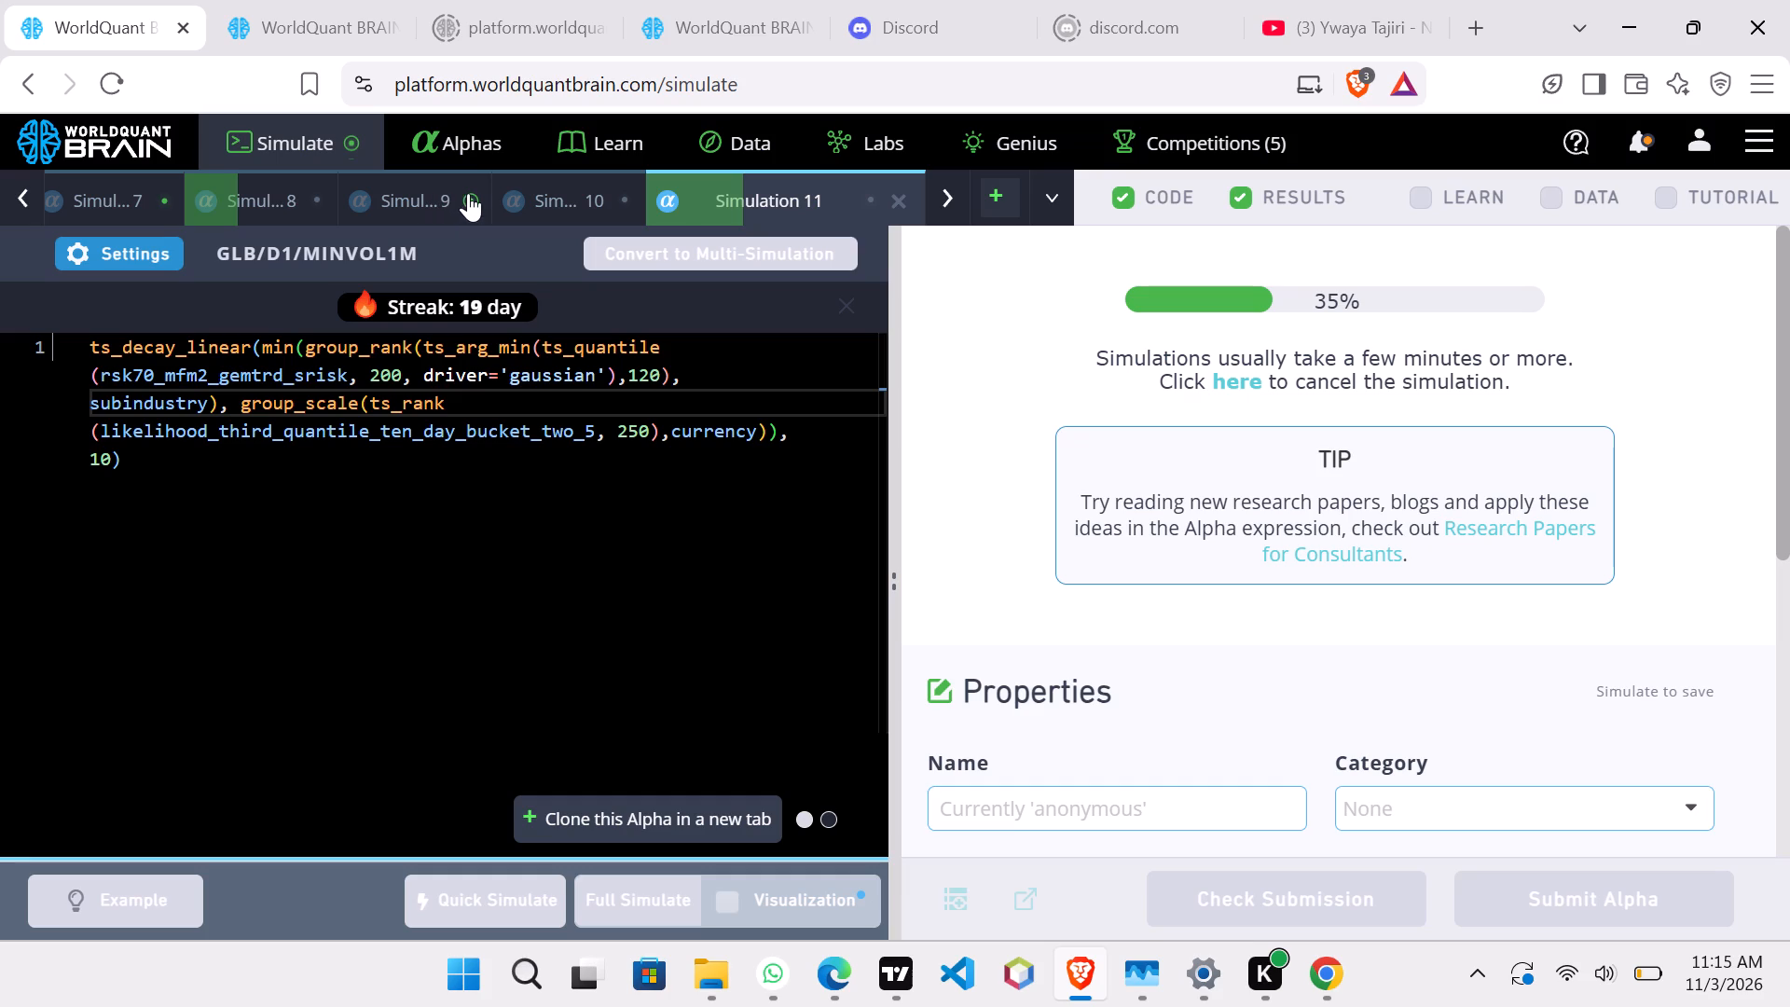
# Show the test period for Simulation 9 and review its PnL chart, correlation section and IS testing status.
pyautogui.click(472, 204)
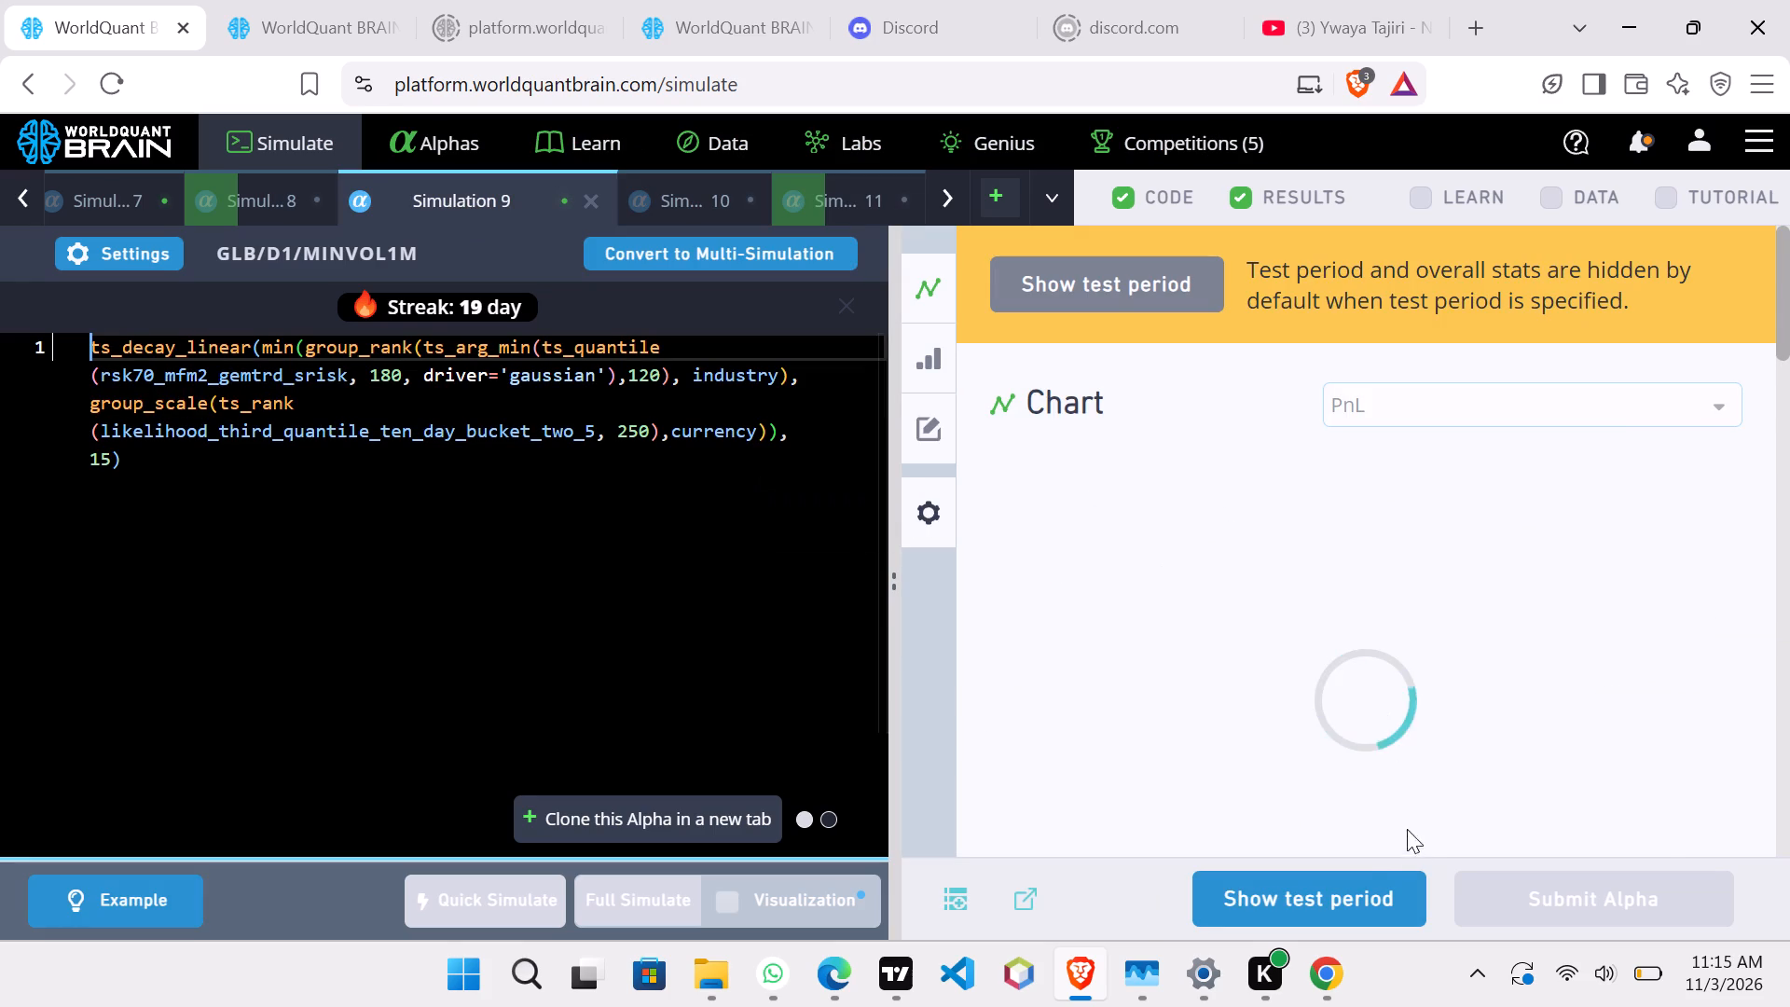
pyautogui.click(1381, 889)
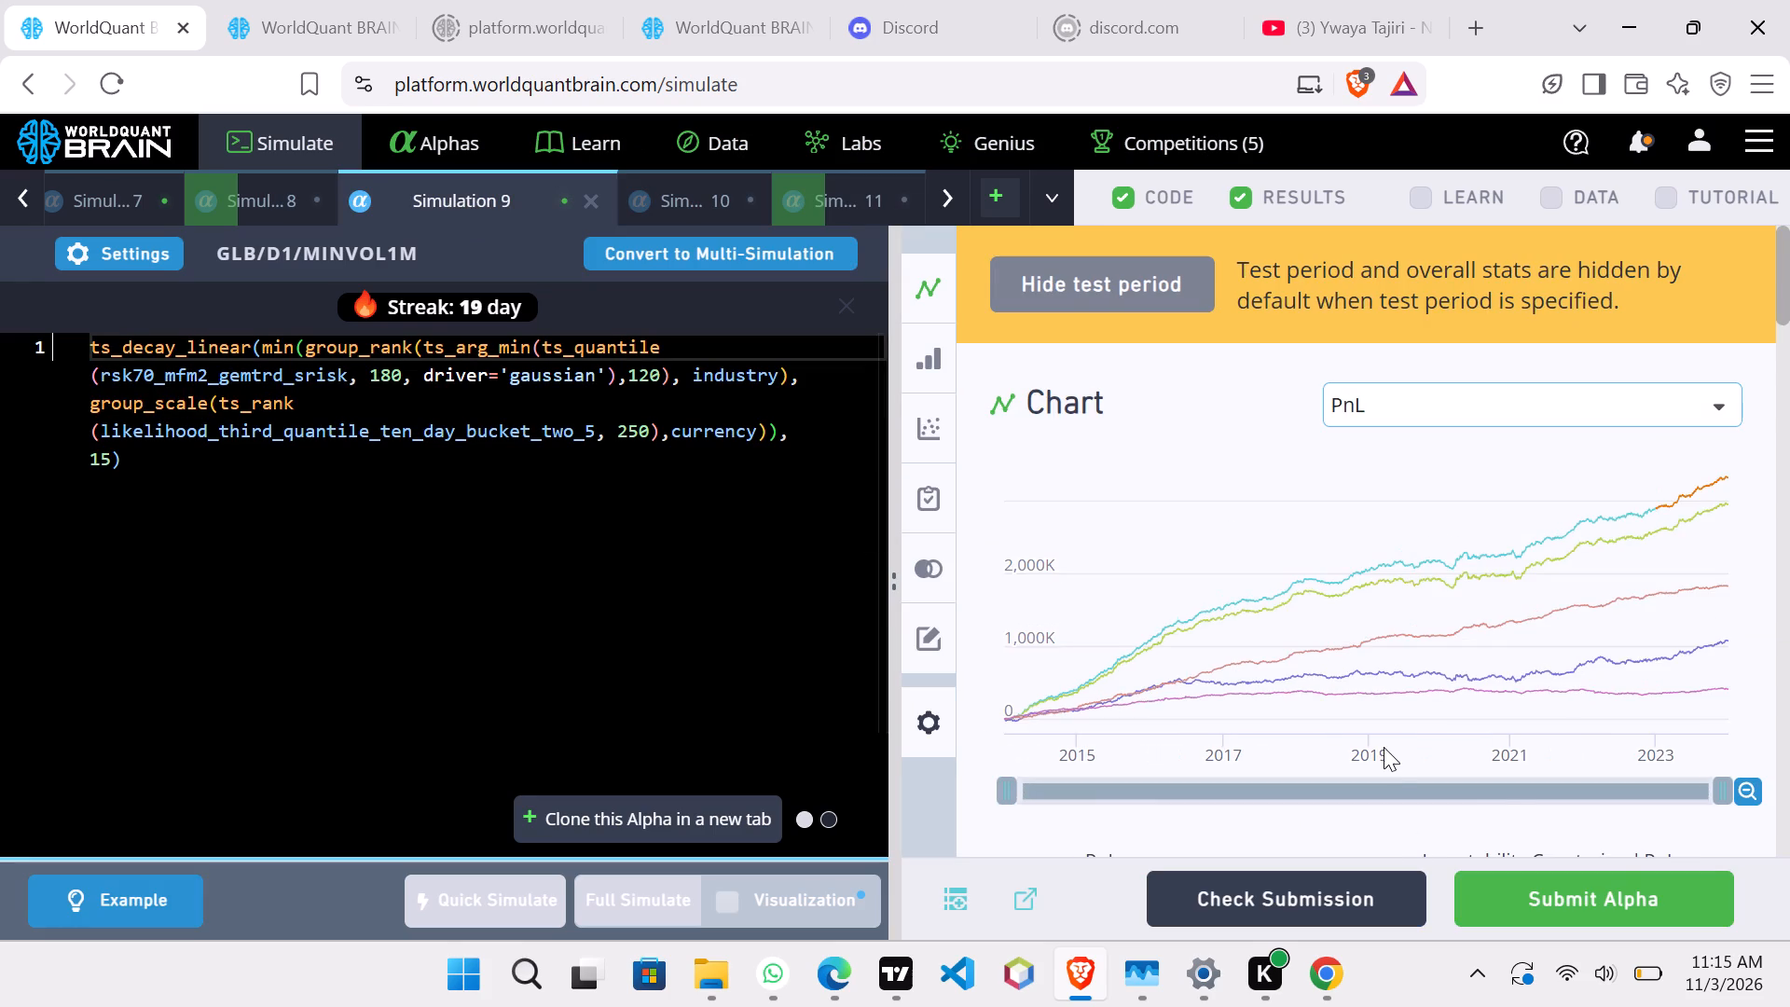
pyautogui.scroll(-8, 1384, 747)
pyautogui.scroll(2, 1384, 747)
pyautogui.scroll(-1, 1384, 747)
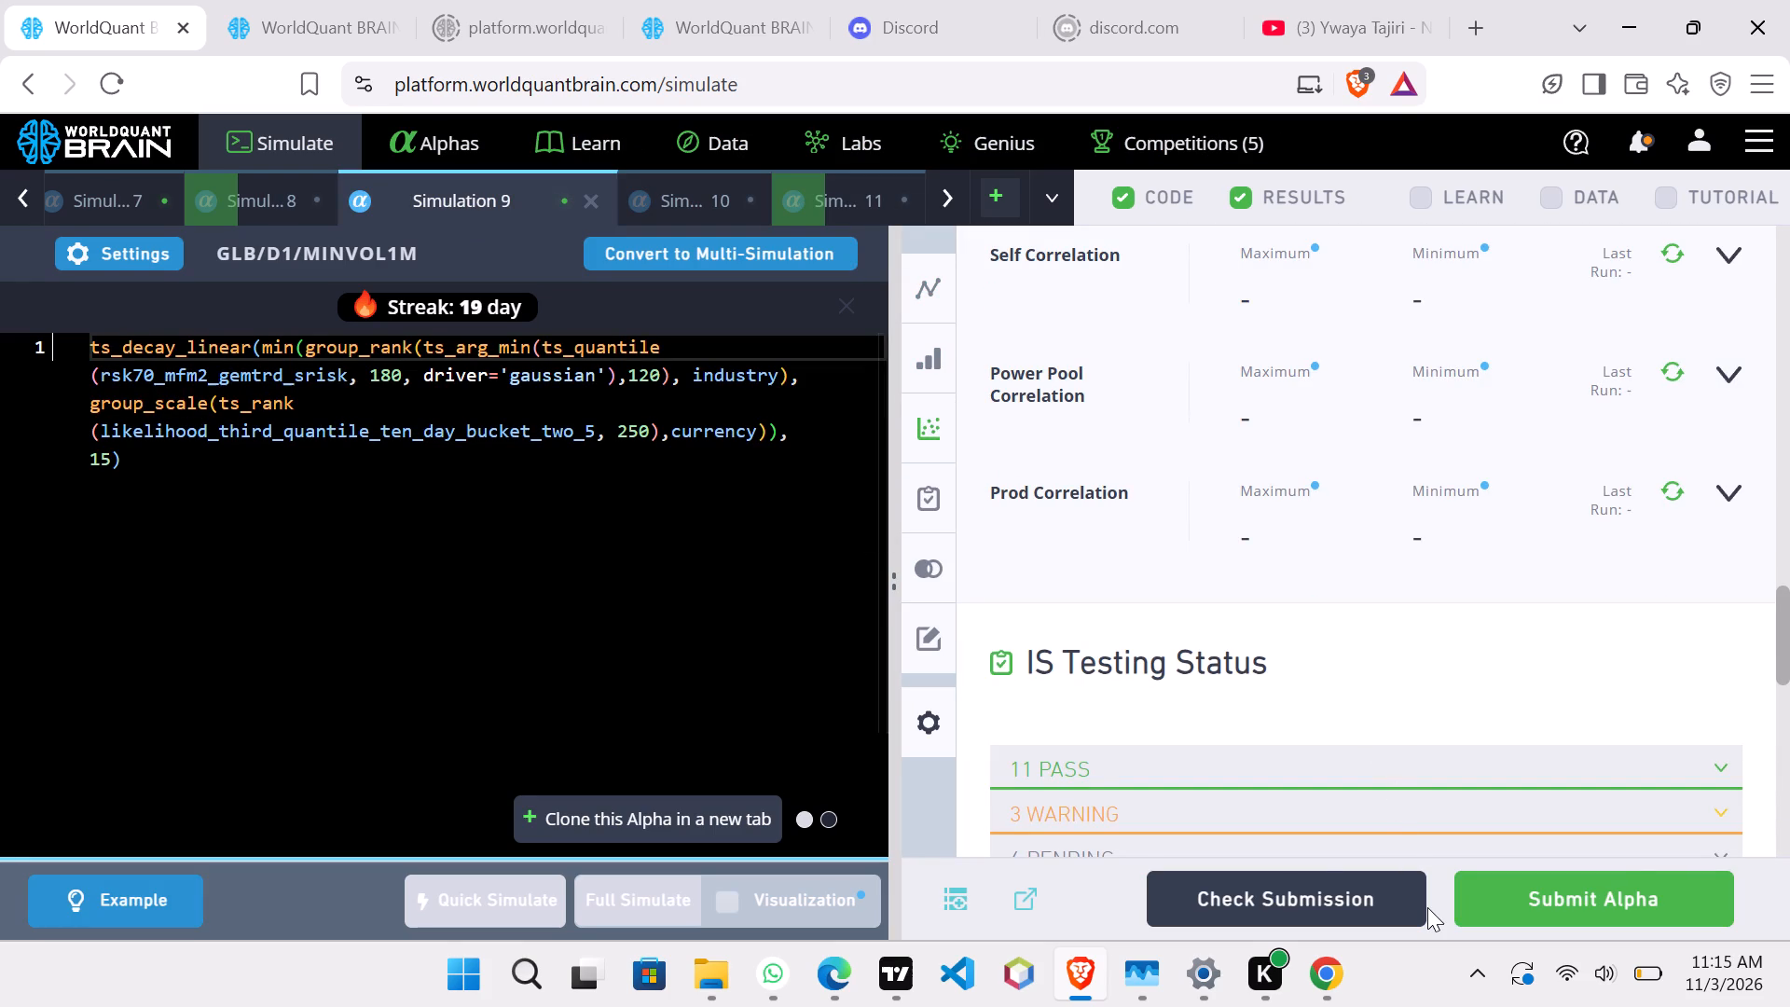
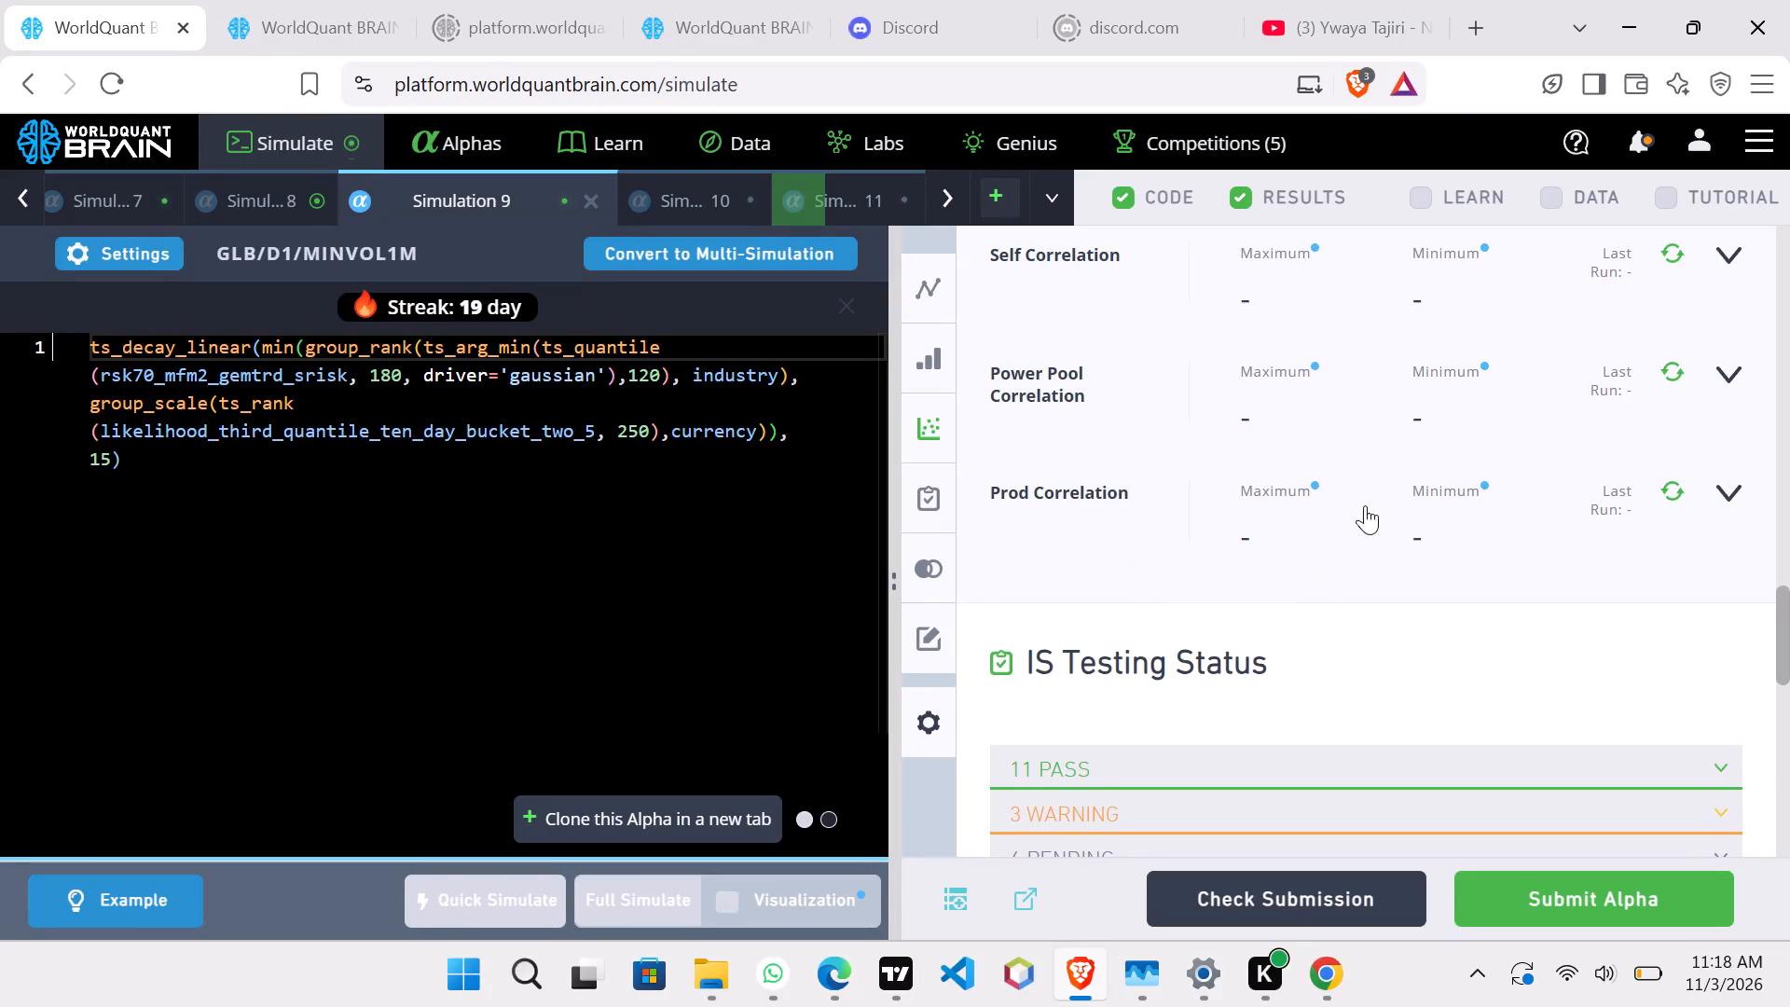
# Expand the IS testing warnings of Simulation 9 and read them.
pyautogui.click(1289, 800)
pyautogui.scroll(-1, 1245, 704)
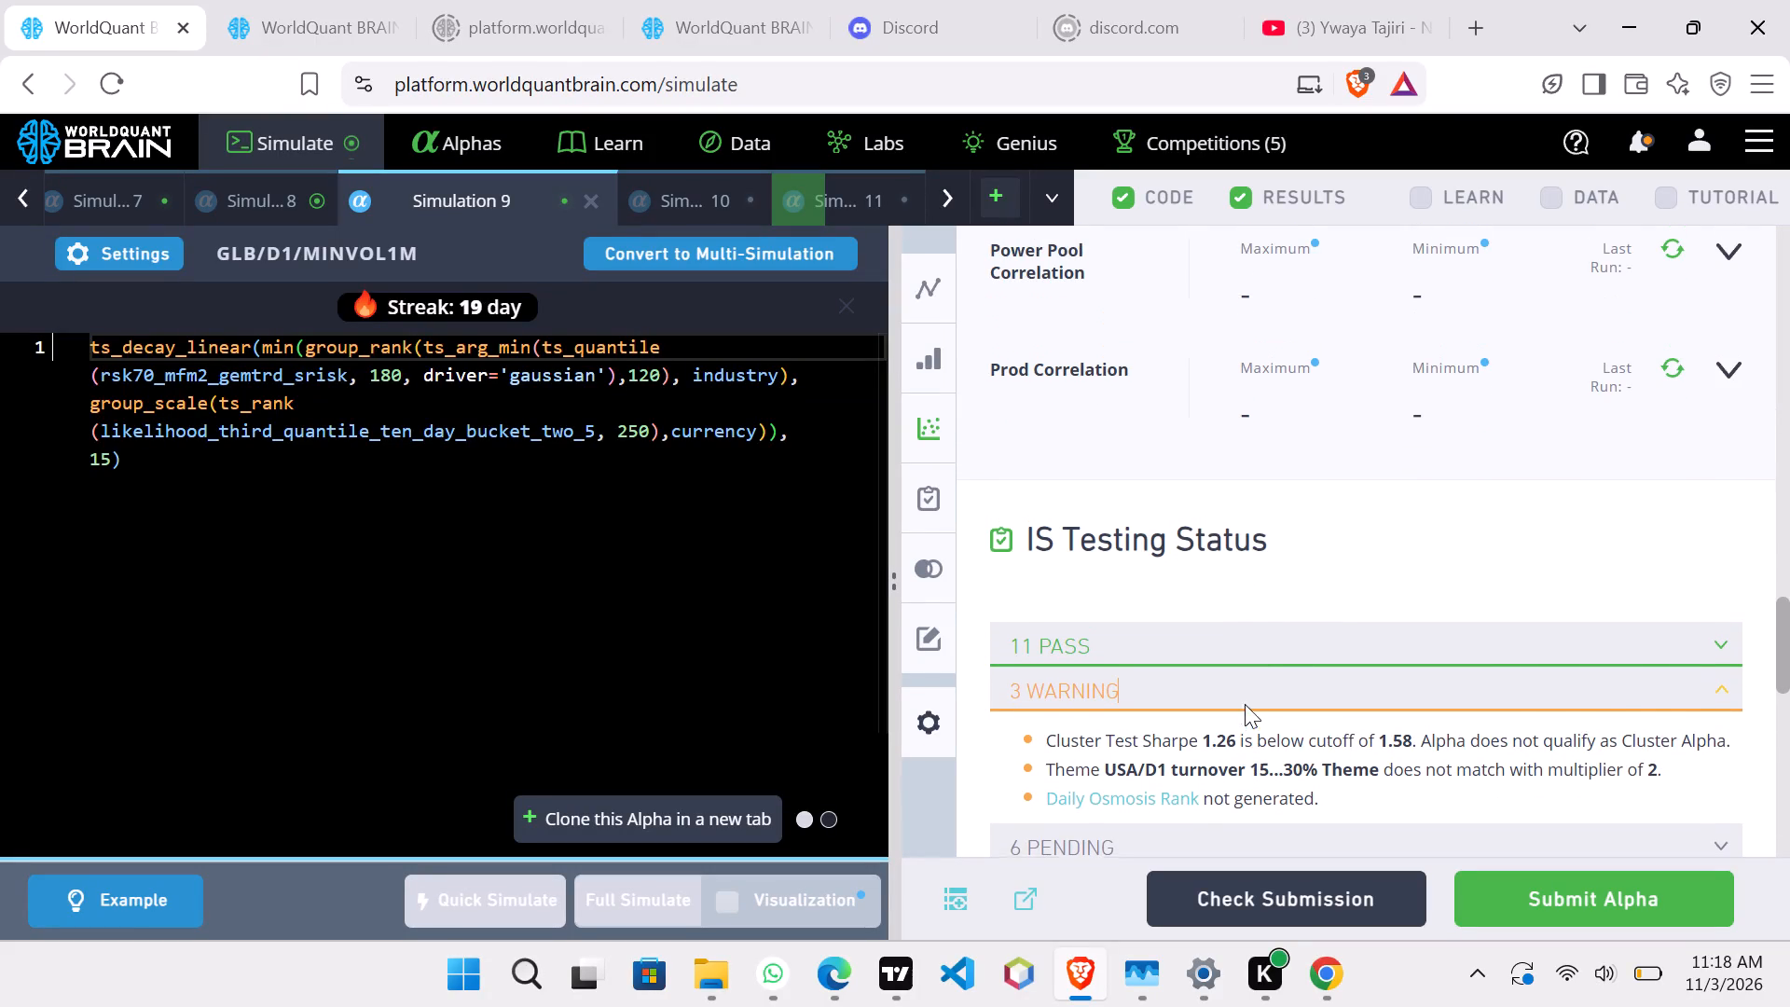
pyautogui.scroll(-1, 1245, 704)
# Show the test period for Simulation 8 and read its IS testing warnings.
pyautogui.click(249, 215)
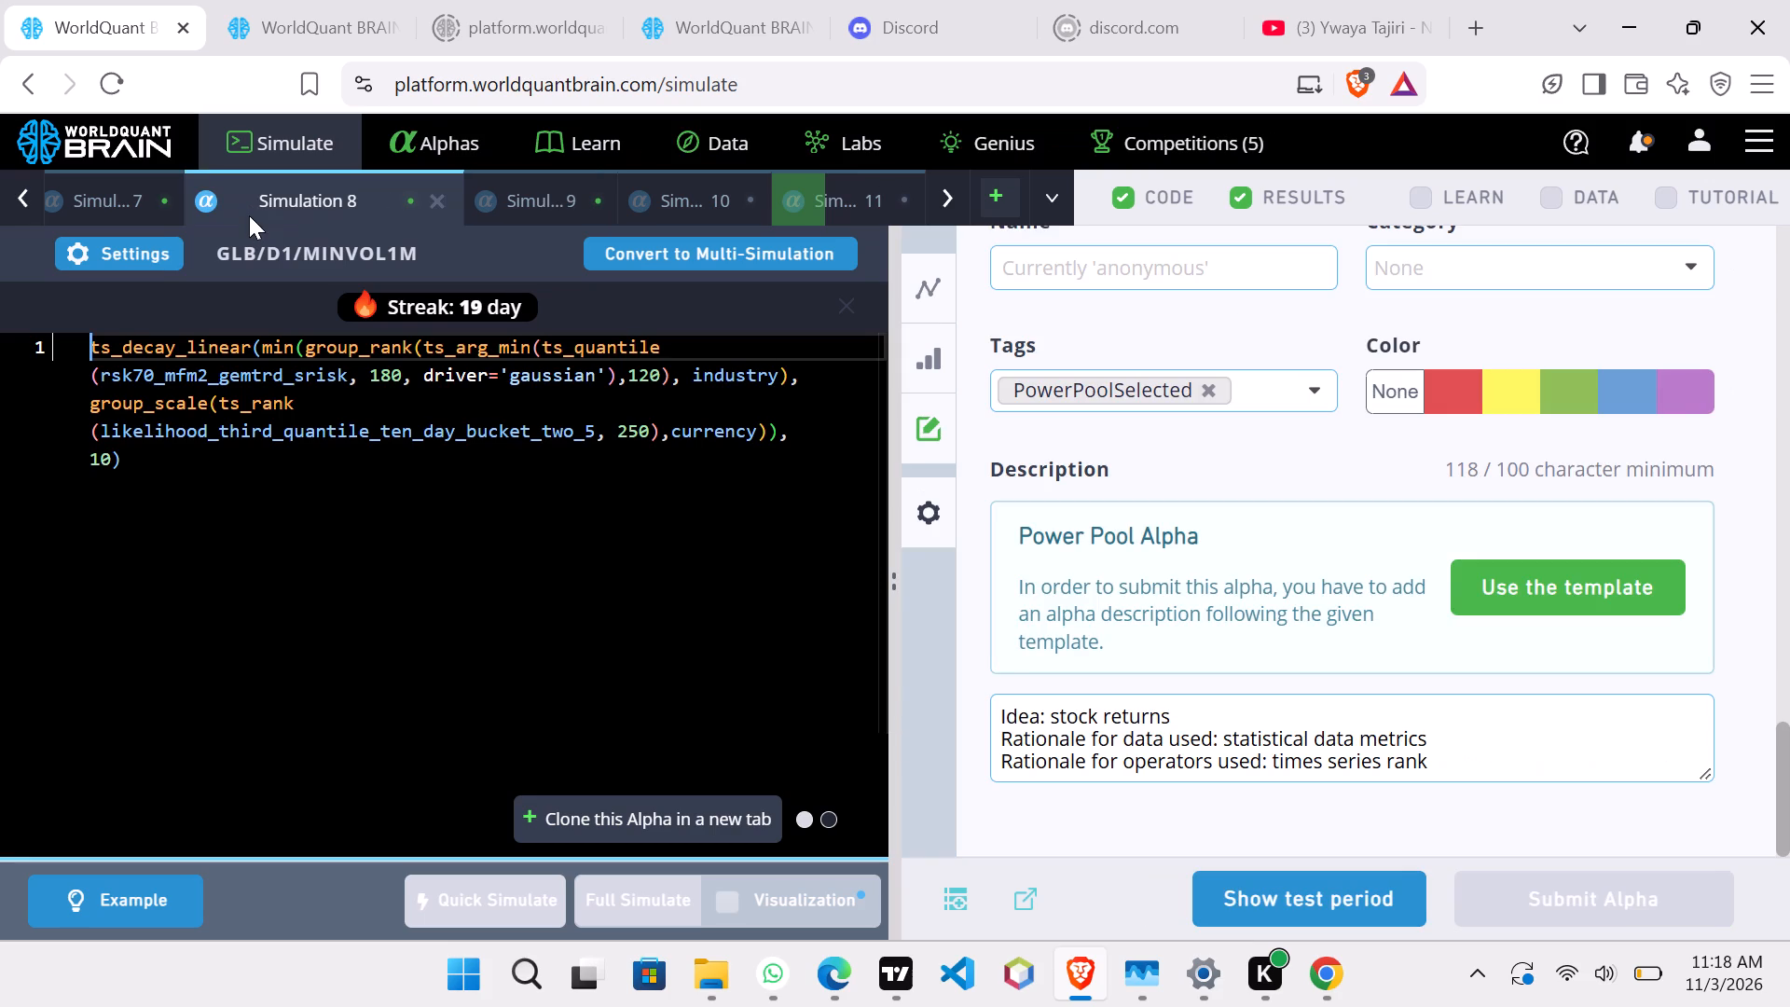
pyautogui.click(1324, 899)
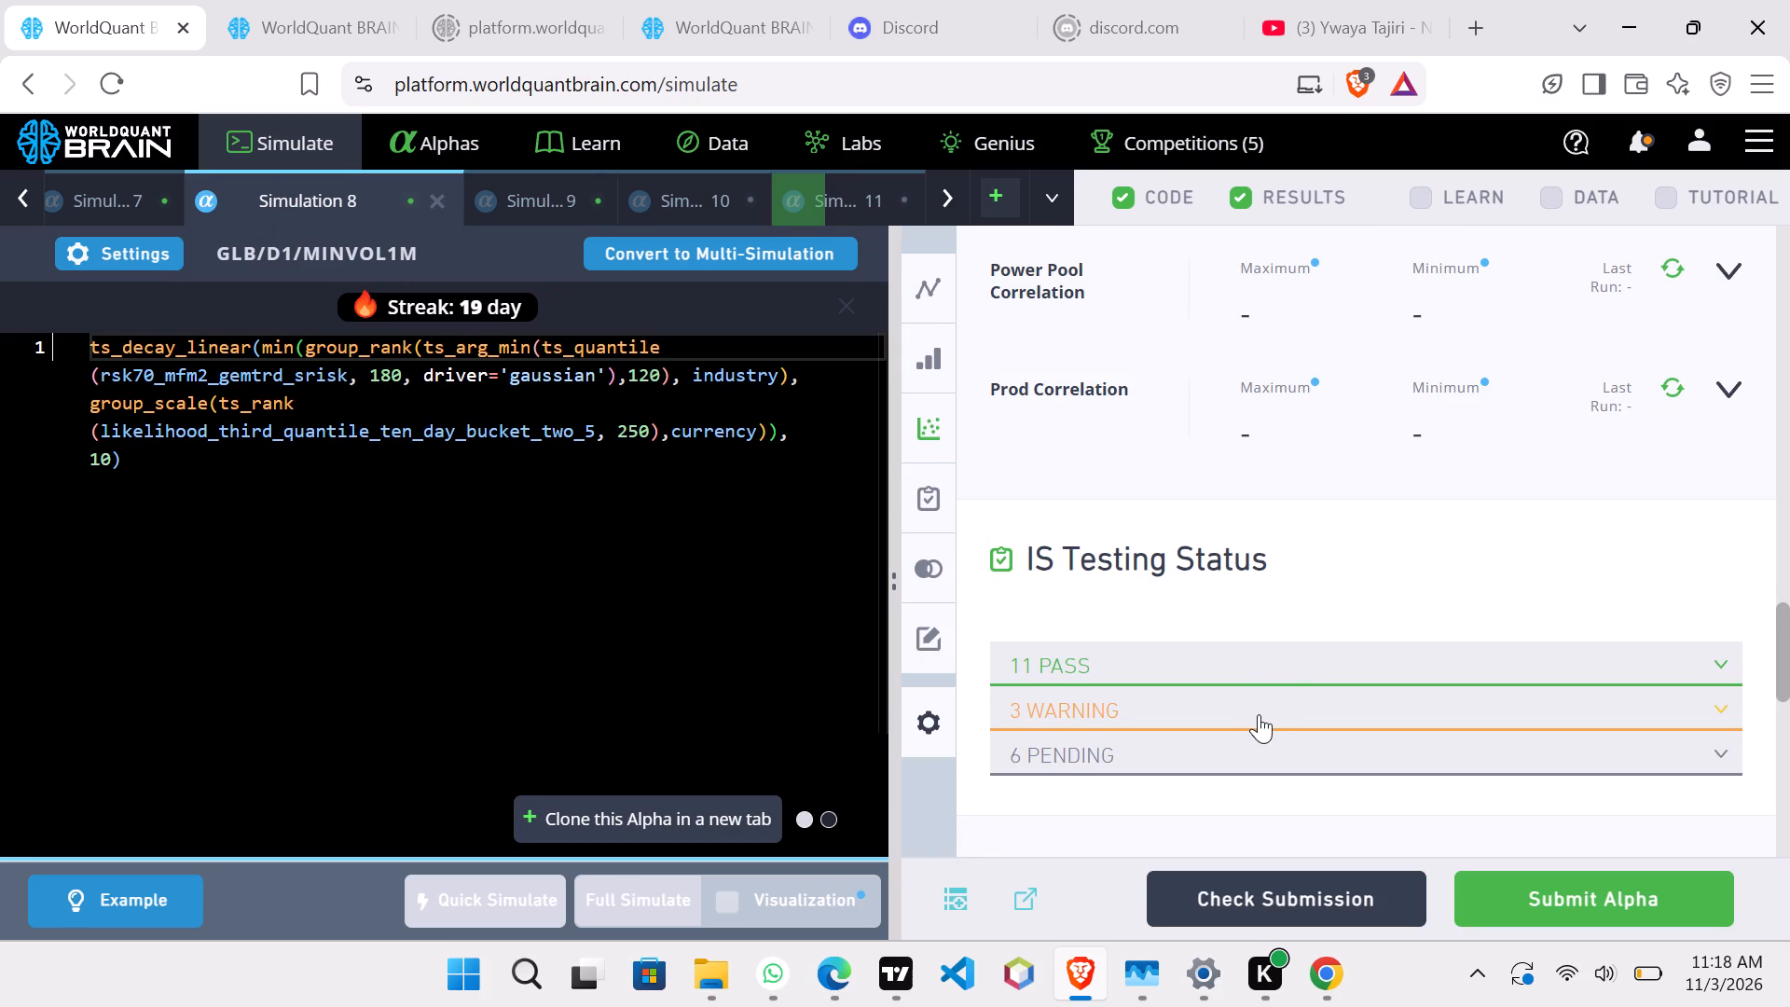
pyautogui.click(1259, 714)
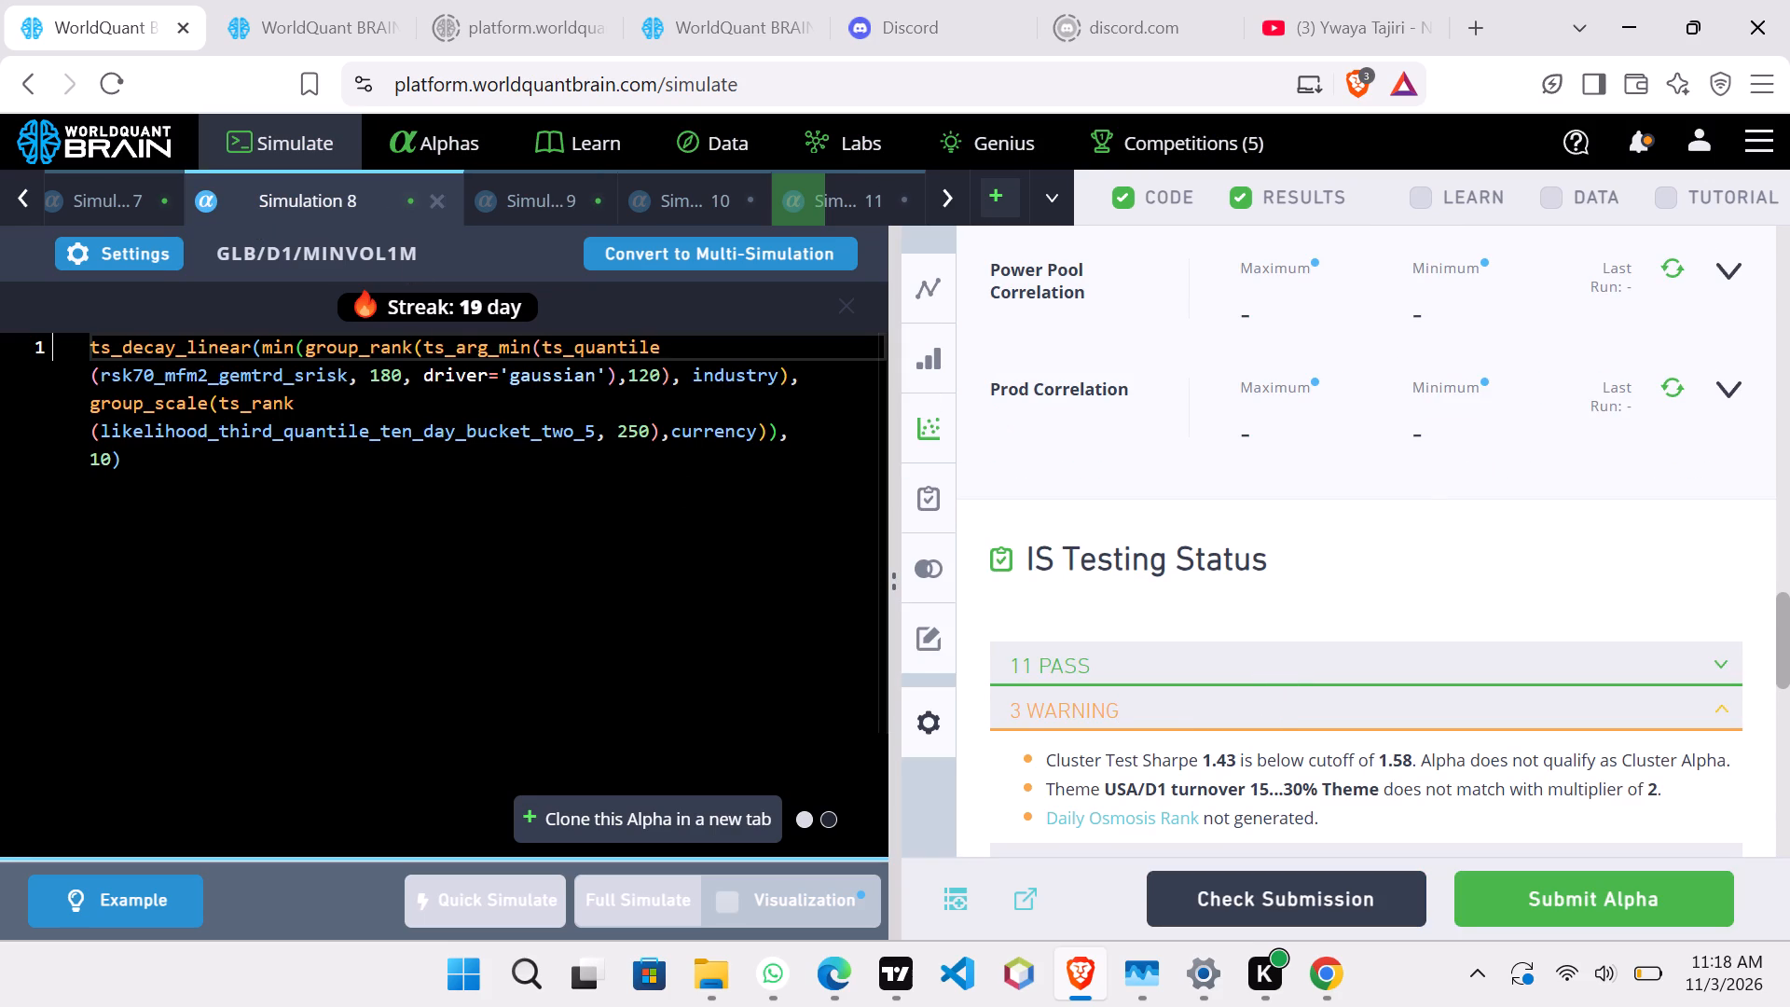
# Review Simulation 7's IS testing warnings, yearly aggregate data and production correlation for comparison with the other variants.
pyautogui.click(112, 196)
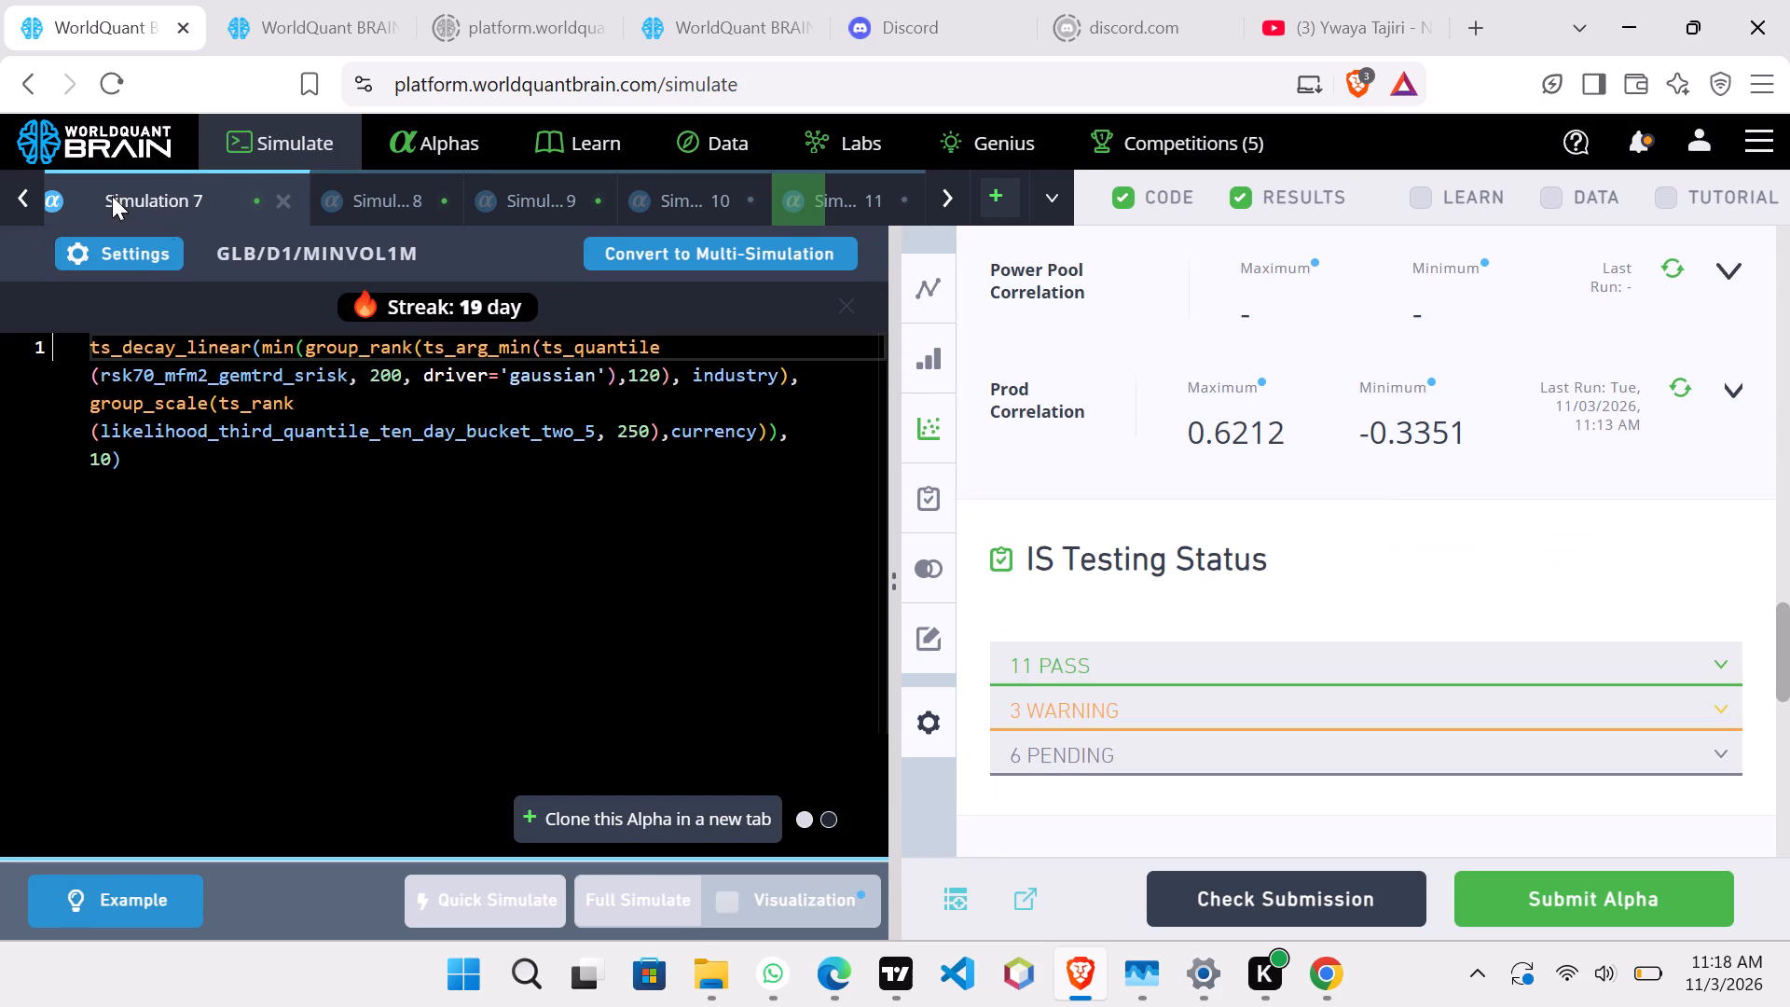
pyautogui.click(1343, 706)
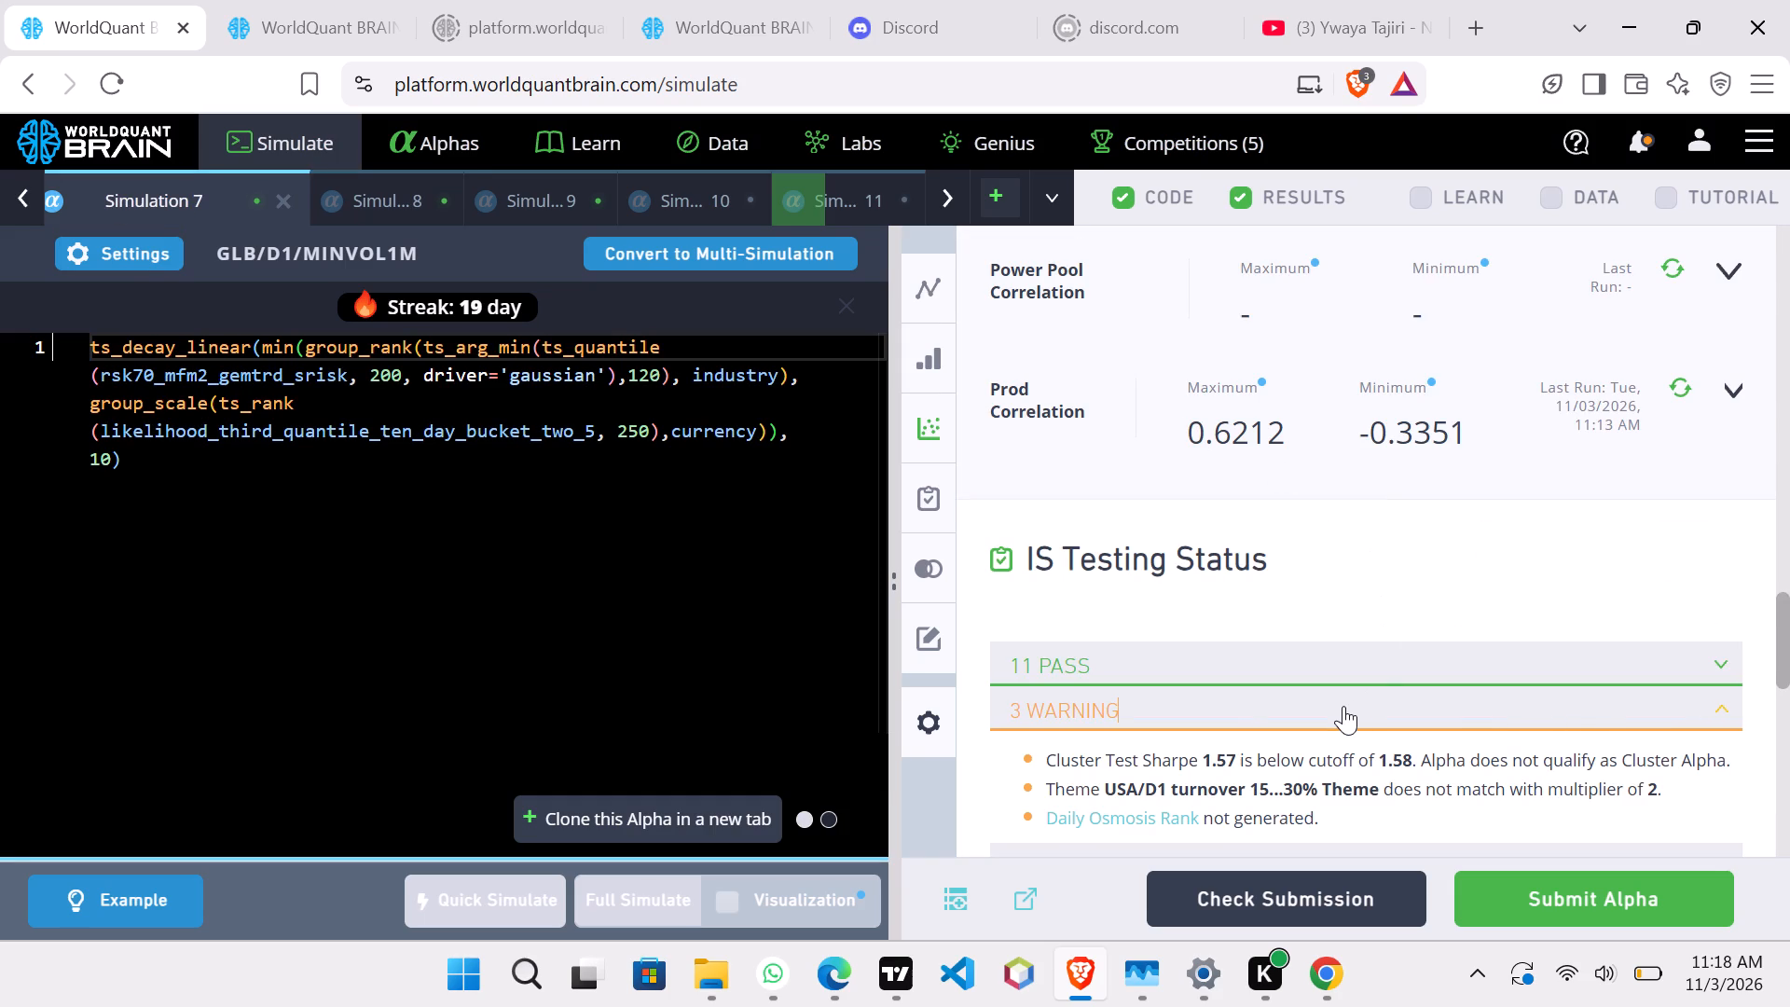
pyautogui.scroll(2, 1284, 434)
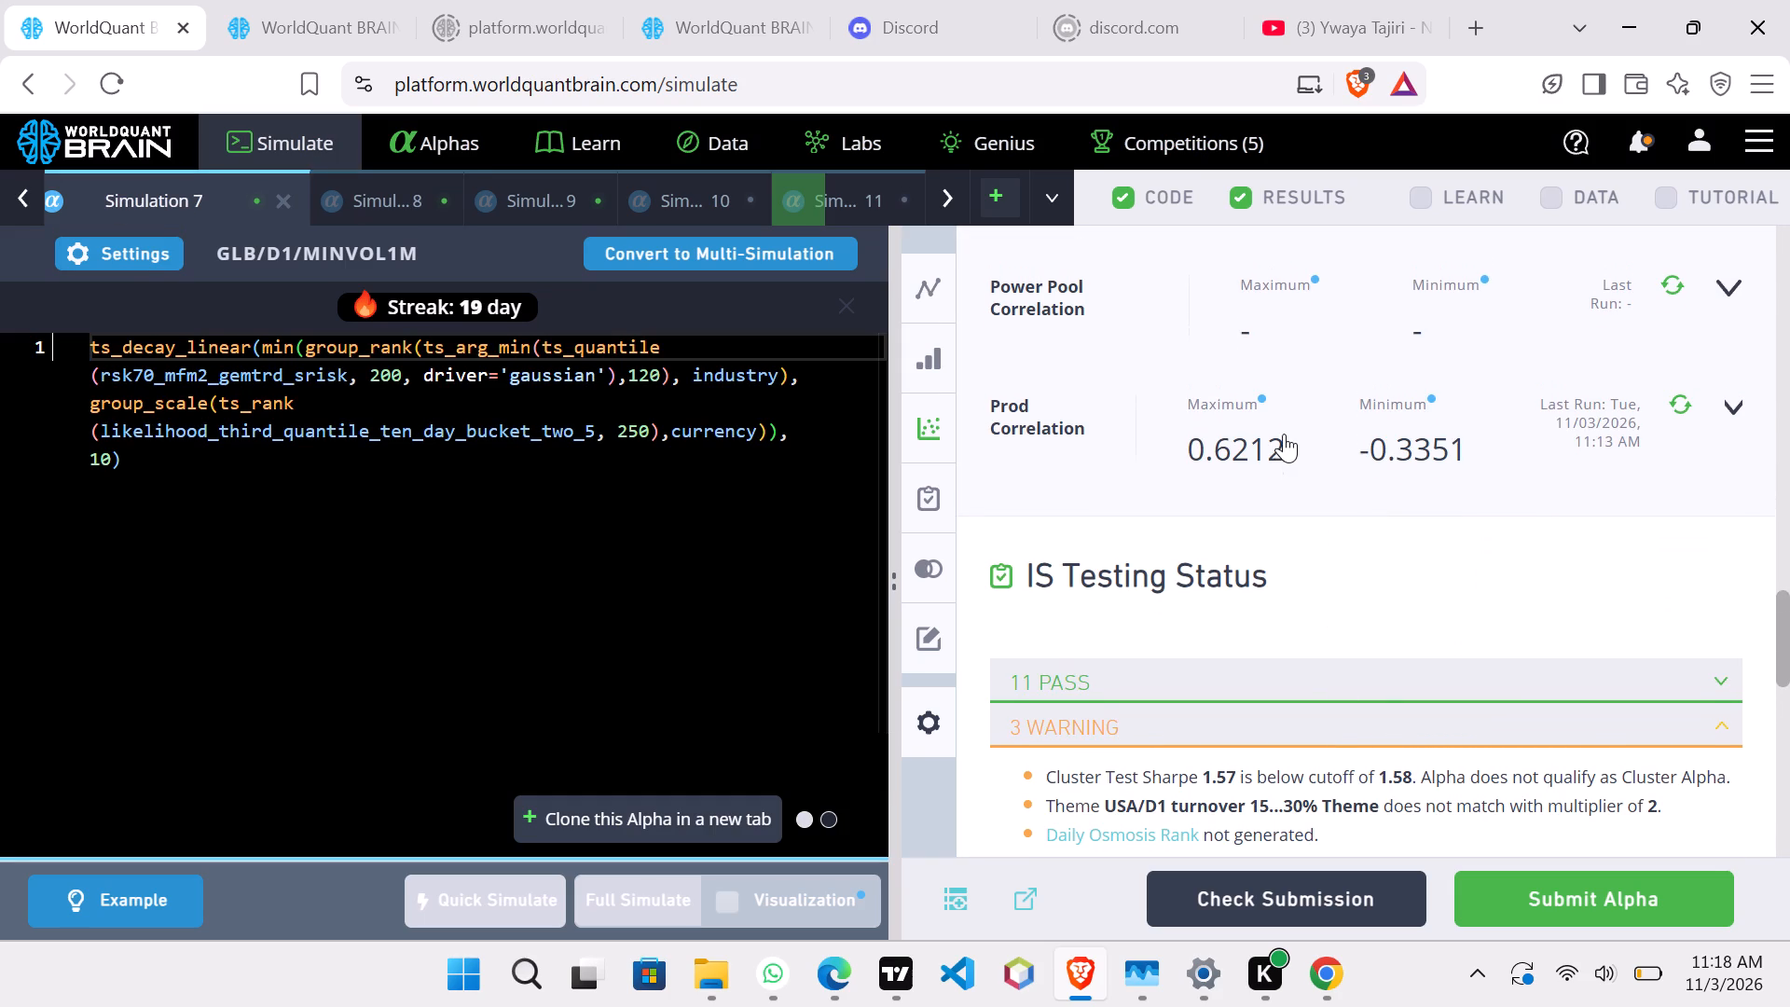
pyautogui.scroll(8, 1284, 434)
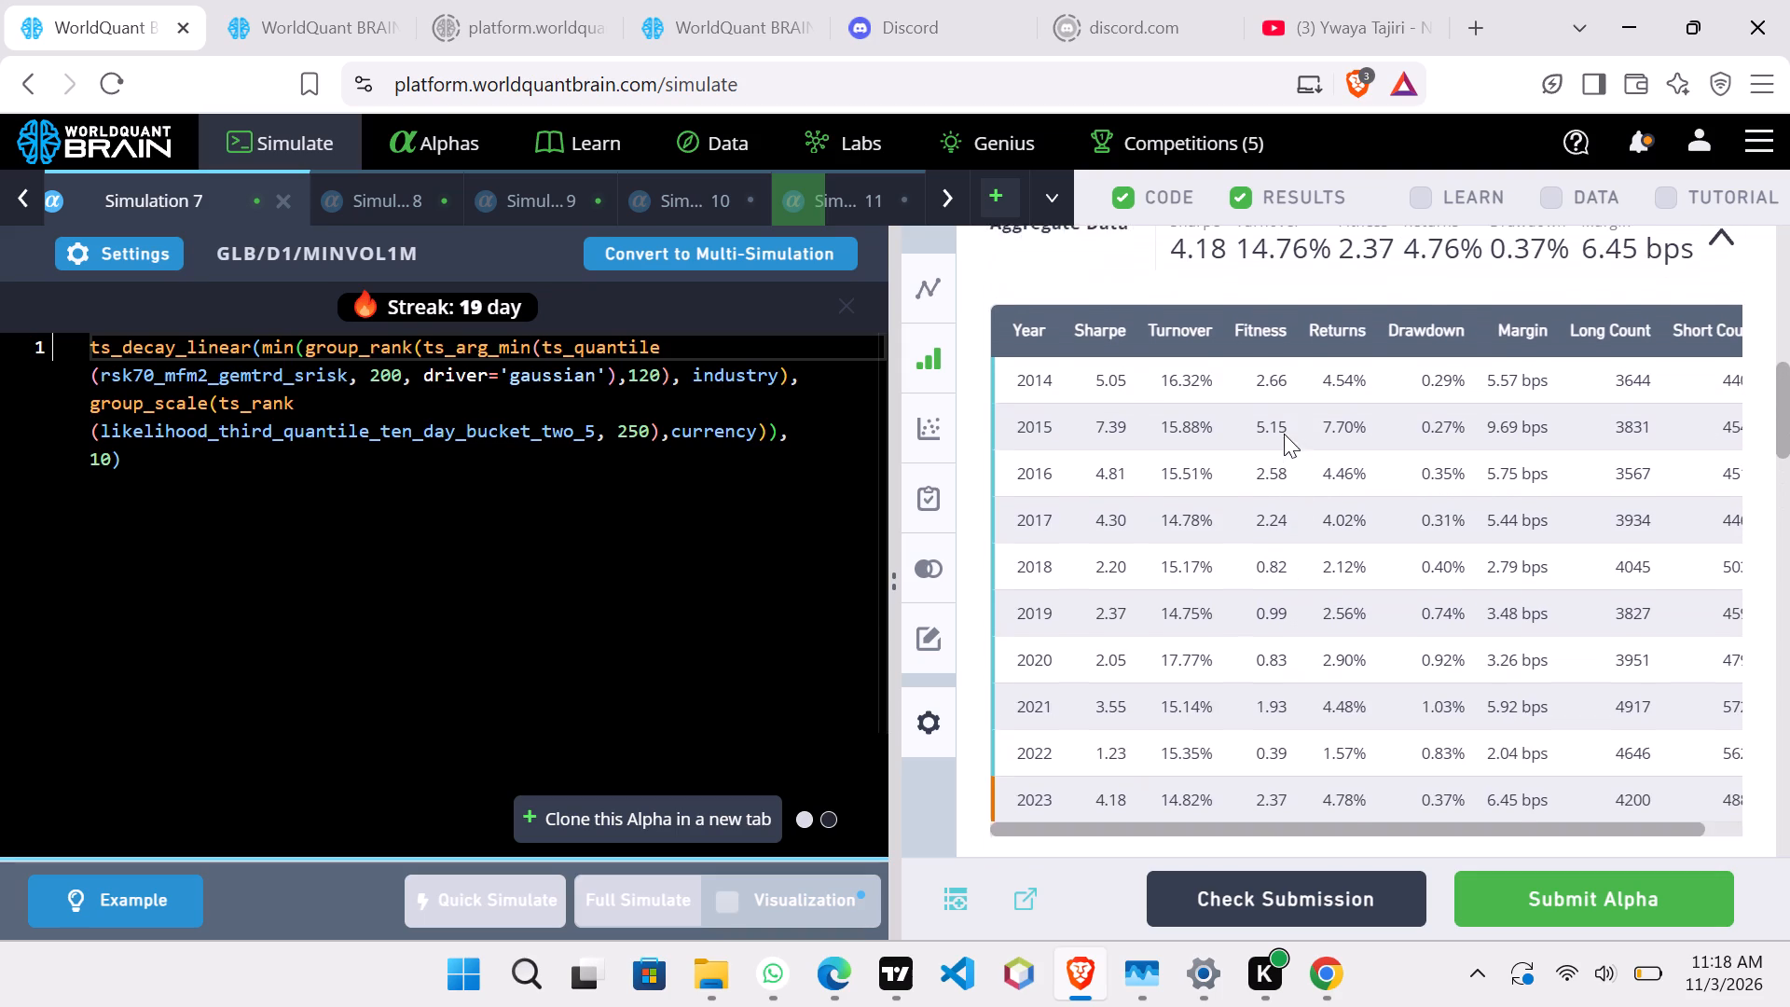
pyautogui.scroll(2, 1284, 434)
pyautogui.scroll(-3, 1284, 434)
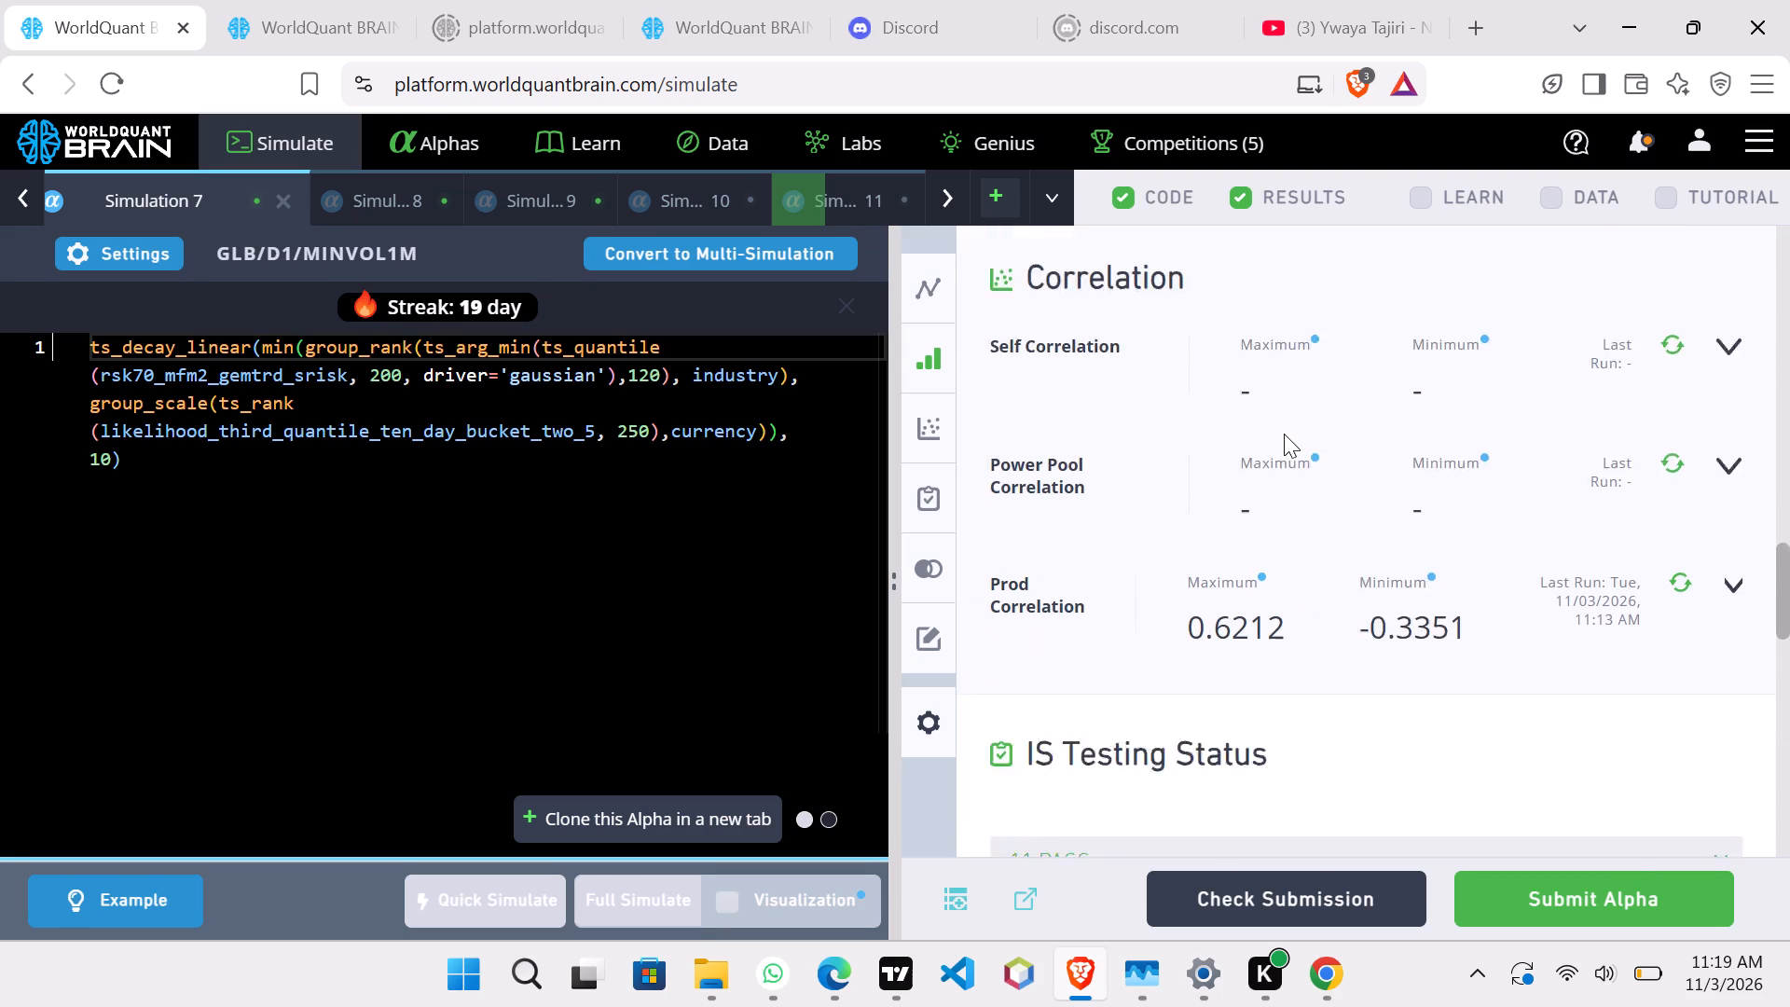
pyautogui.scroll(-2, 1284, 434)
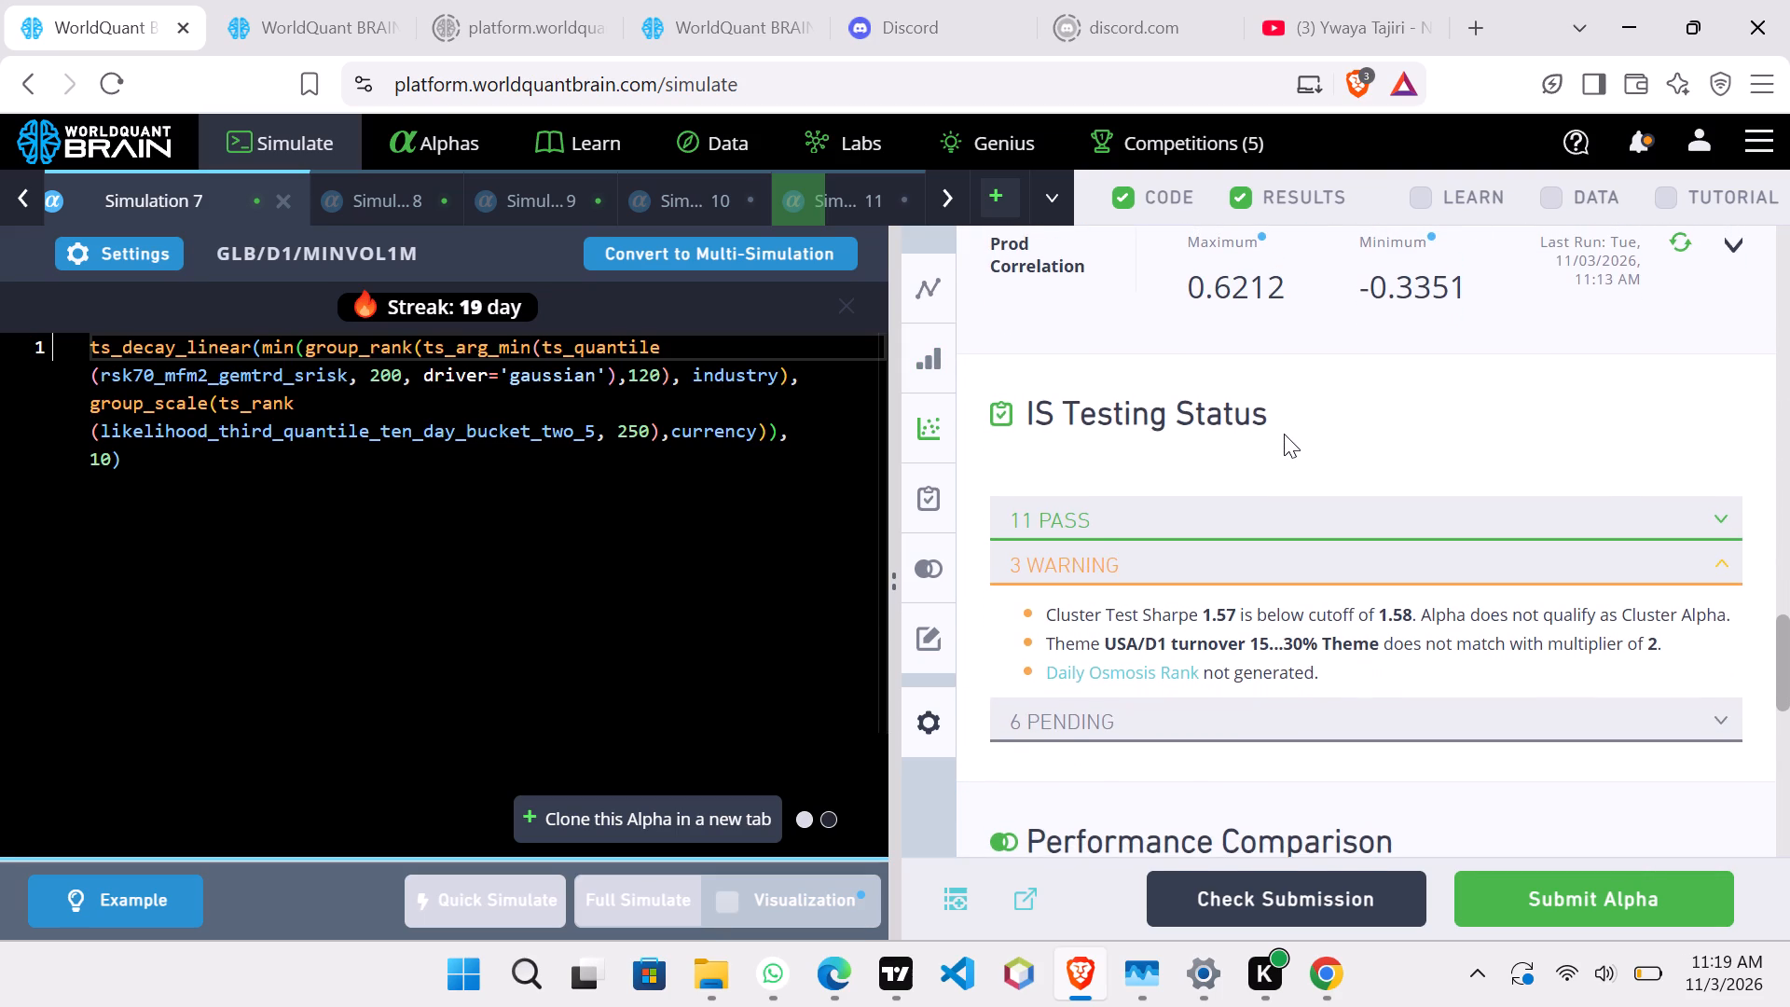
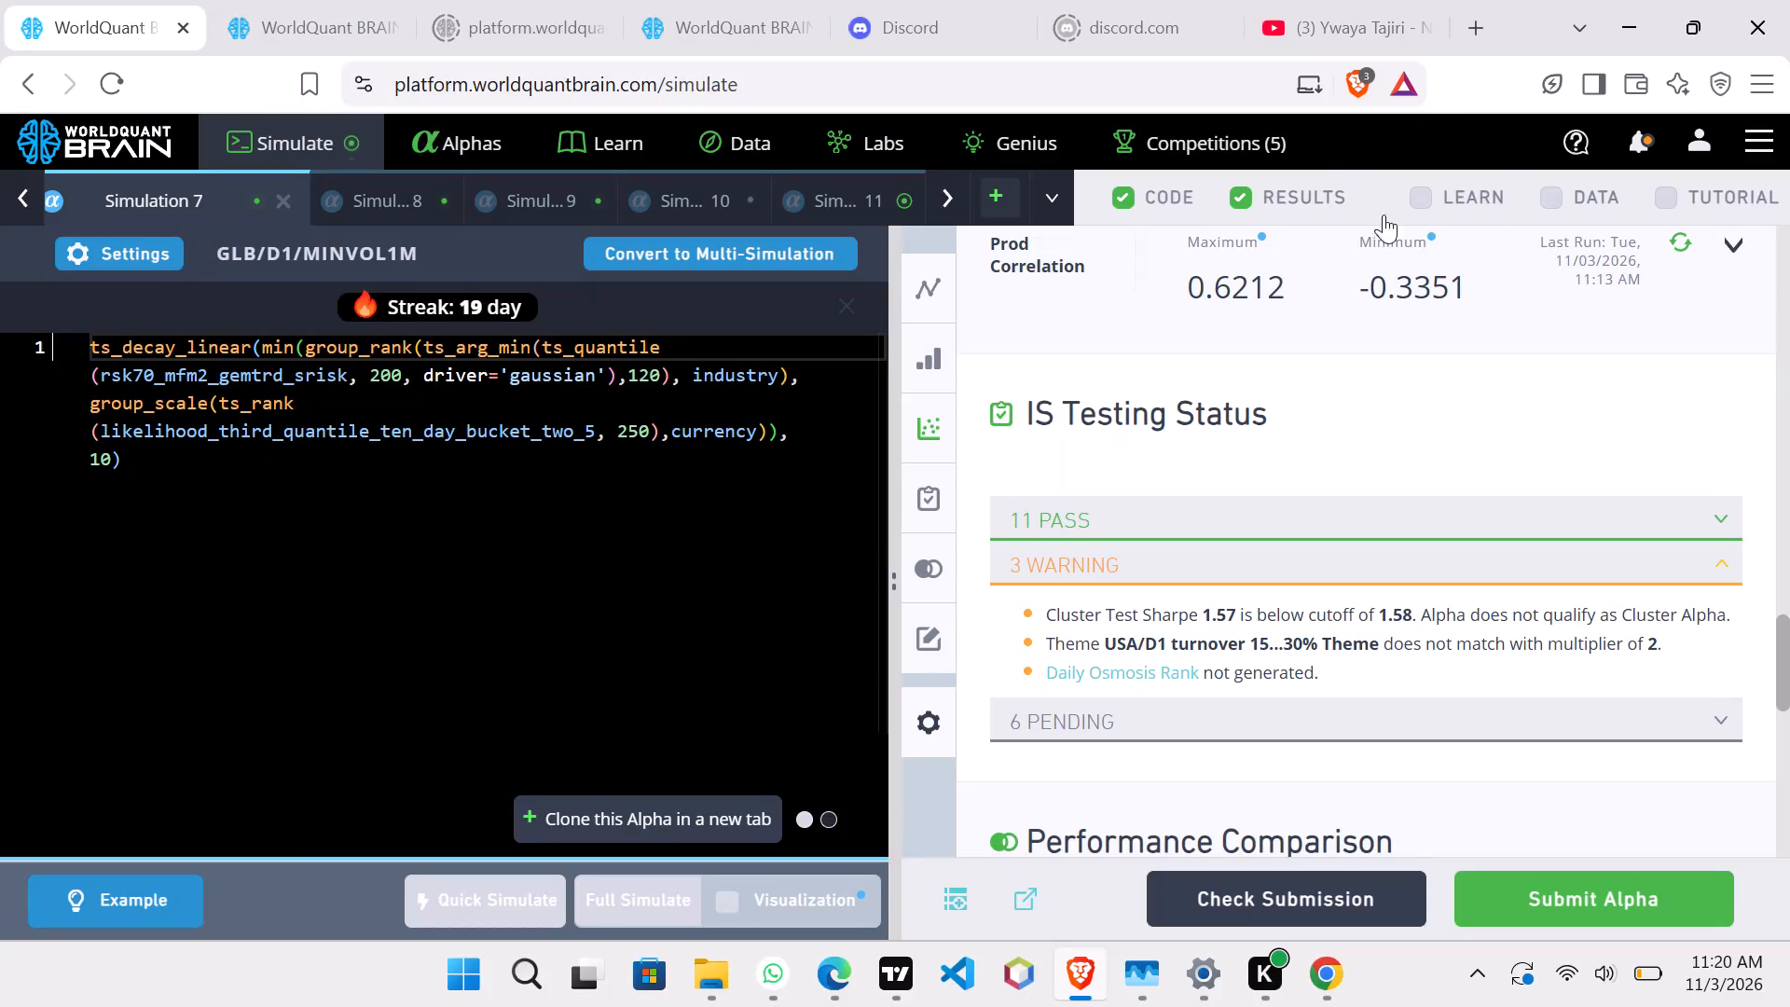
# Show the test period for Simulation 11 and review its yearly results, aggregate data and properties.
pyautogui.click(894, 207)
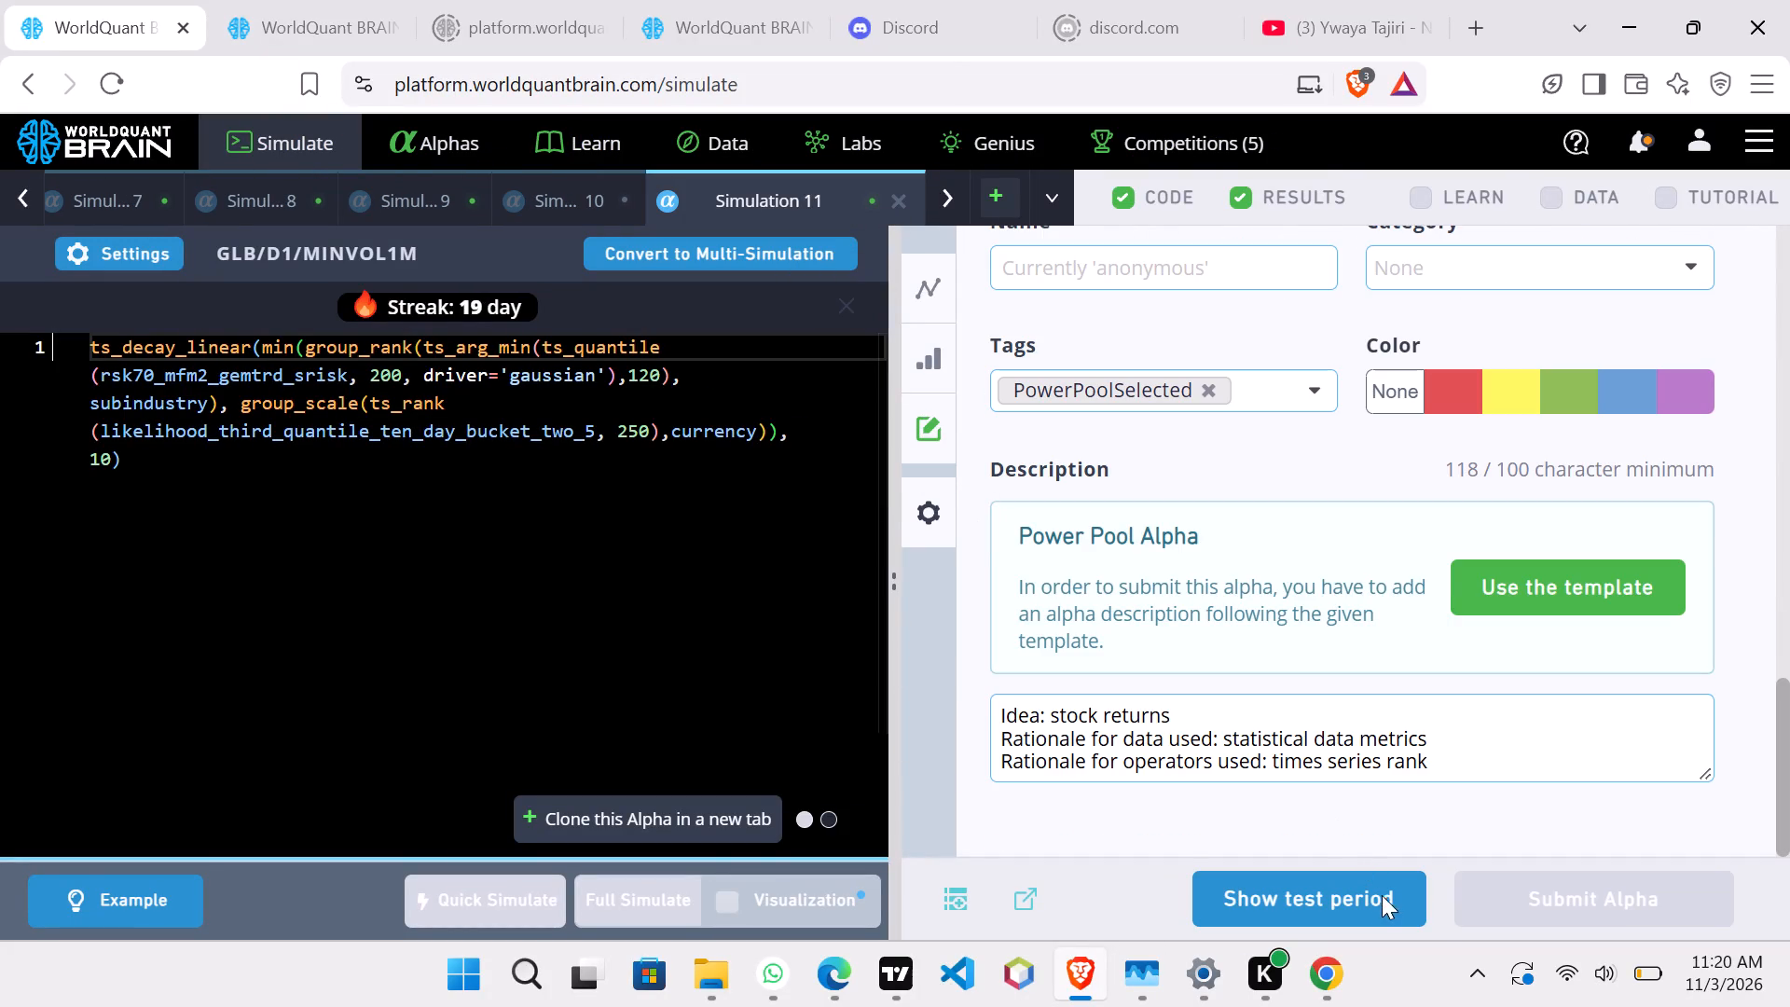
pyautogui.click(1375, 899)
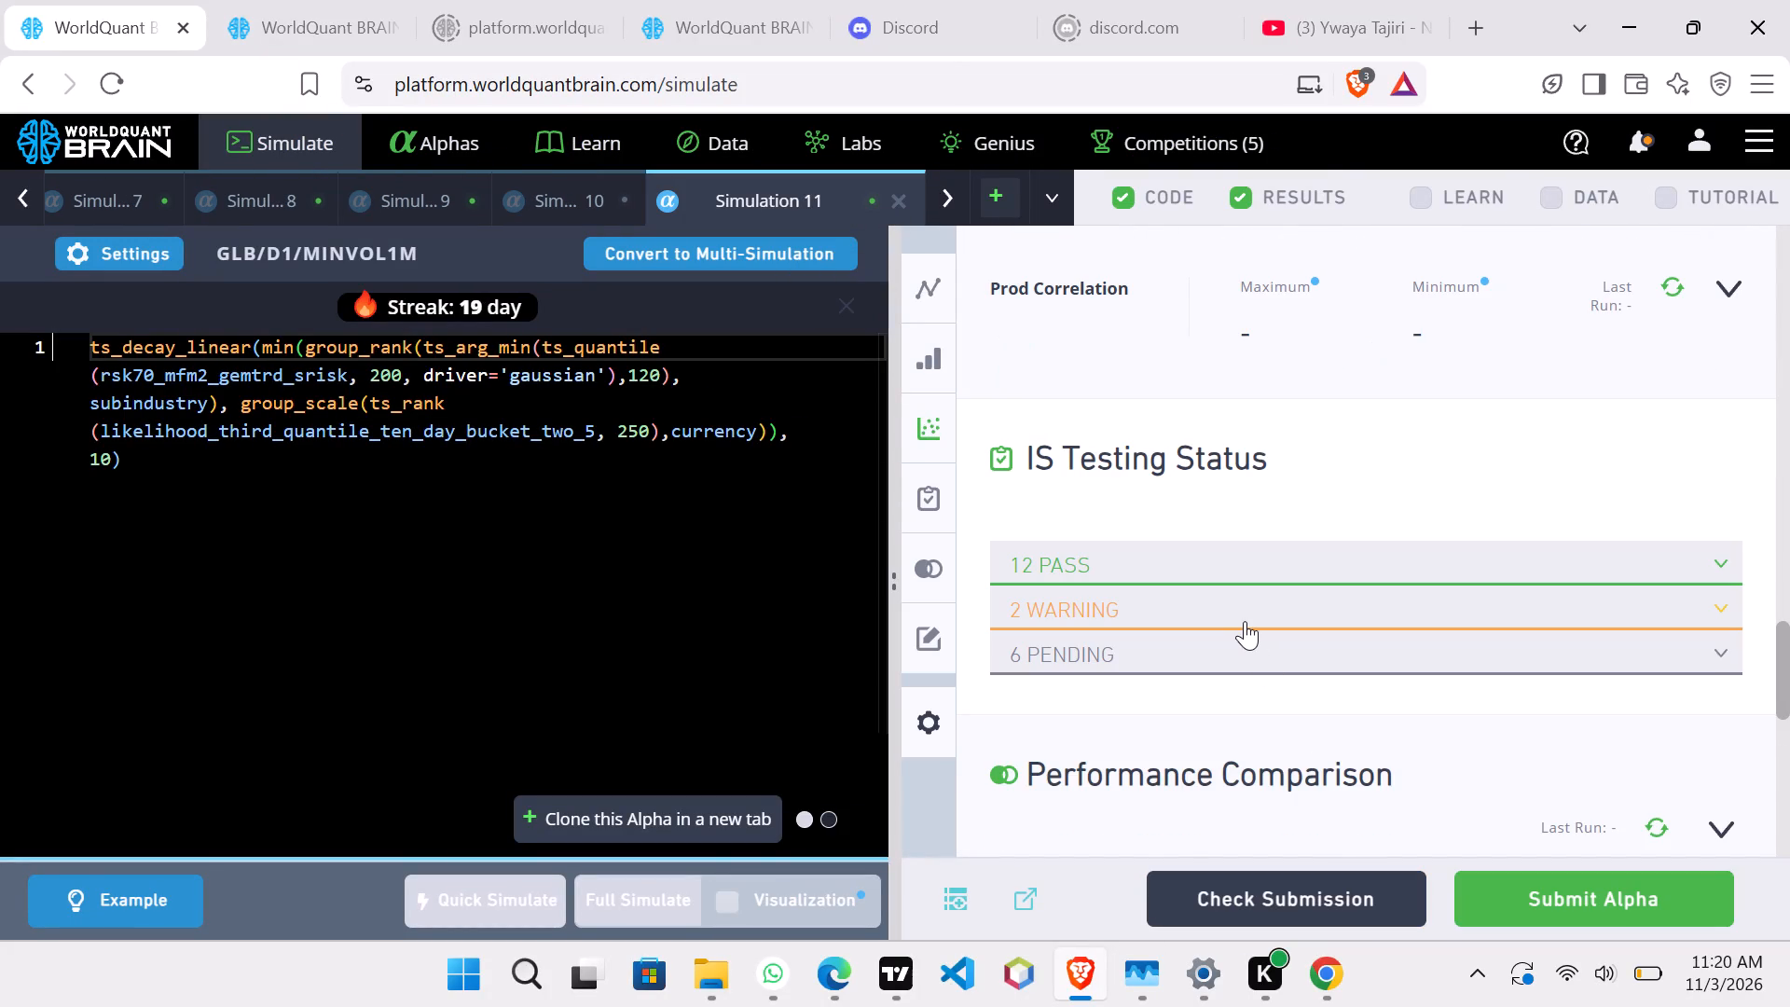
pyautogui.scroll(8, 1378, 310)
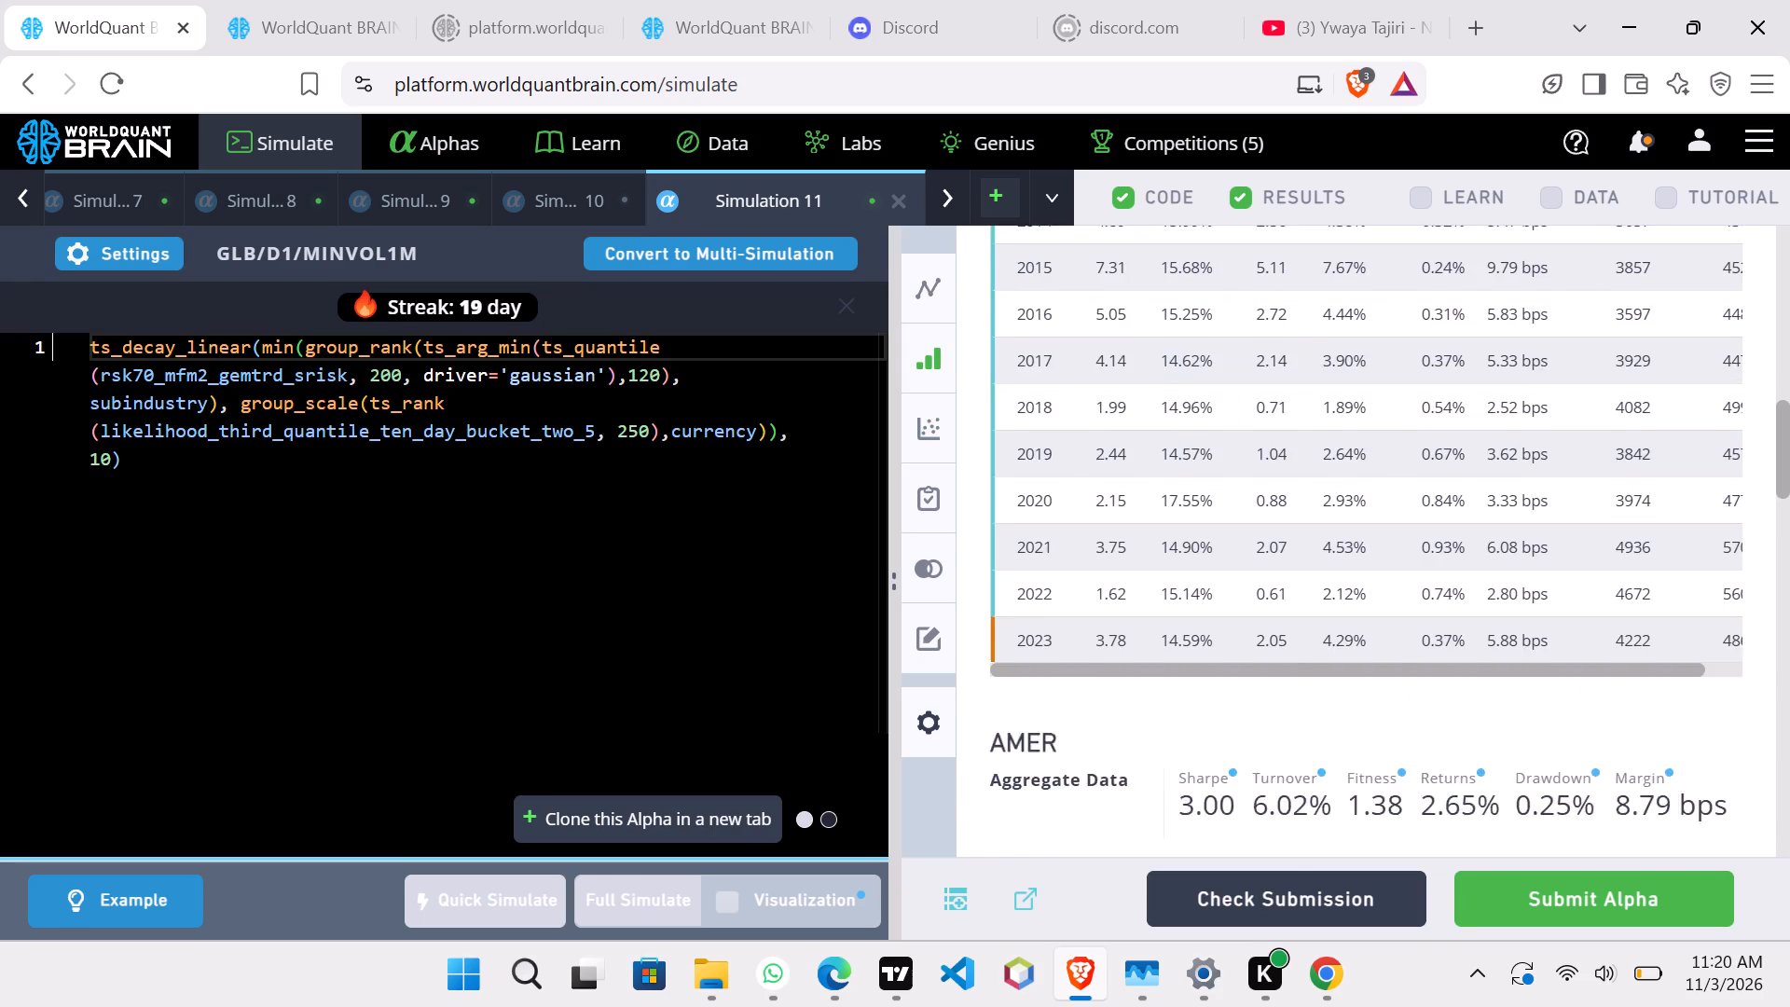
pyautogui.scroll(4, 1378, 310)
pyautogui.scroll(-3, 1378, 310)
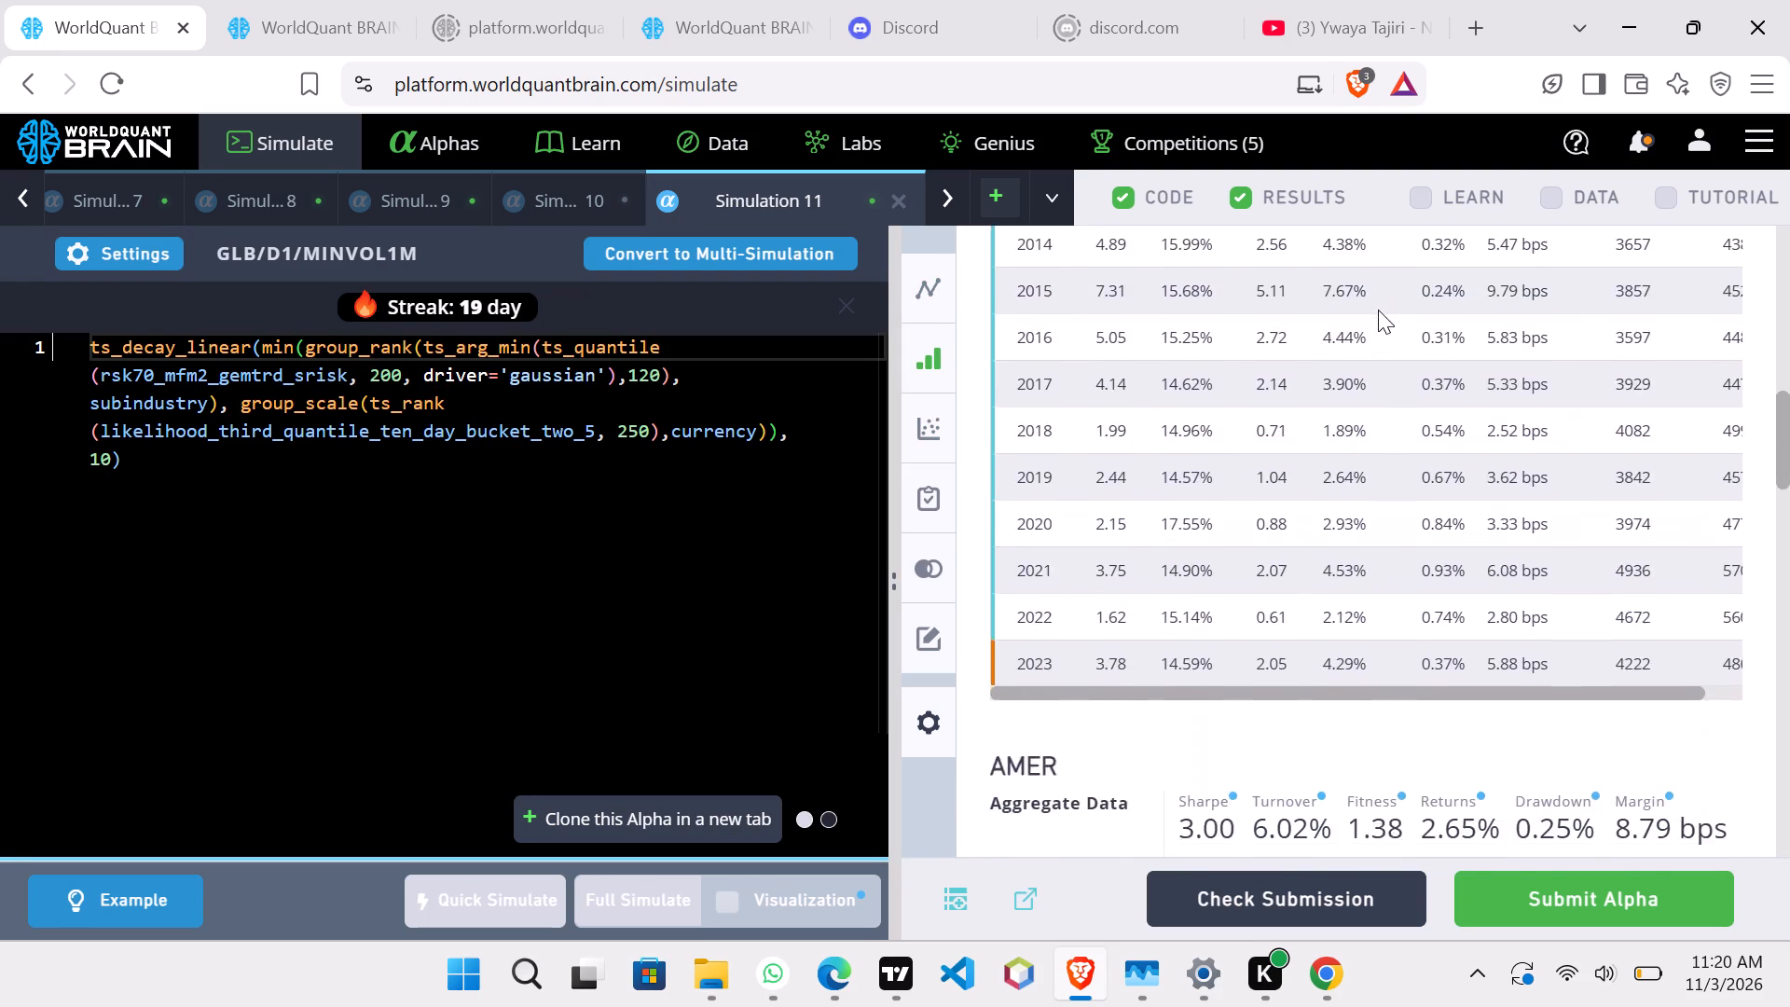
pyautogui.scroll(-8, 1378, 310)
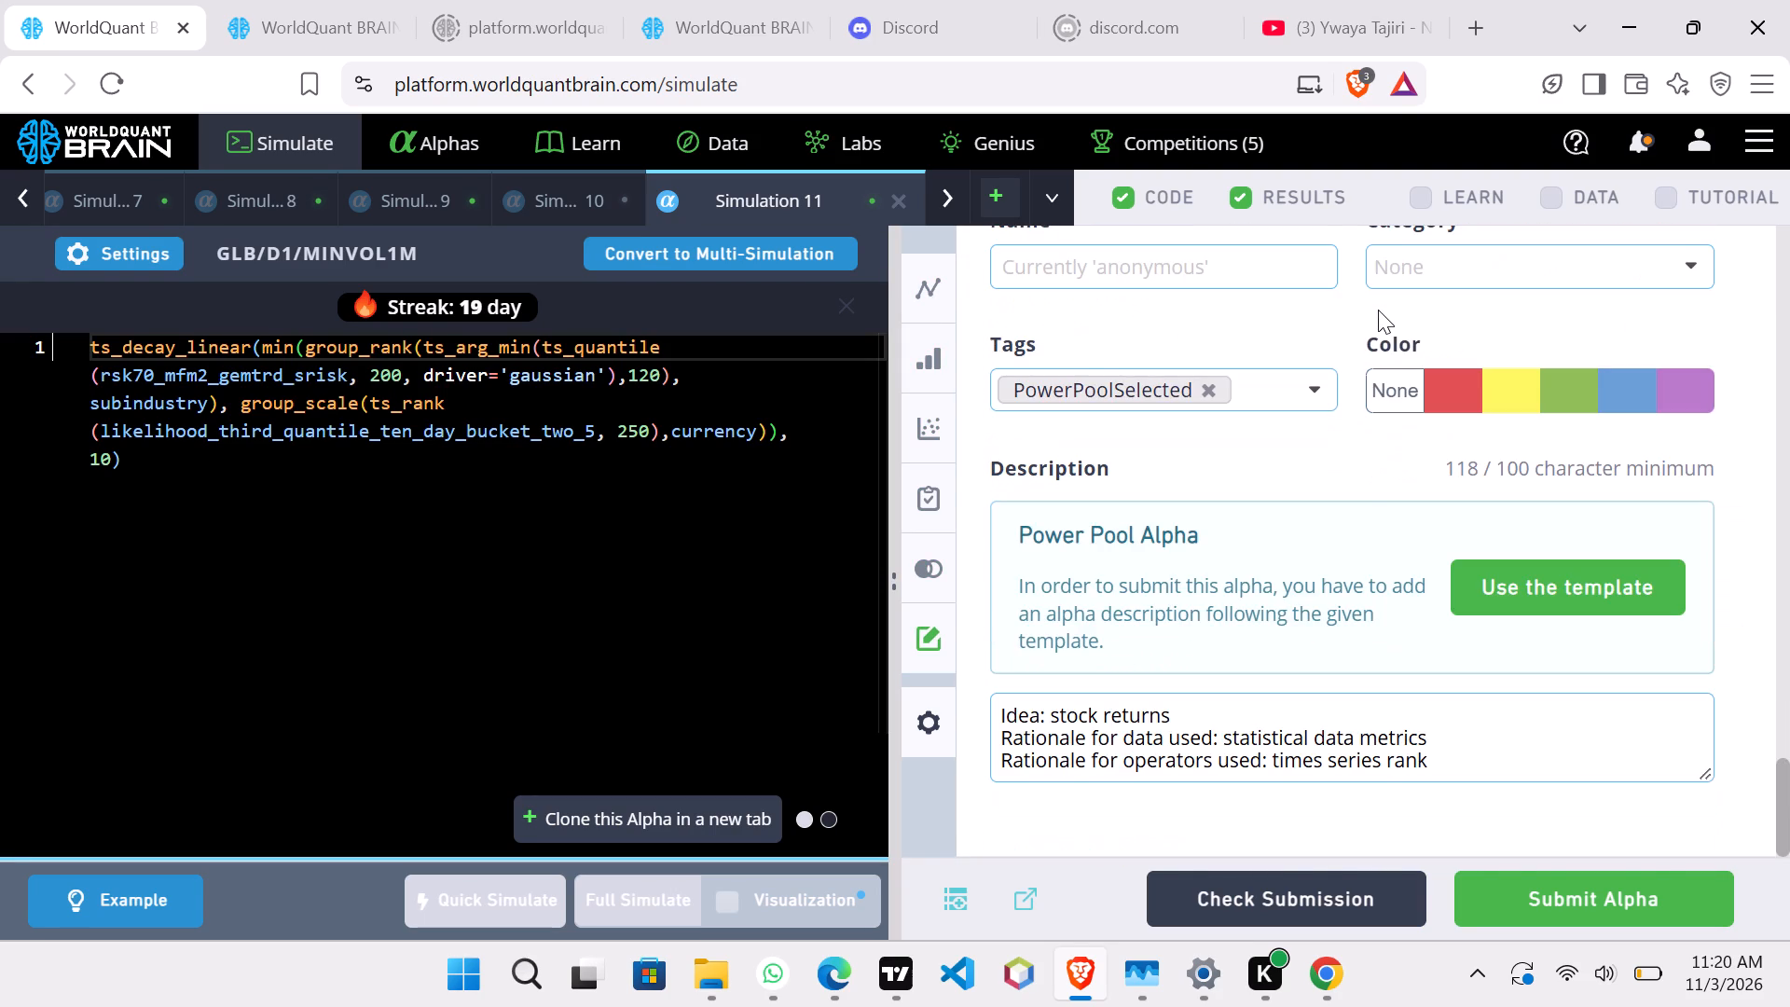
# Run the production correlation check for Simulation 11.
pyautogui.scroll(3, 1378, 310)
pyautogui.hscroll(1, 1378, 310)
pyautogui.scroll(2, 1580, 439)
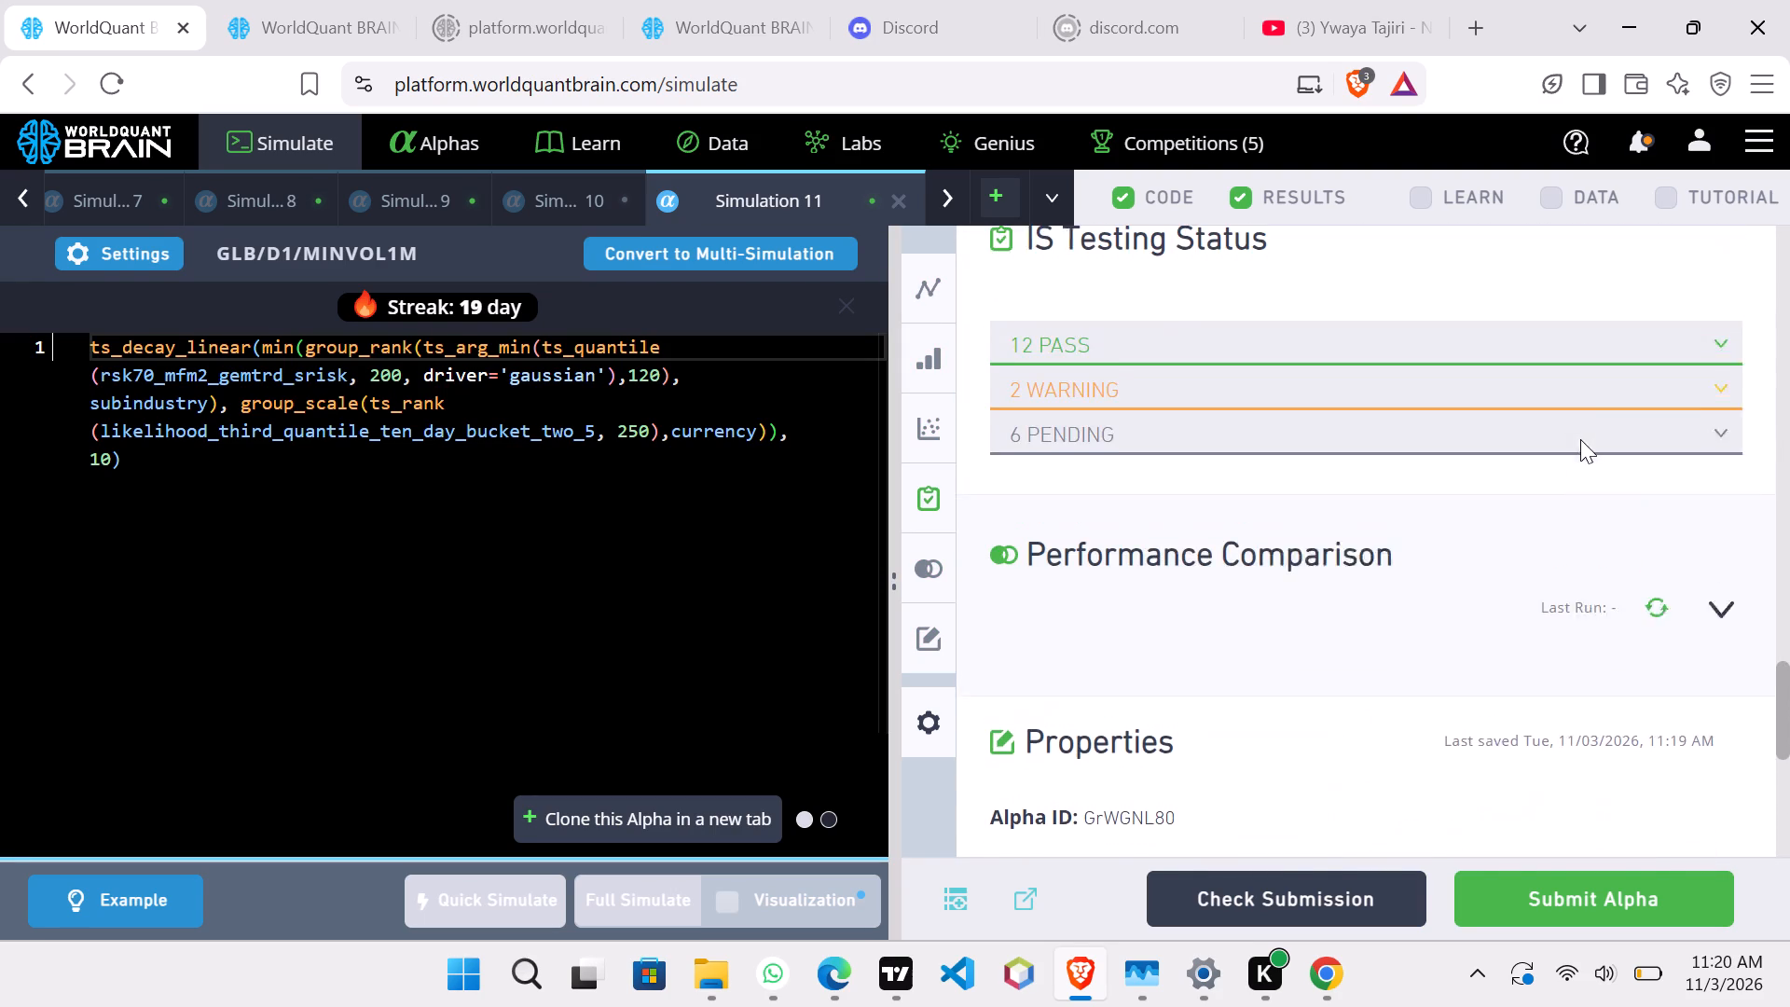
pyautogui.scroll(1, 1580, 439)
pyautogui.scroll(2, 1688, 472)
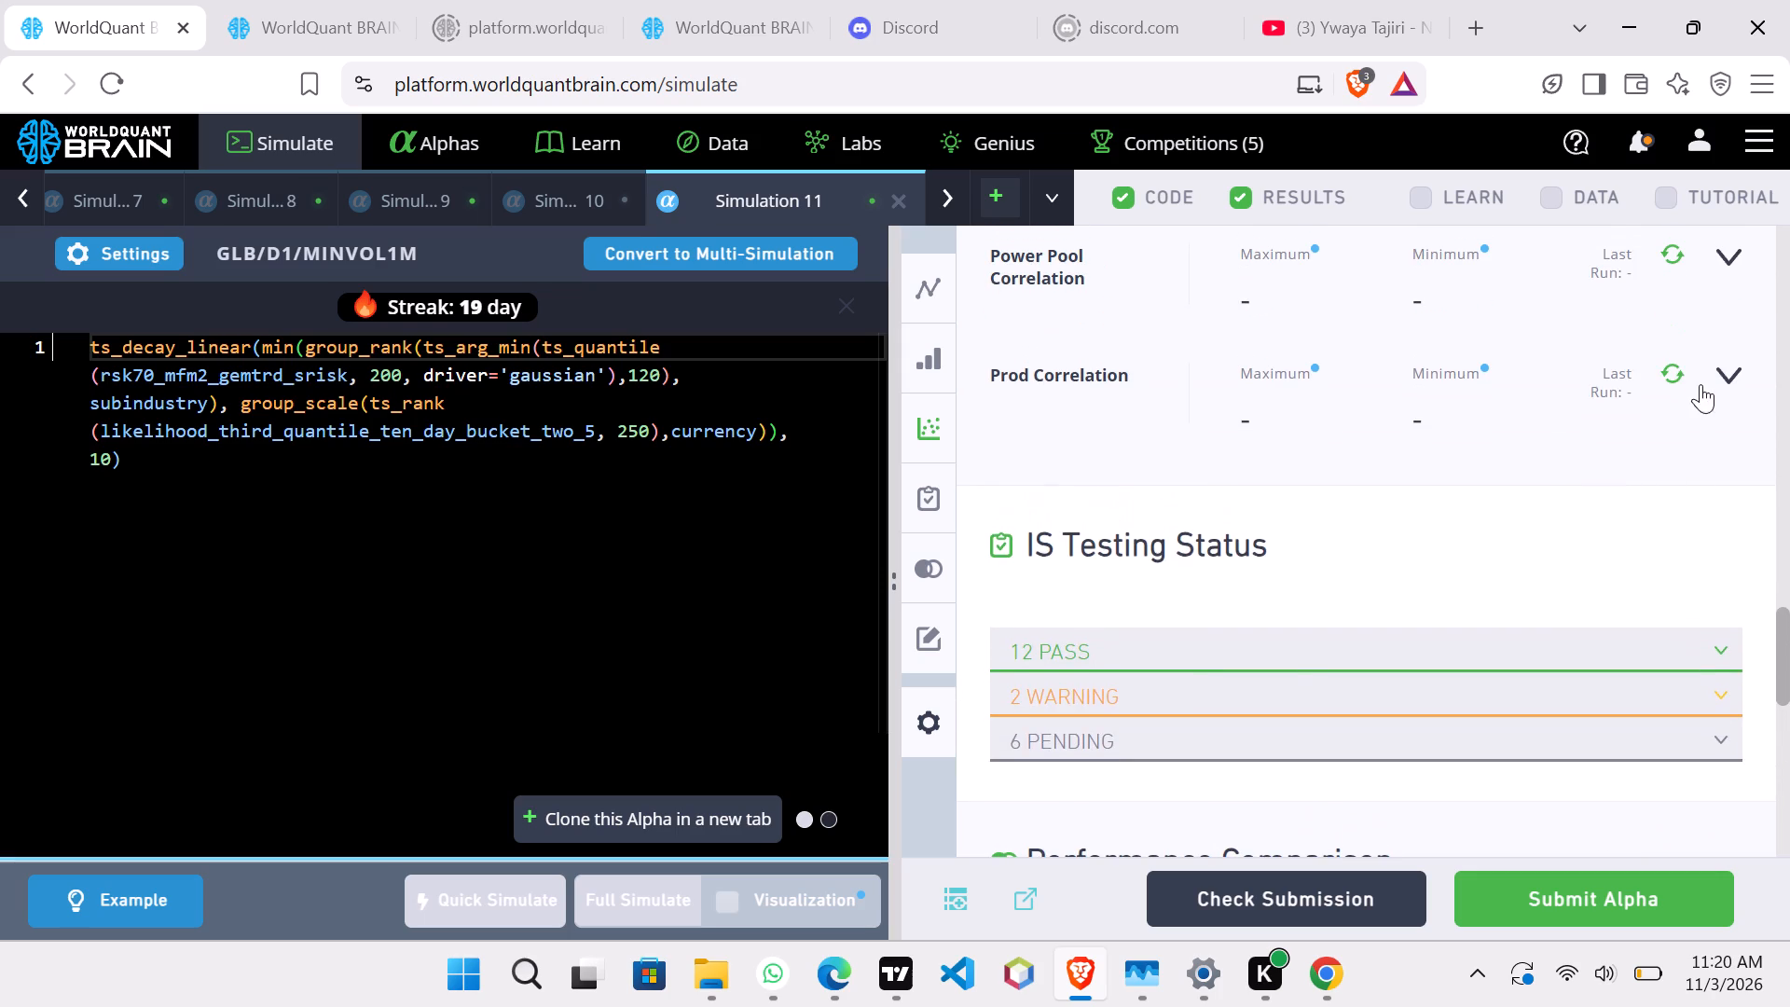
pyautogui.click(1674, 371)
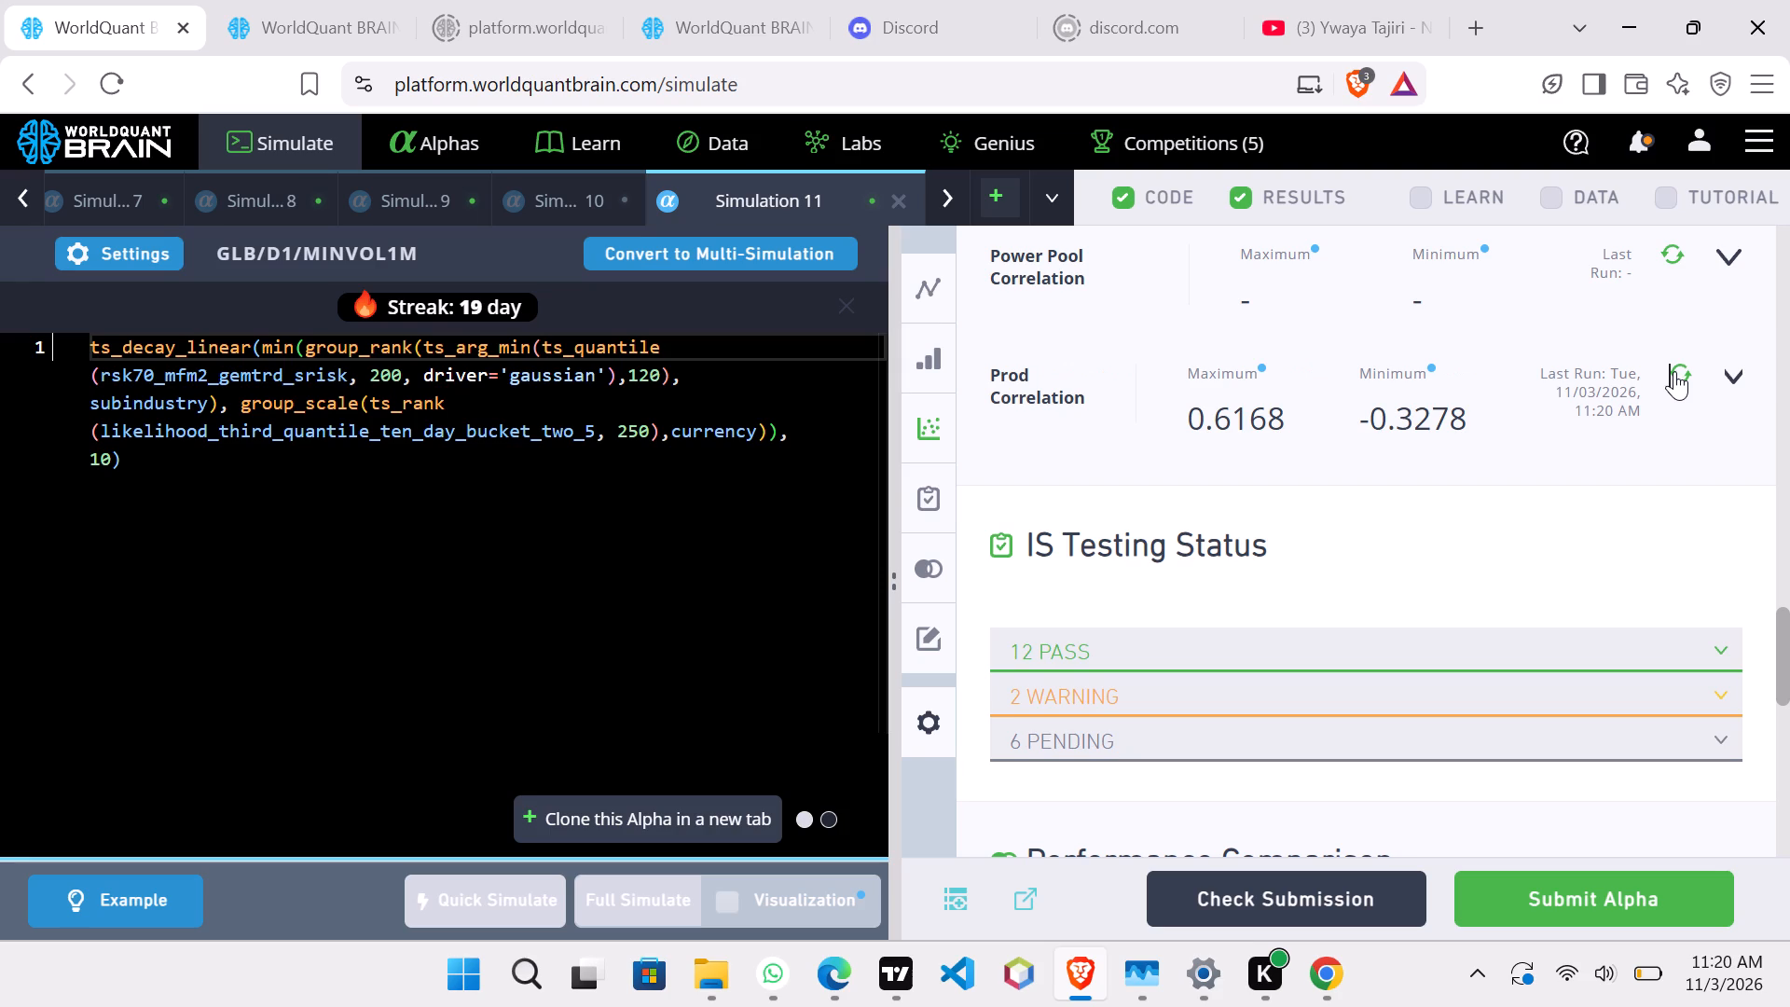
# Look over Simulation 11's properties and Power Pool description, and submit the alpha.
pyautogui.scroll(-5, 1344, 650)
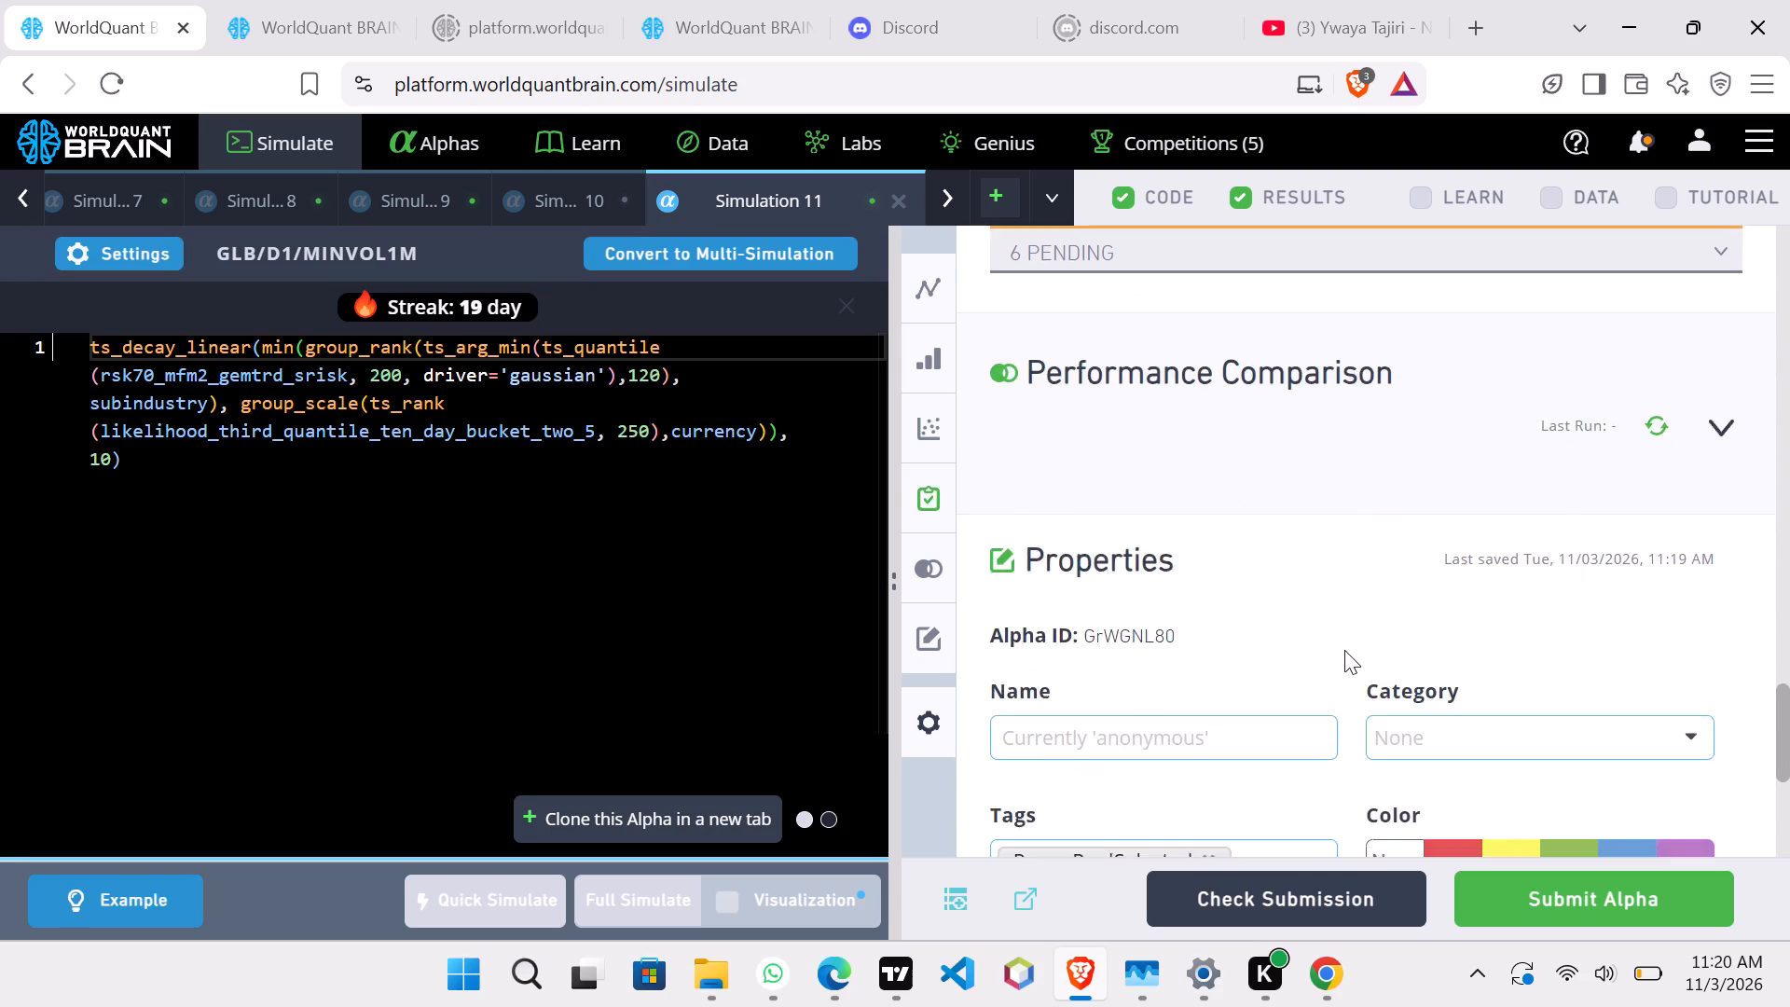
pyautogui.scroll(-3, 1344, 650)
pyautogui.click(1567, 892)
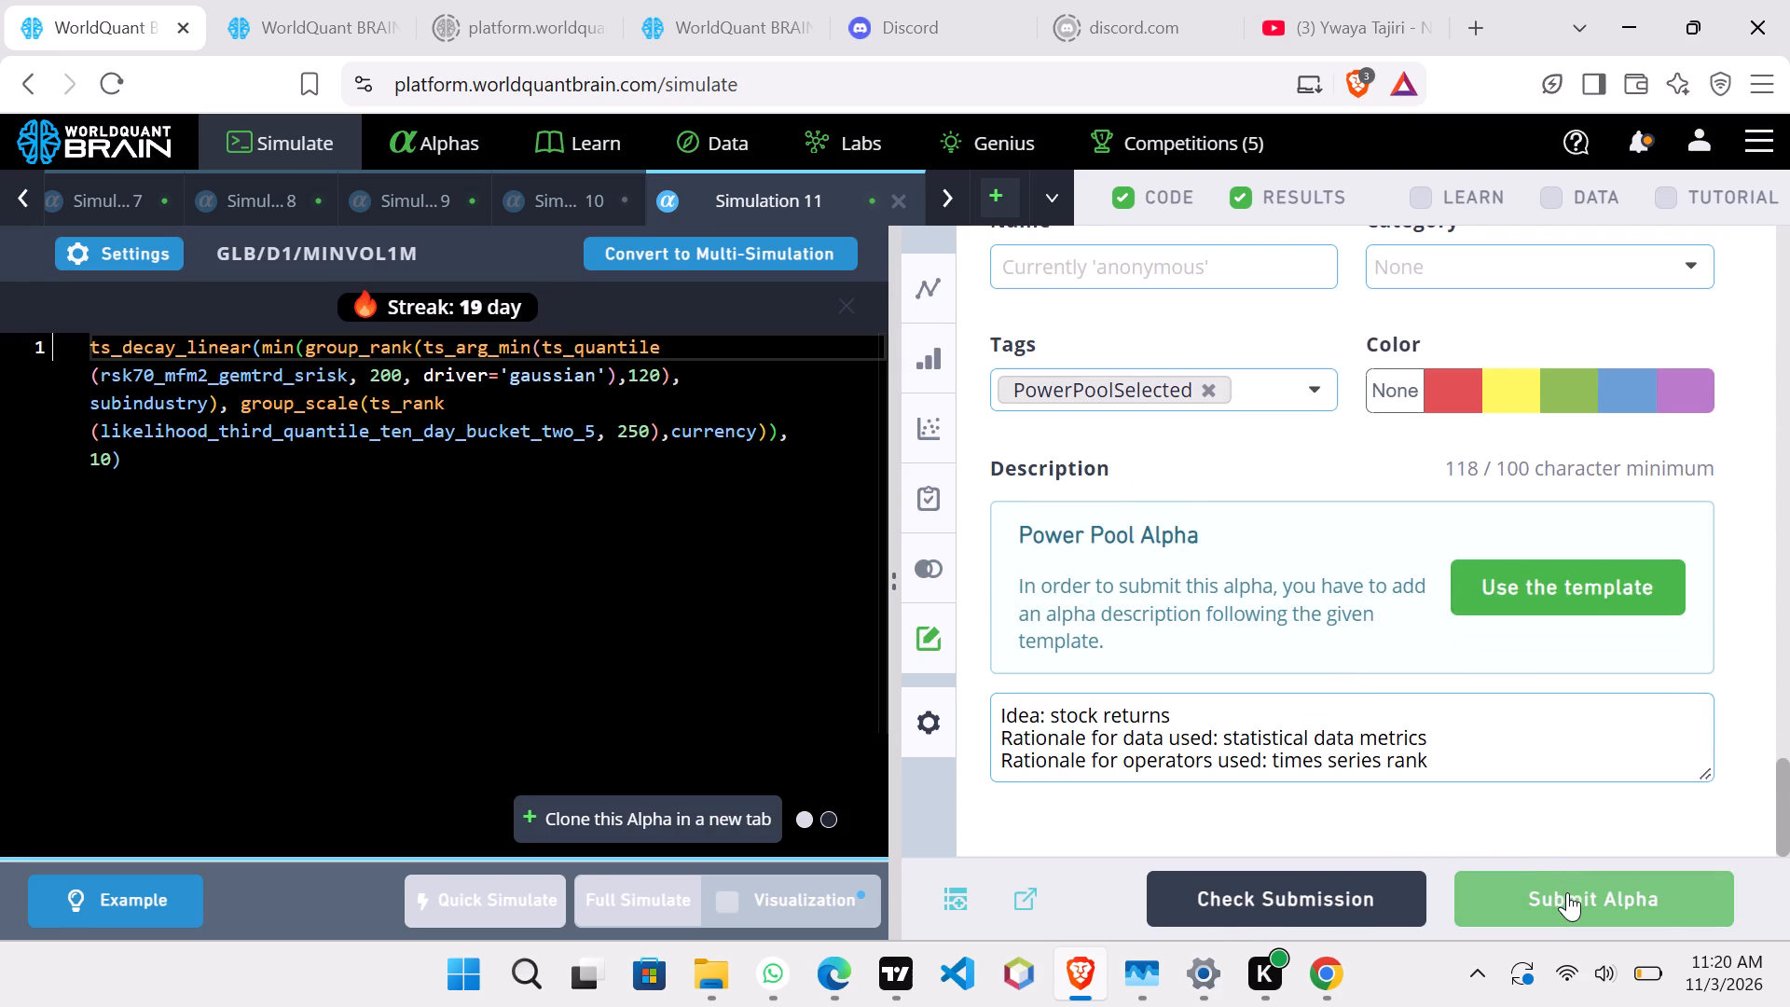